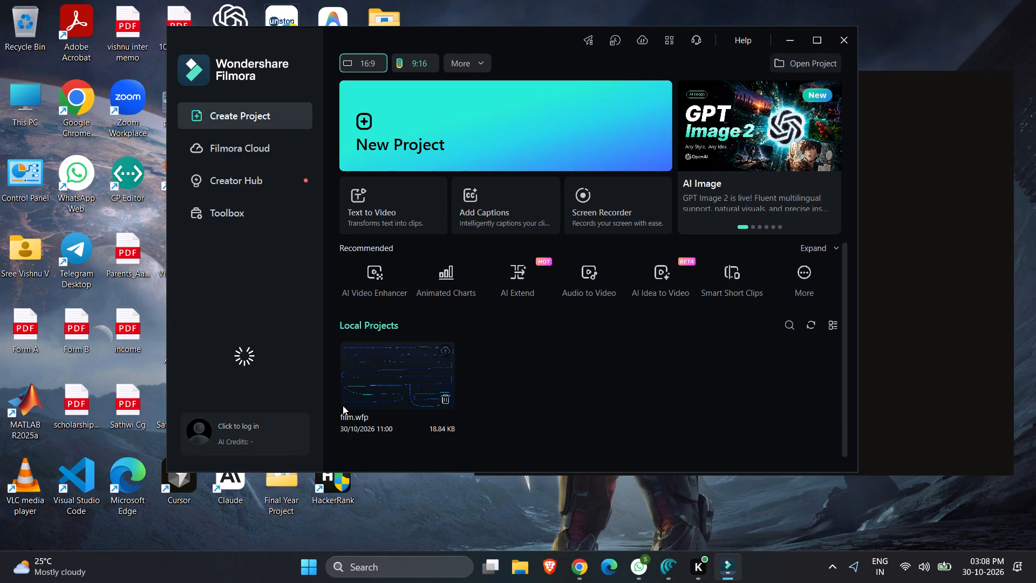
Create a new video project with the 16:9 aspect ratio.
click(472, 135)
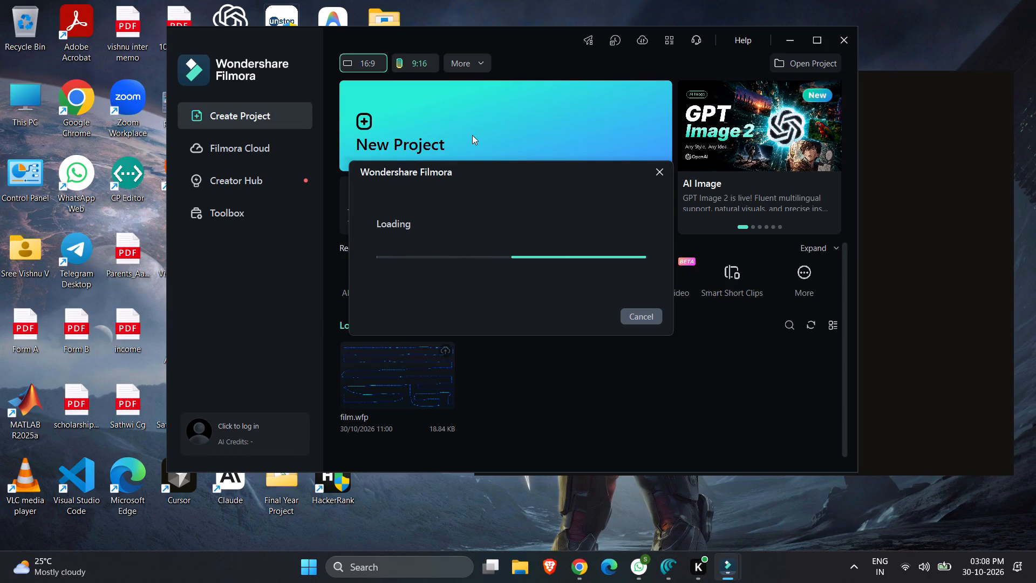
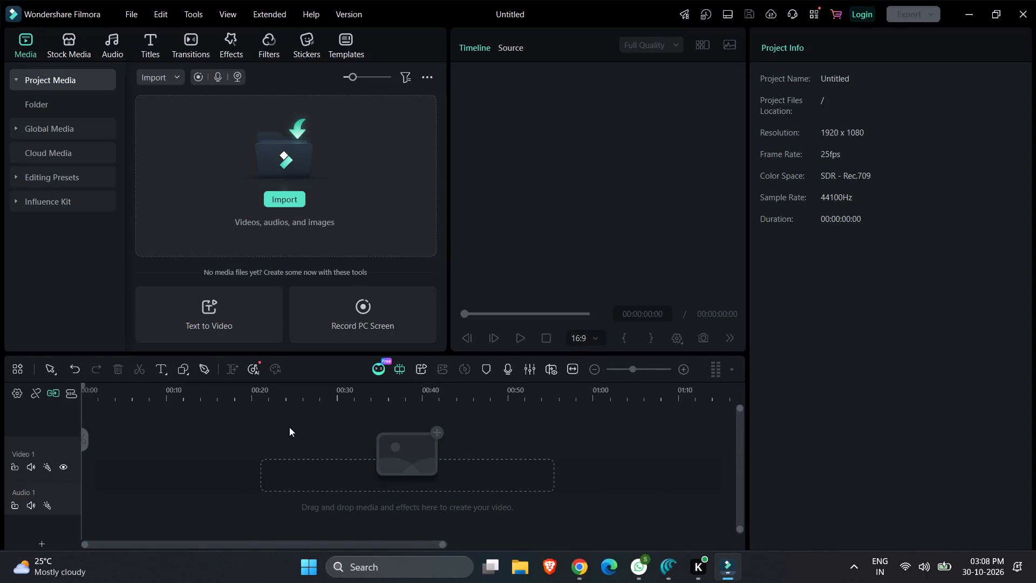
With the Pen tool, start a path near the preview frame's upper-left corner and place level points to just over one third across.
click(206, 376)
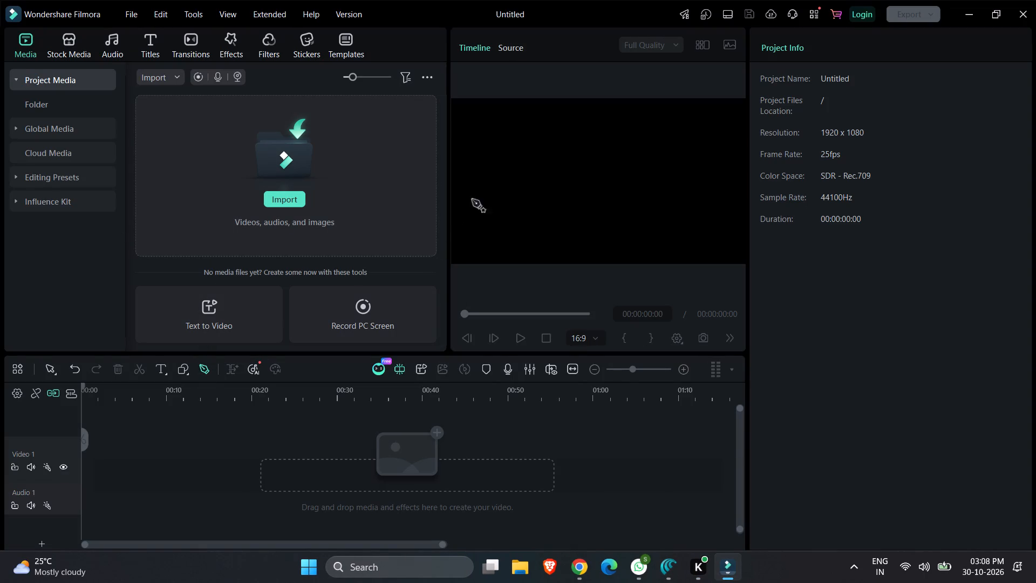
click(456, 104)
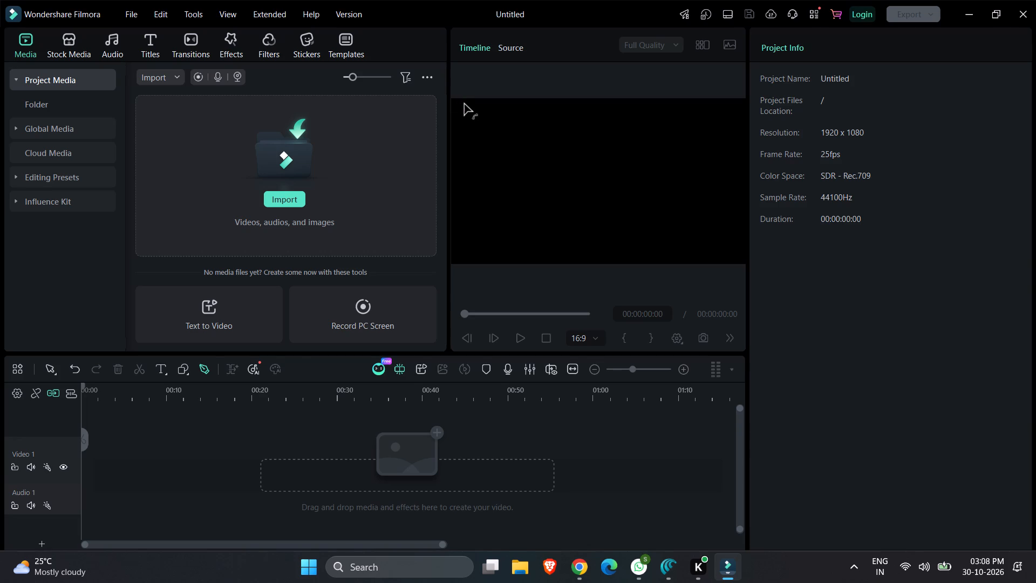
click(469, 104)
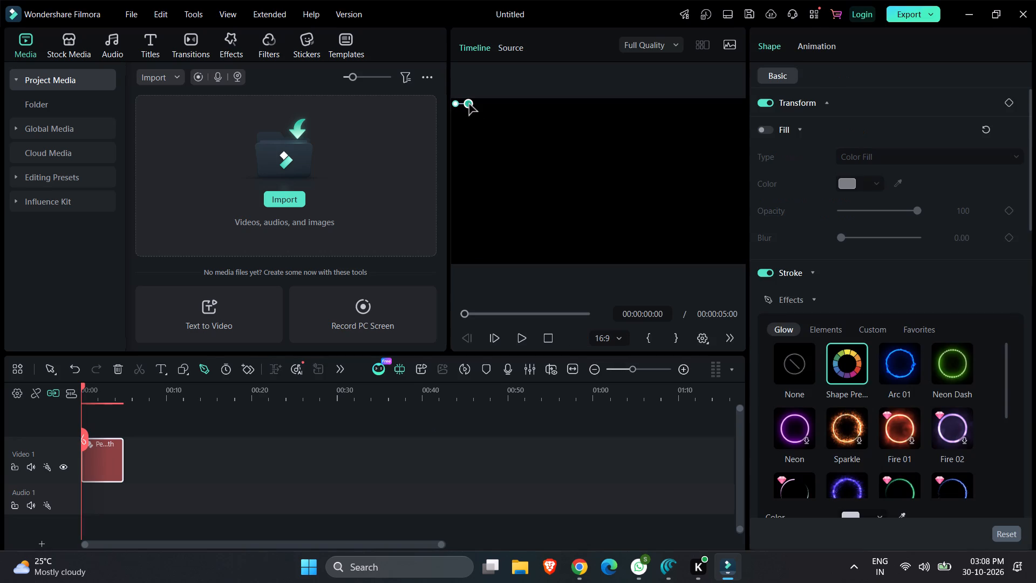
click(490, 104)
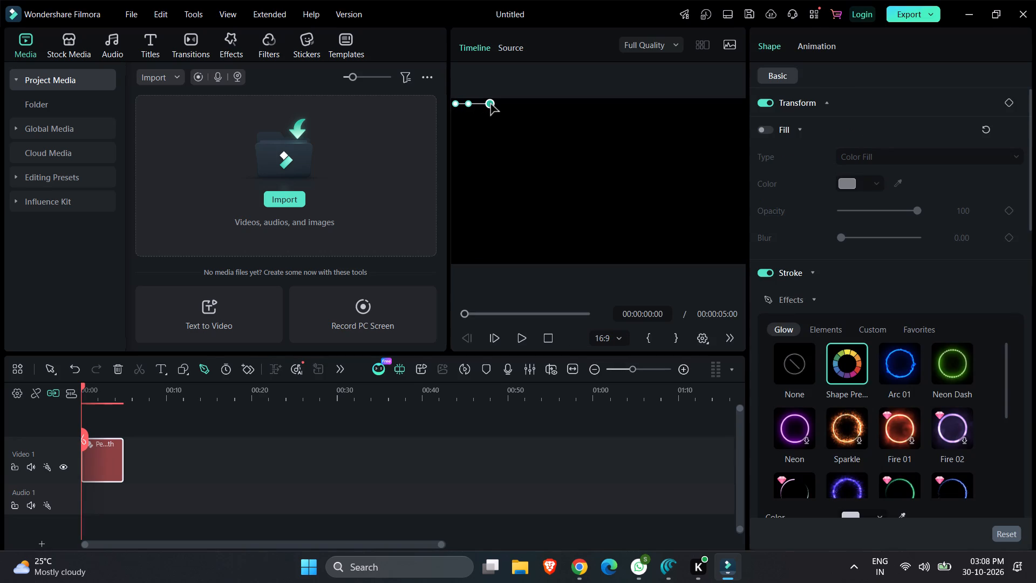
click(502, 104)
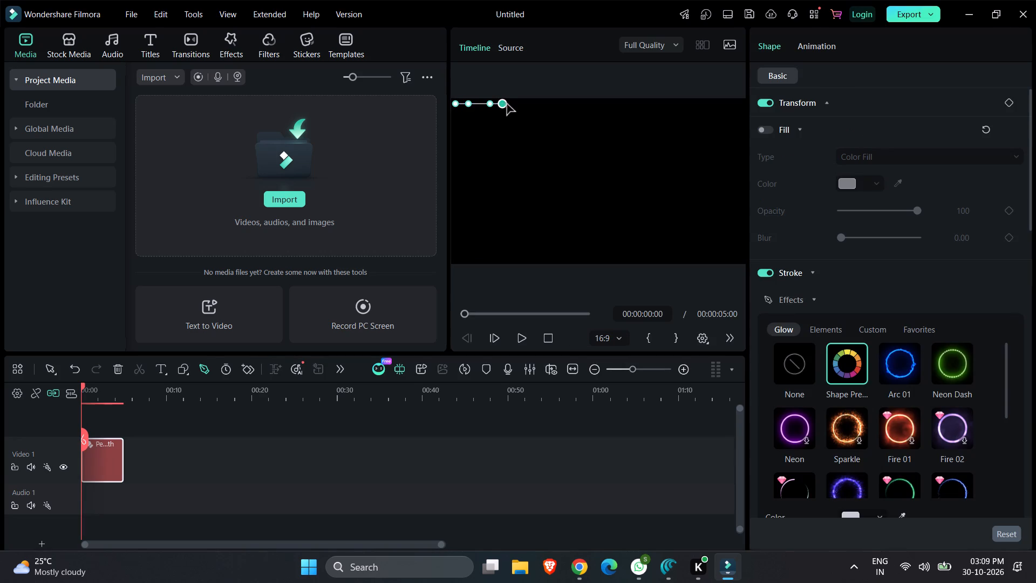
click(517, 104)
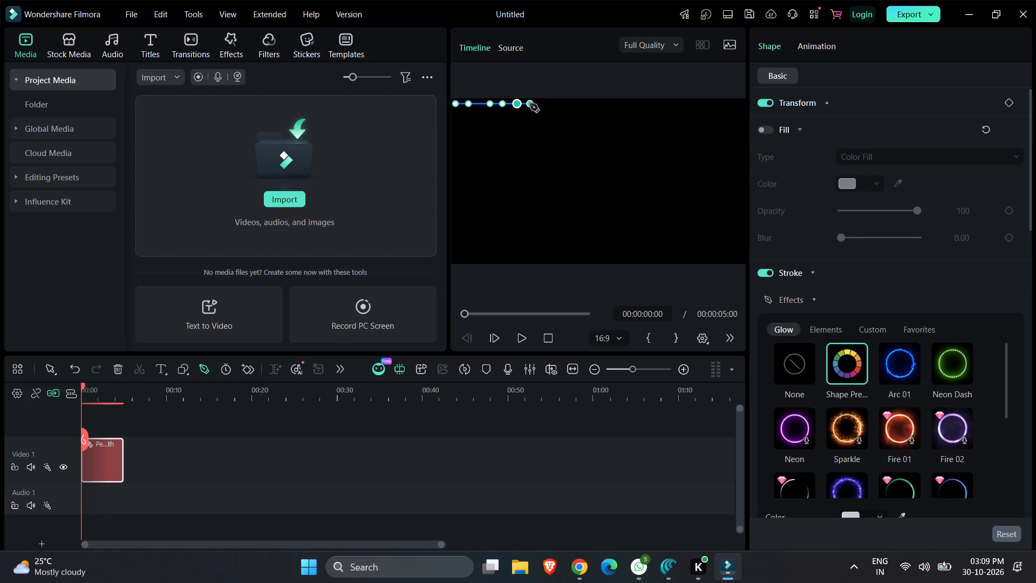
click(530, 104)
click(547, 103)
click(561, 103)
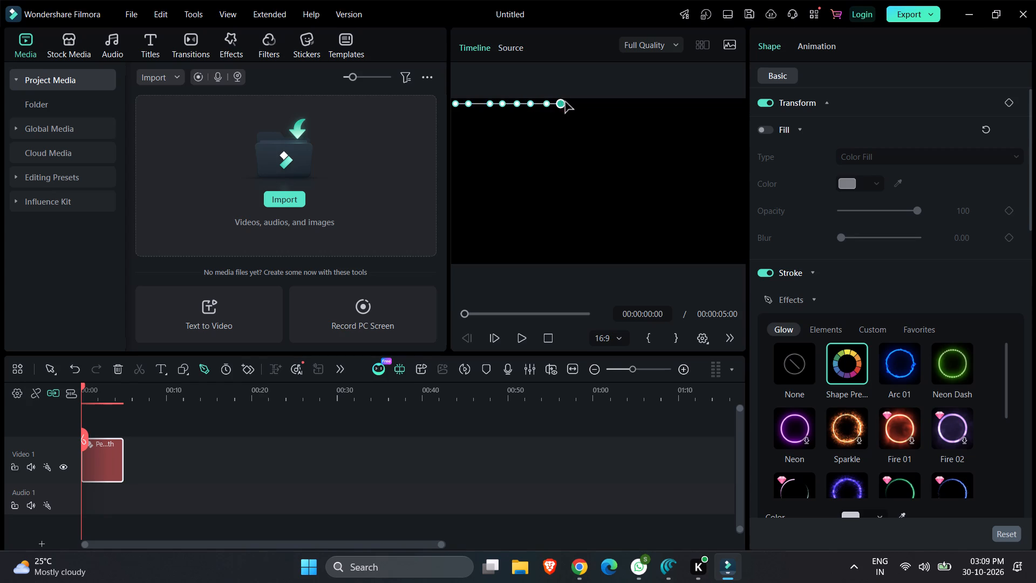
Continue the pen path rightward with closely spaced points rising gently to a peak just above the frame's upper edge, past mid-width.
click(577, 101)
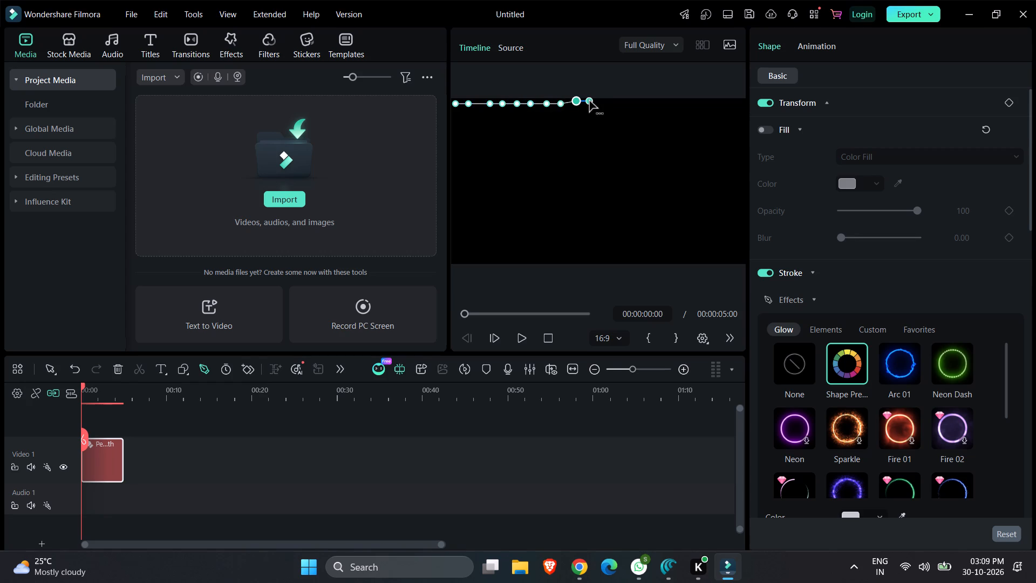
click(589, 101)
click(598, 101)
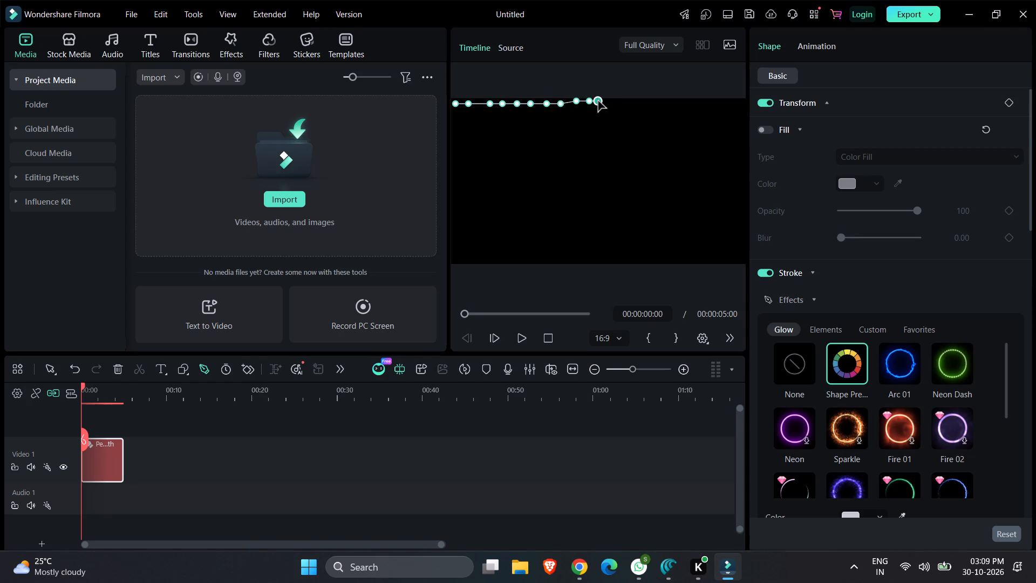
click(609, 99)
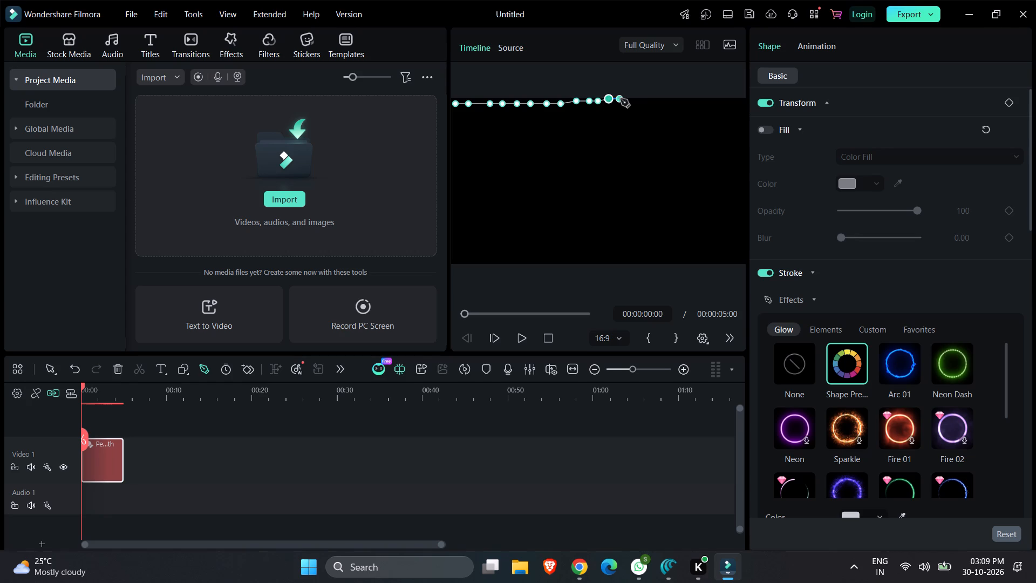
click(623, 98)
click(627, 97)
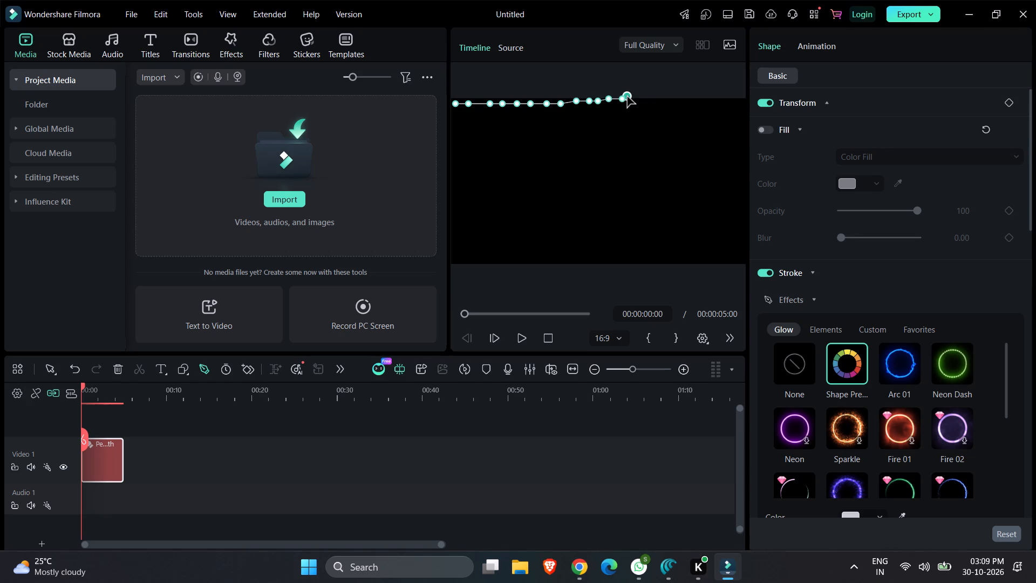
click(637, 95)
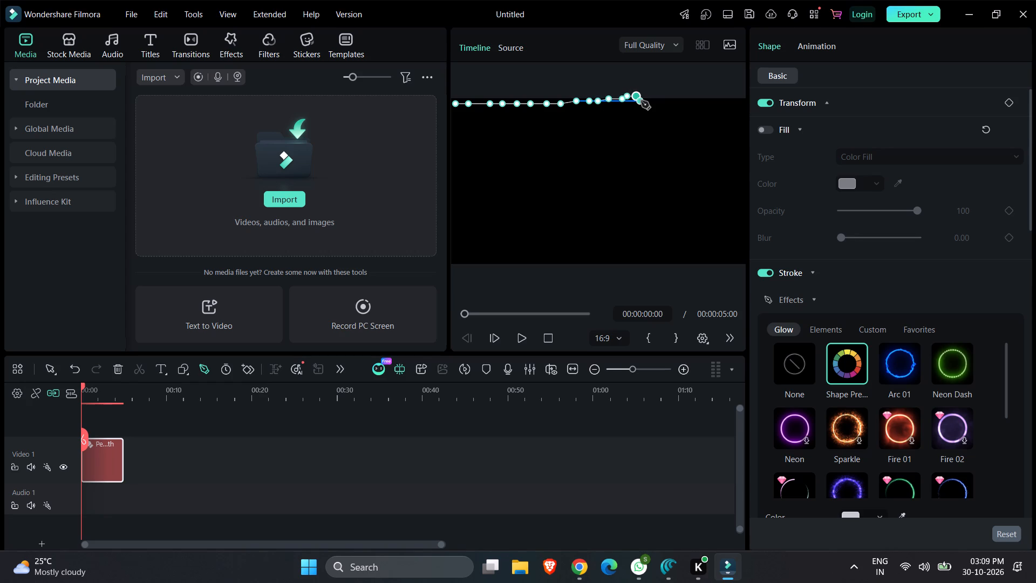
Bring the pen path down from the peak and extend it with spaced points to near the frame's right edge.
click(646, 103)
click(658, 103)
click(677, 106)
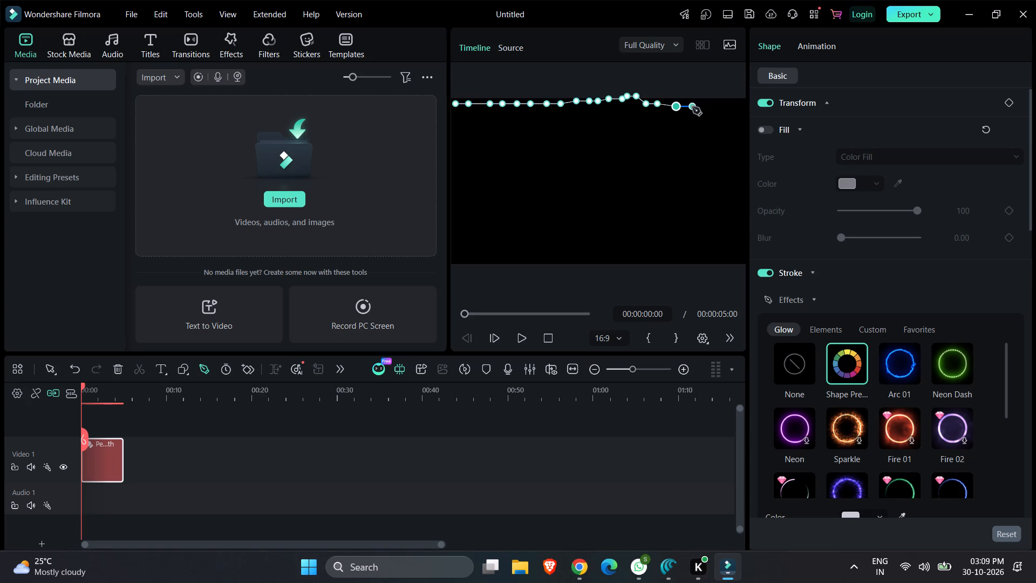
click(692, 107)
click(704, 107)
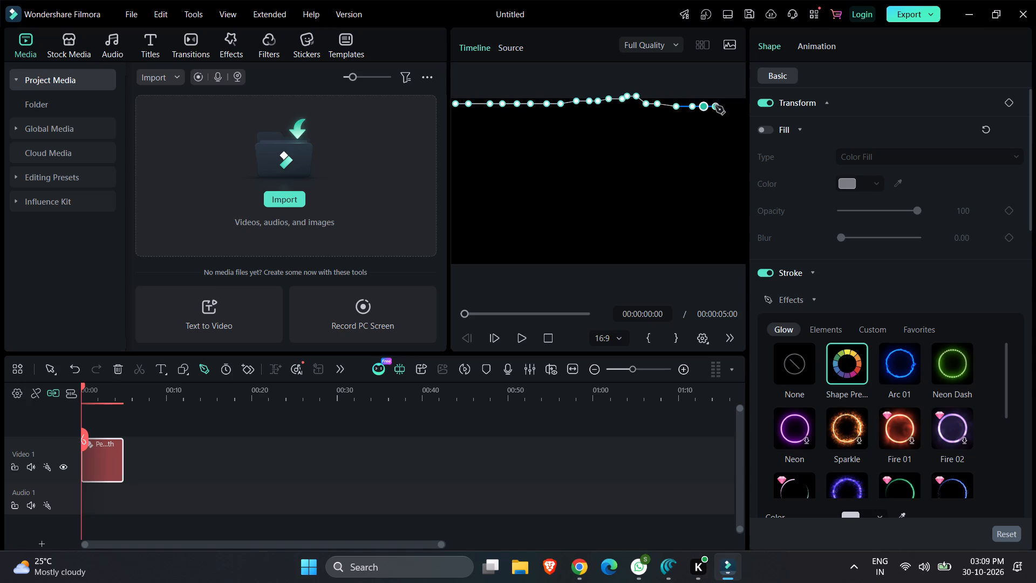
click(715, 106)
click(727, 110)
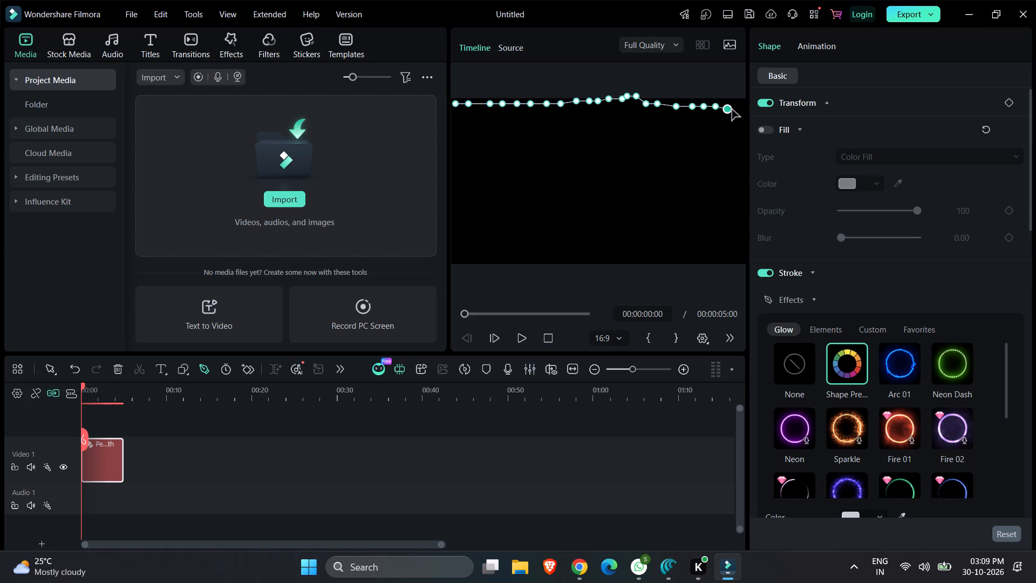
click(739, 110)
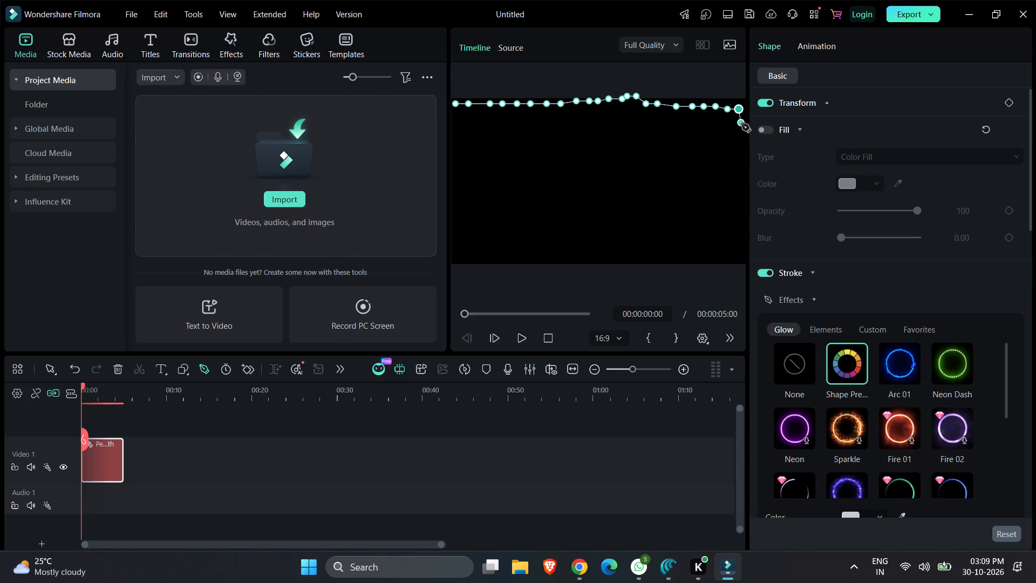
Turn the pen path down at the frame's right edge and run a second row of points back leftward to beneath the peak.
click(741, 124)
click(732, 124)
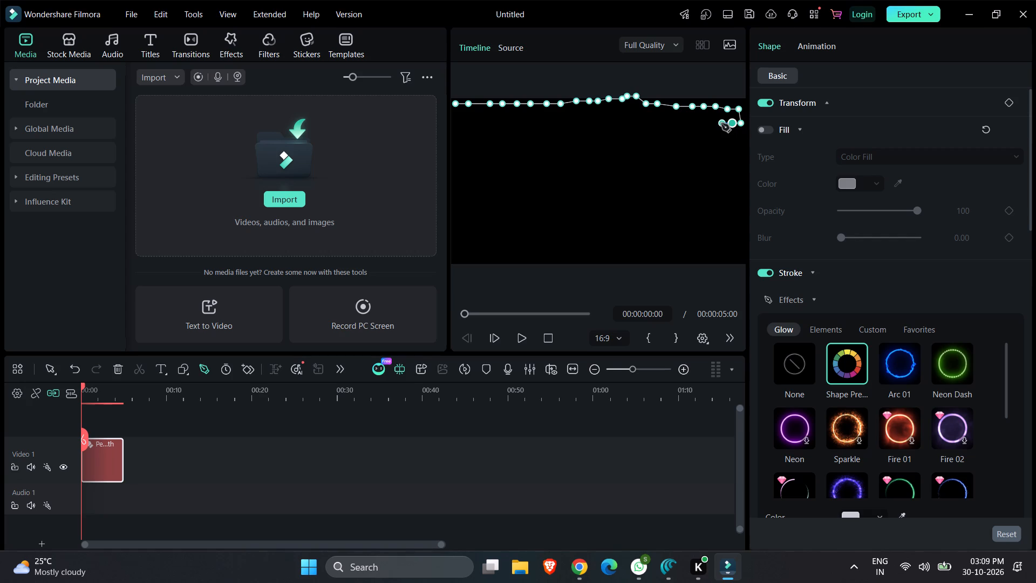
click(722, 123)
click(711, 123)
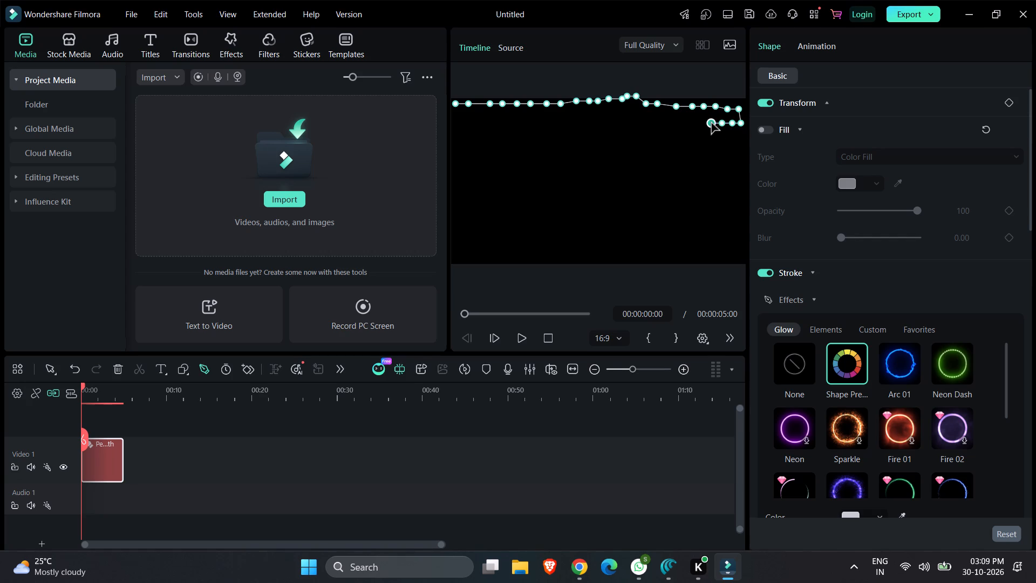
click(701, 123)
click(689, 124)
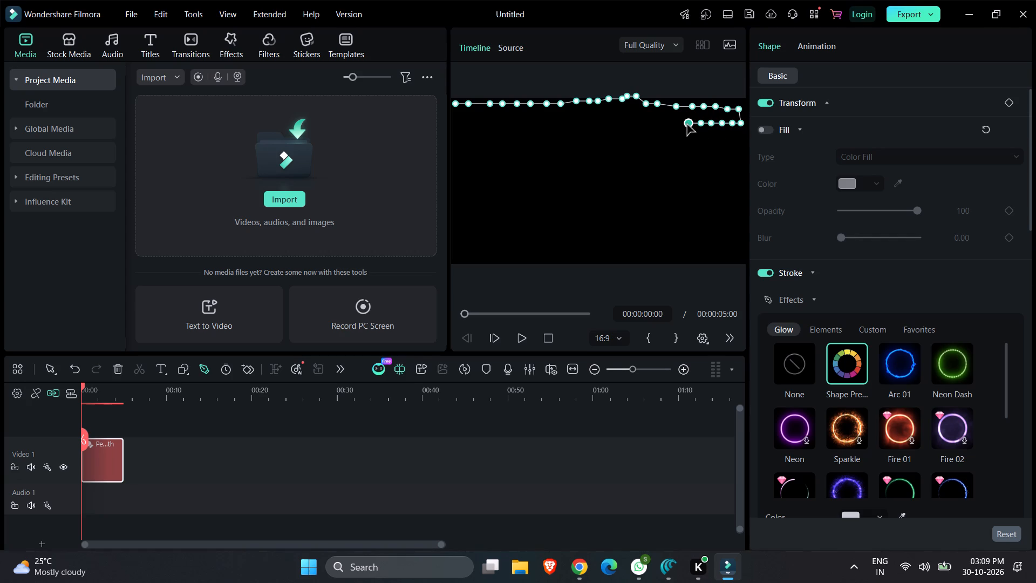
click(687, 125)
click(684, 125)
click(678, 126)
drag(669, 125, 658, 125)
click(658, 125)
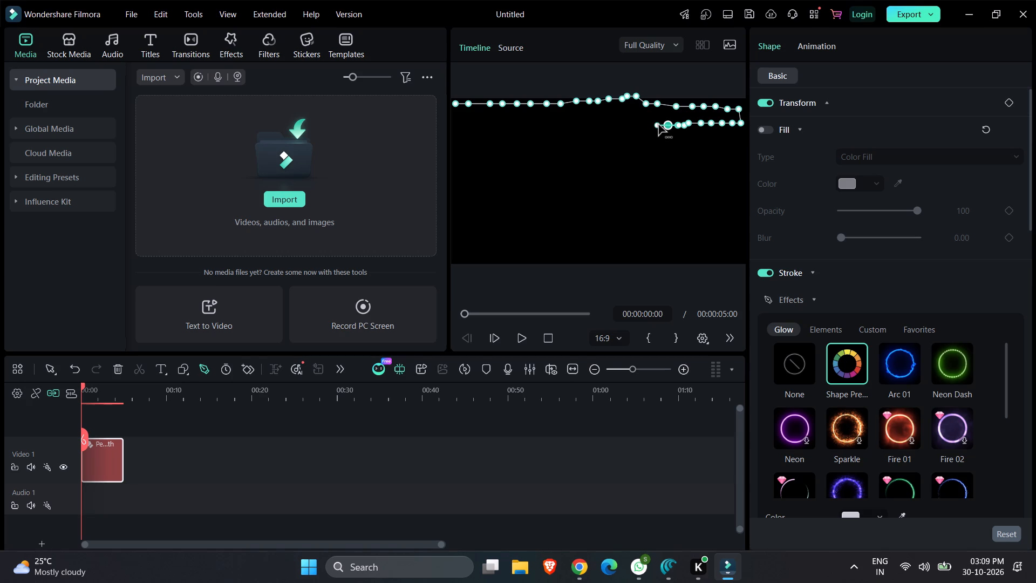
click(652, 124)
click(642, 123)
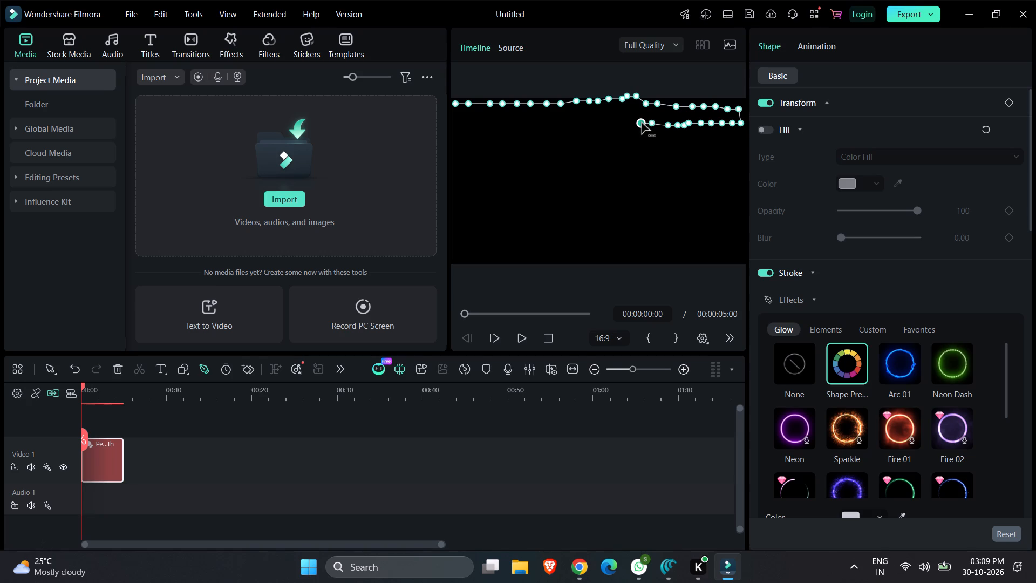
click(630, 121)
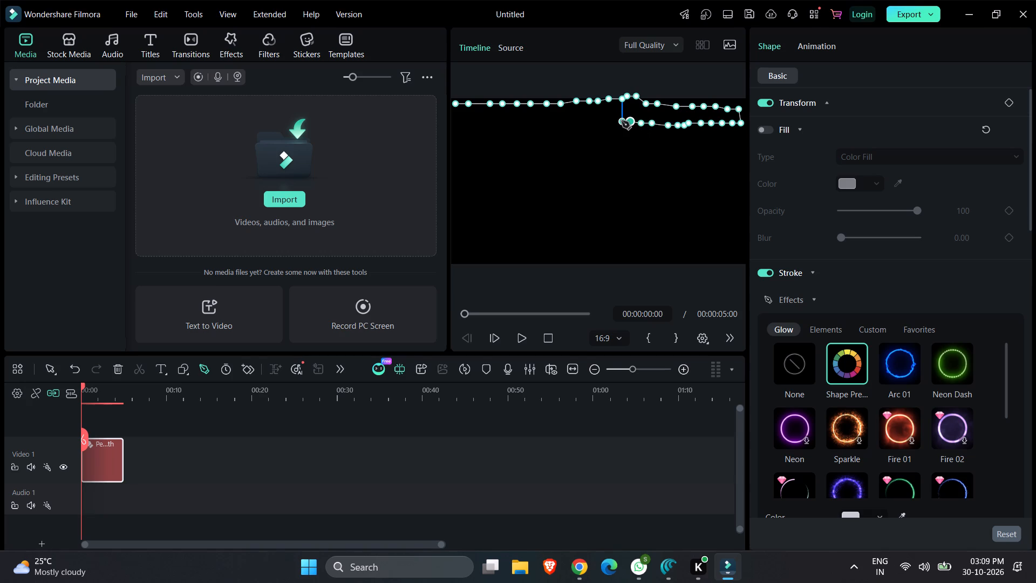
Continue the second row of pen points leftward from beneath the peak to about one third across the frame.
click(622, 121)
click(614, 121)
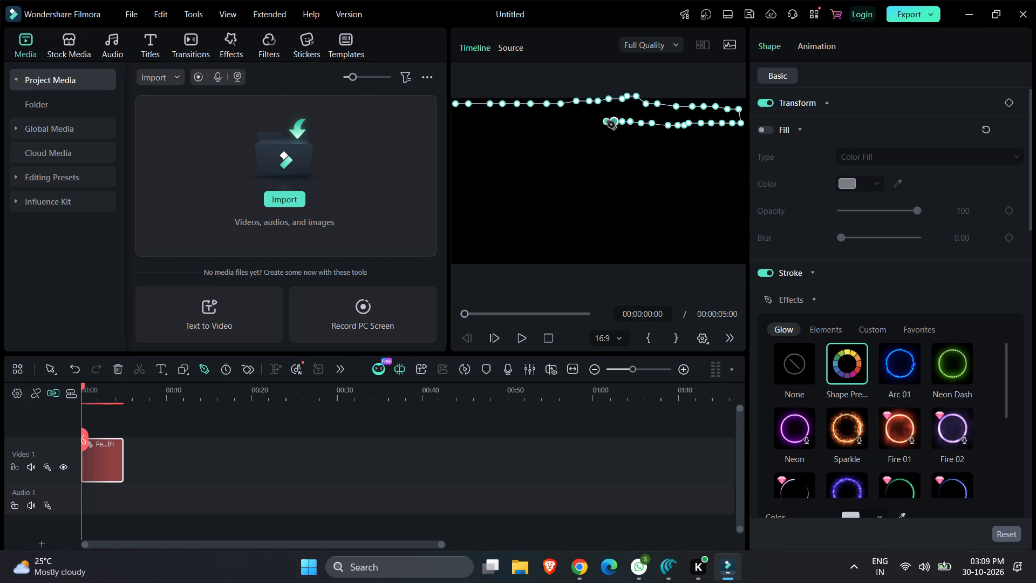
click(607, 121)
click(602, 121)
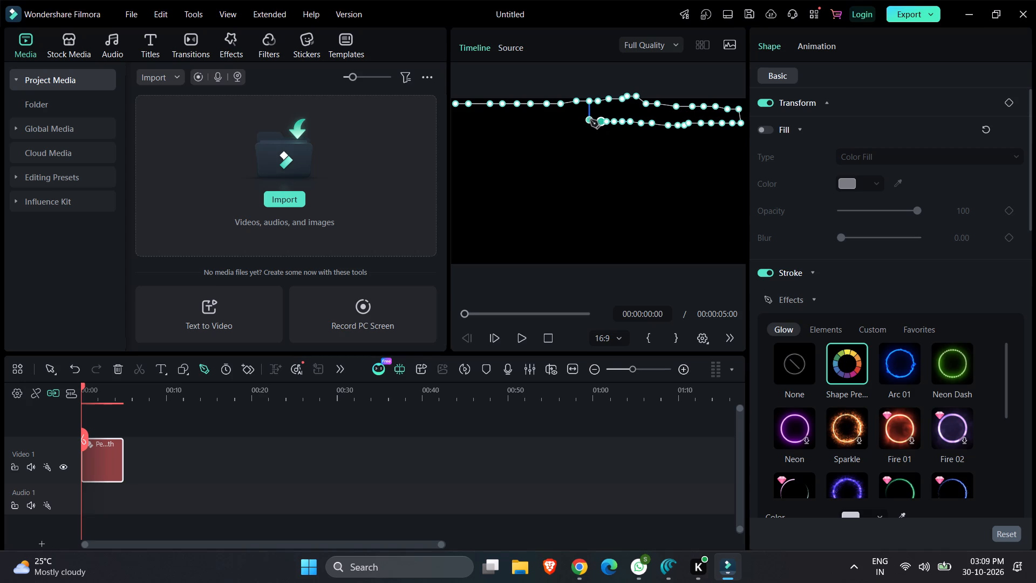
click(590, 120)
click(582, 120)
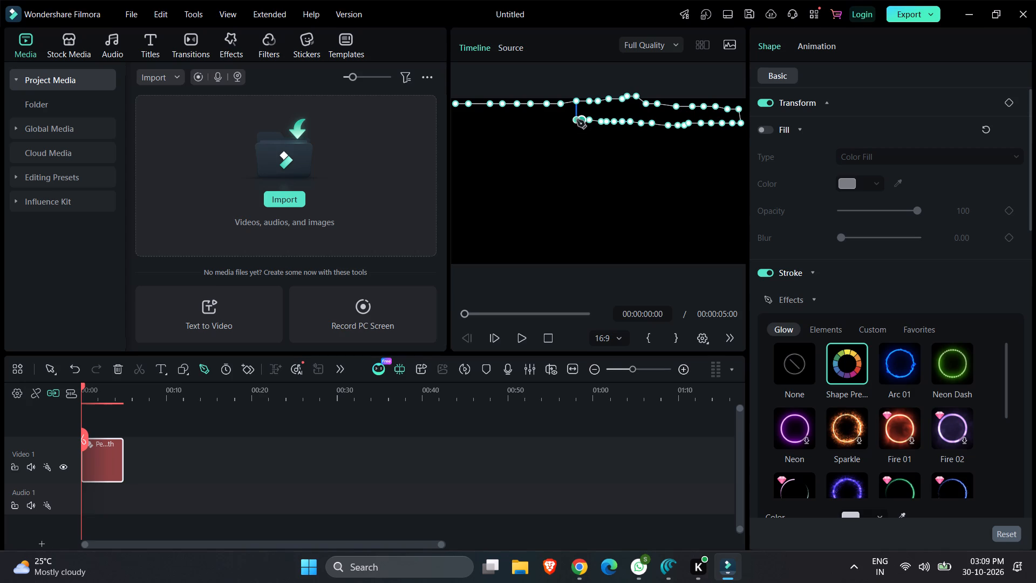
click(577, 120)
click(571, 120)
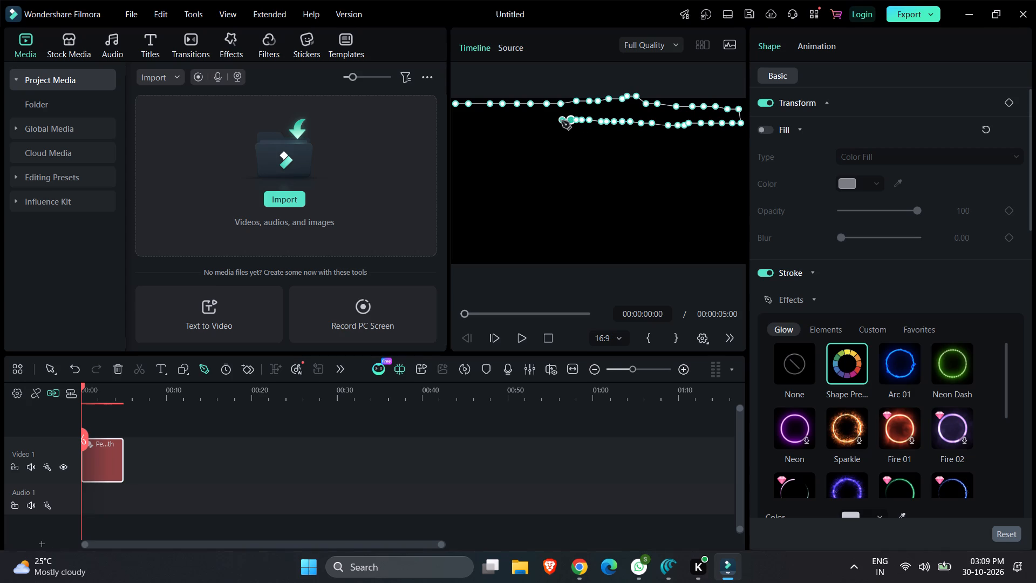
click(561, 121)
click(552, 123)
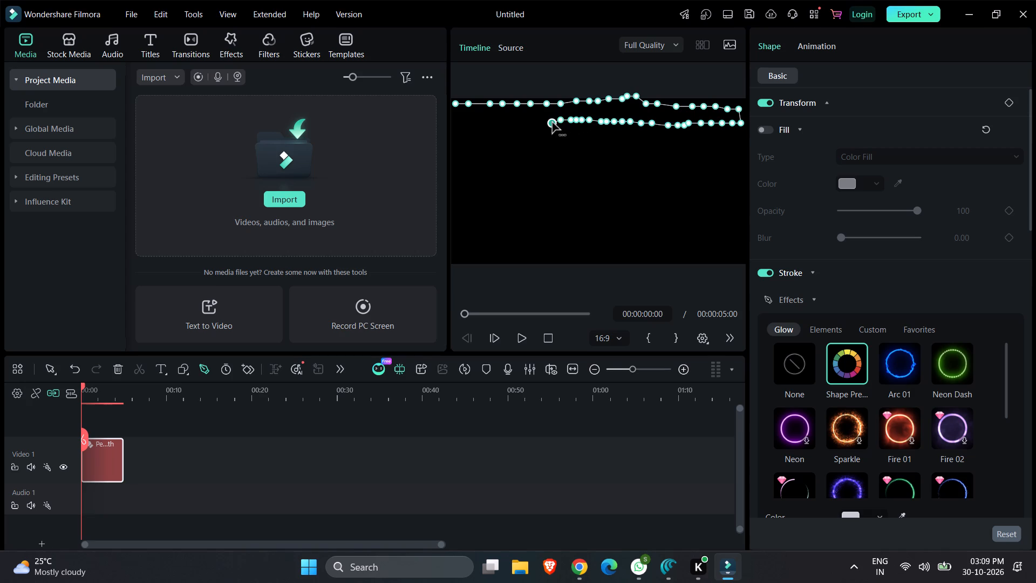
Extend the second row of the pen path with evenly spaced, nearly level points to the frame's left edge.
click(542, 120)
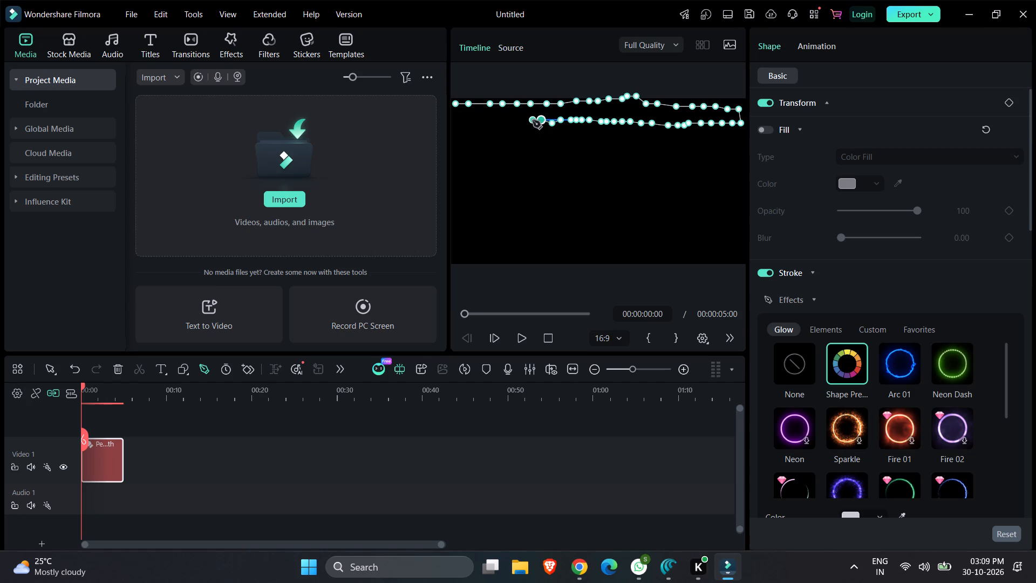
click(533, 120)
click(522, 119)
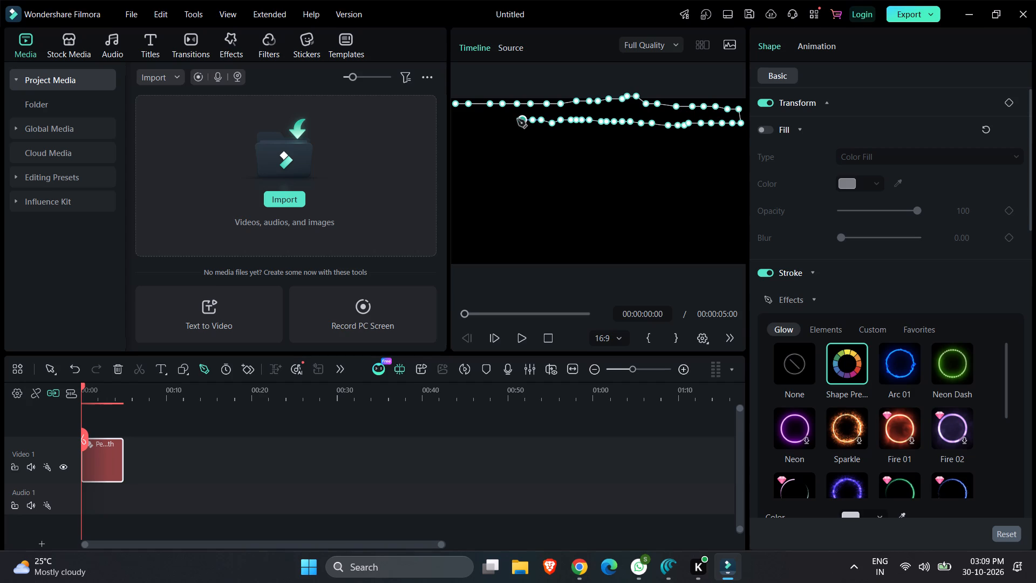
click(513, 119)
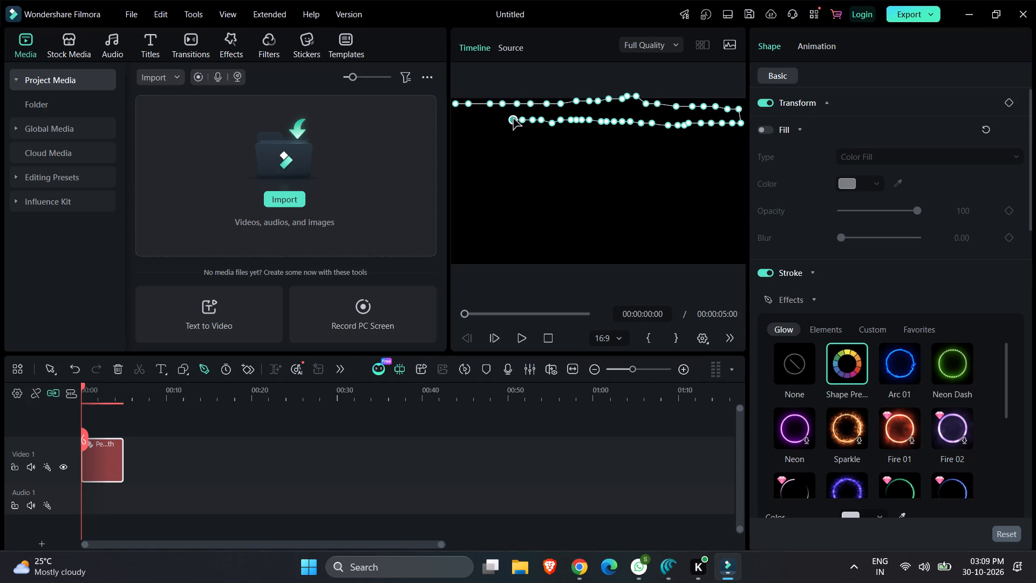
click(501, 119)
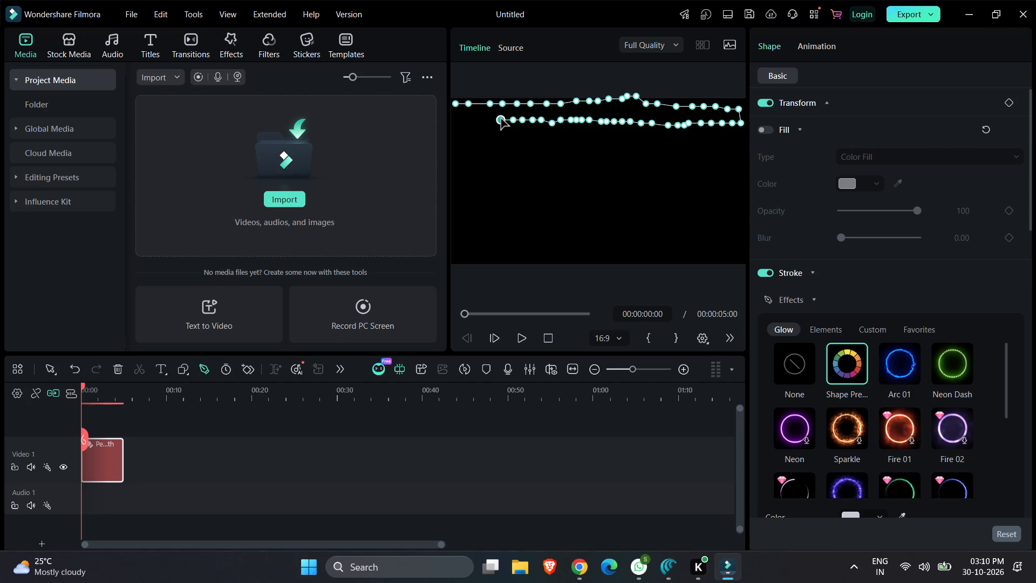
click(490, 118)
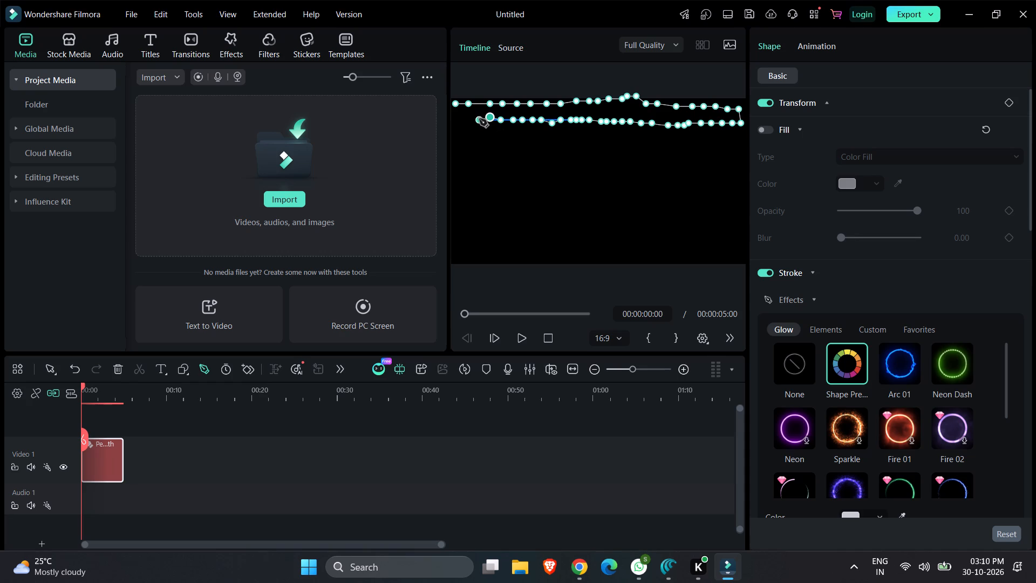
click(476, 117)
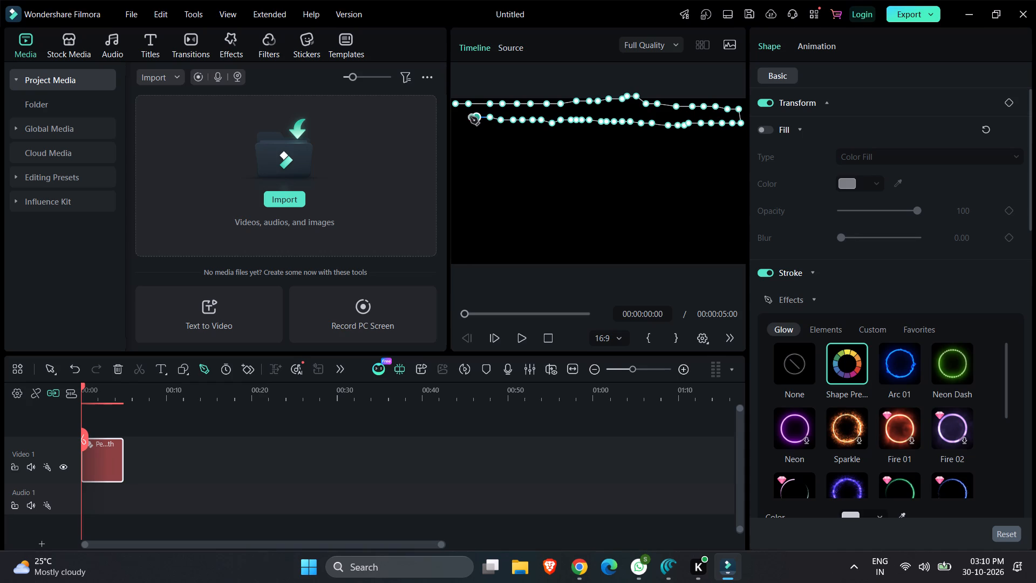
click(467, 117)
click(458, 117)
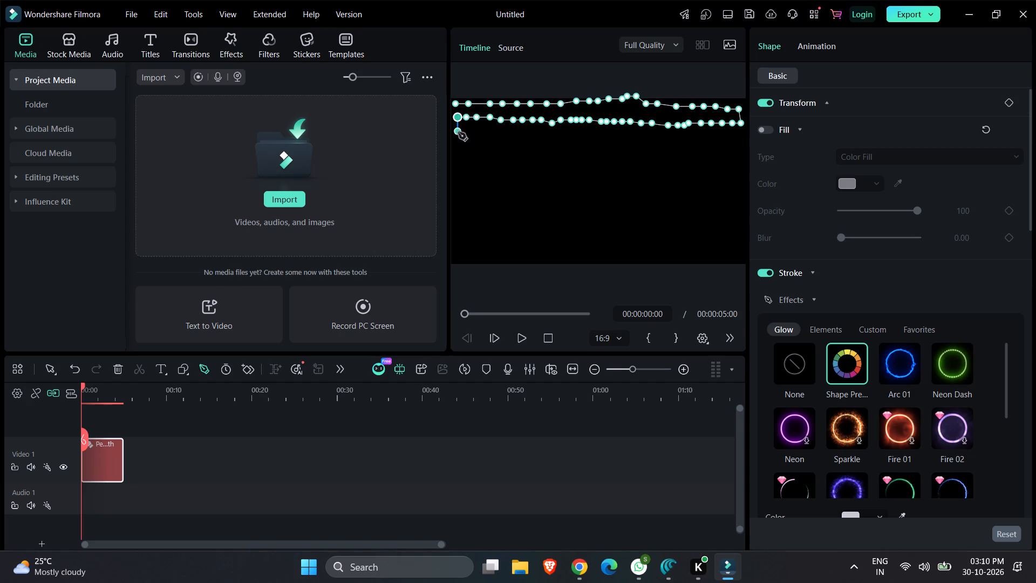
Turn the pen path down at the frame's left edge and run a third row of points rightward to just short of mid-width.
click(458, 132)
click(470, 132)
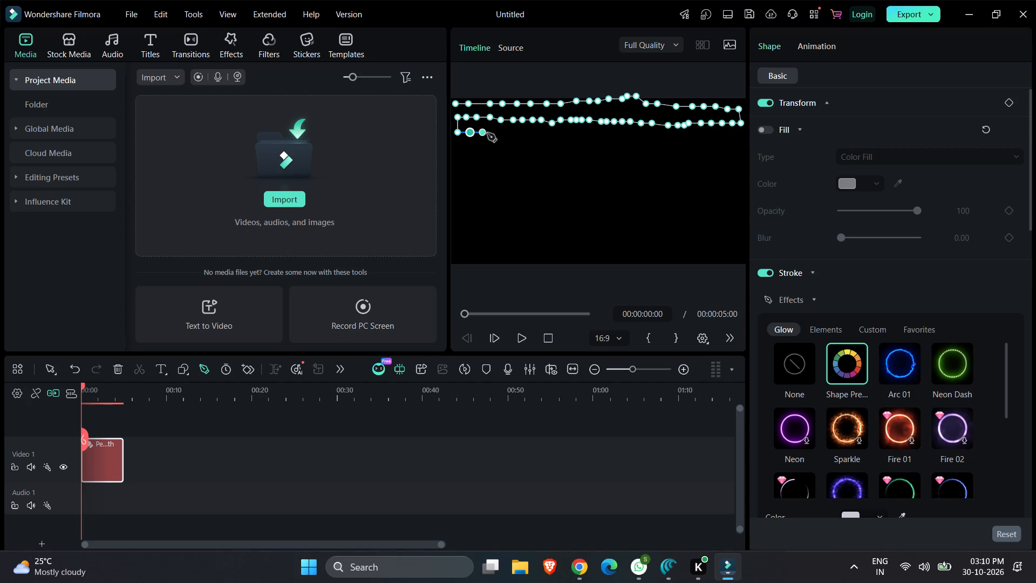
click(488, 133)
click(502, 133)
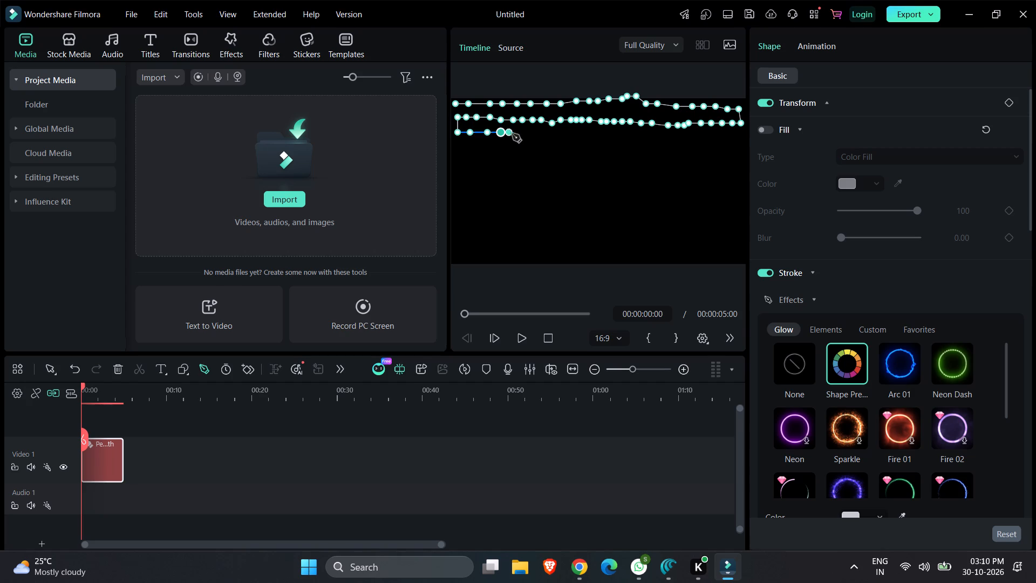
click(515, 134)
click(528, 134)
click(542, 136)
click(554, 136)
click(568, 136)
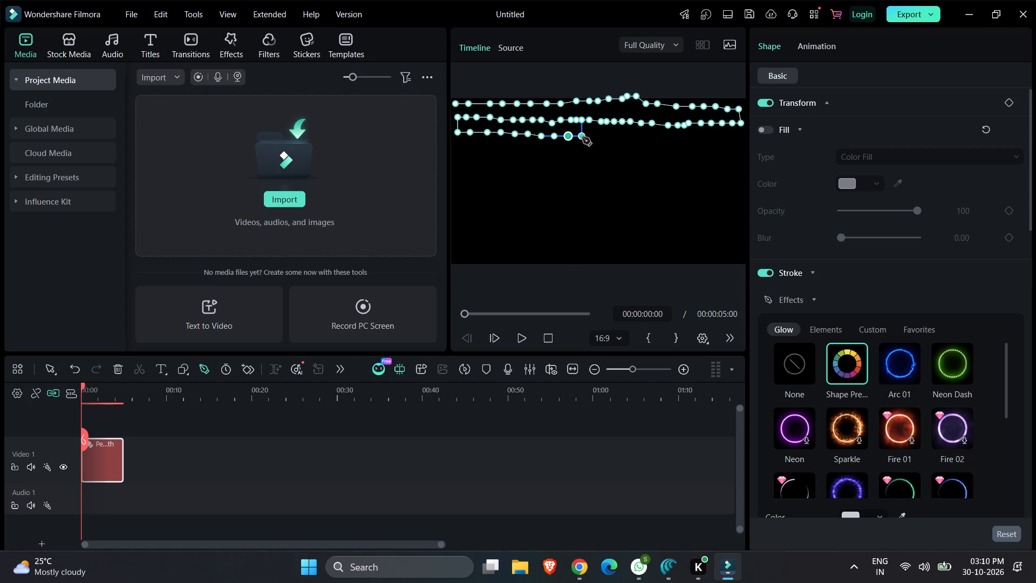
click(584, 137)
Step the third row slightly lower at mid-width and continue its points almost level to near the frame's right edge.
click(604, 143)
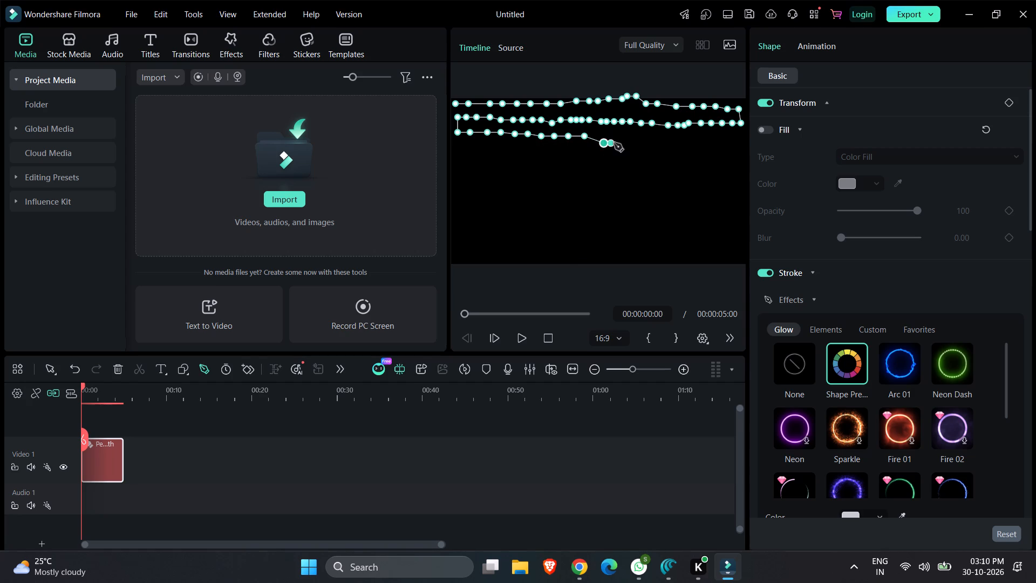
click(617, 144)
click(633, 143)
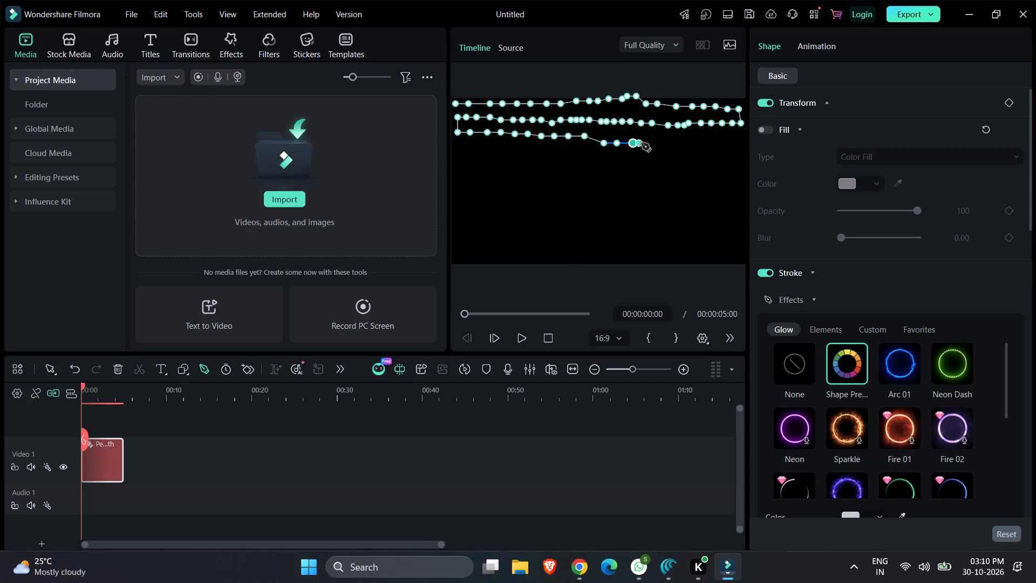
click(644, 144)
click(654, 145)
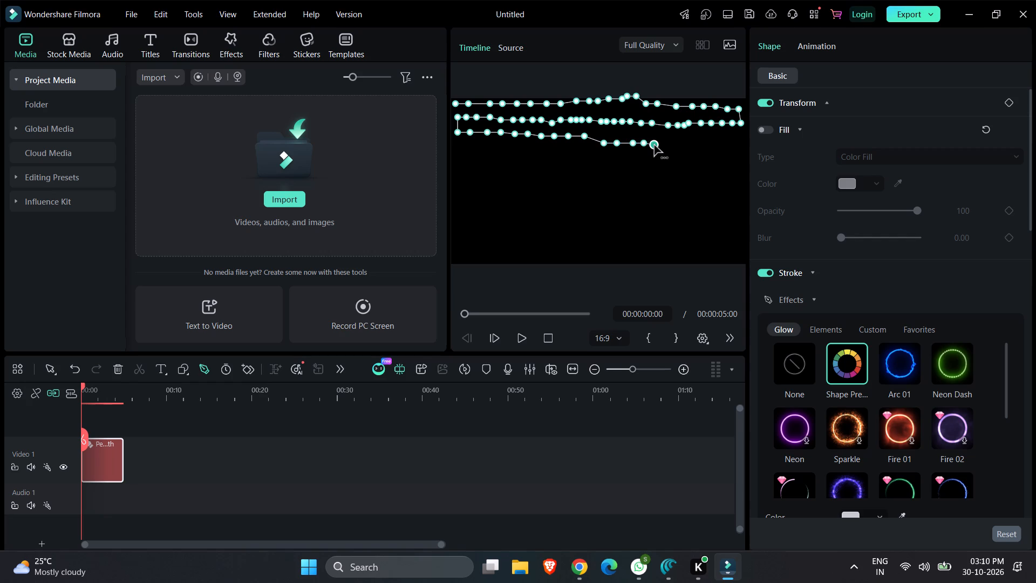
click(660, 145)
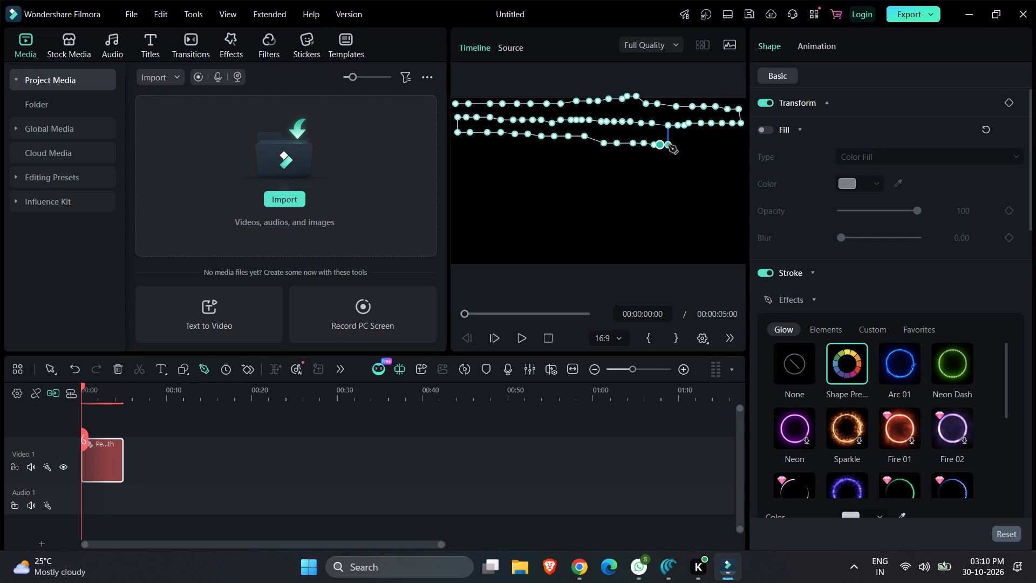
click(669, 145)
click(681, 144)
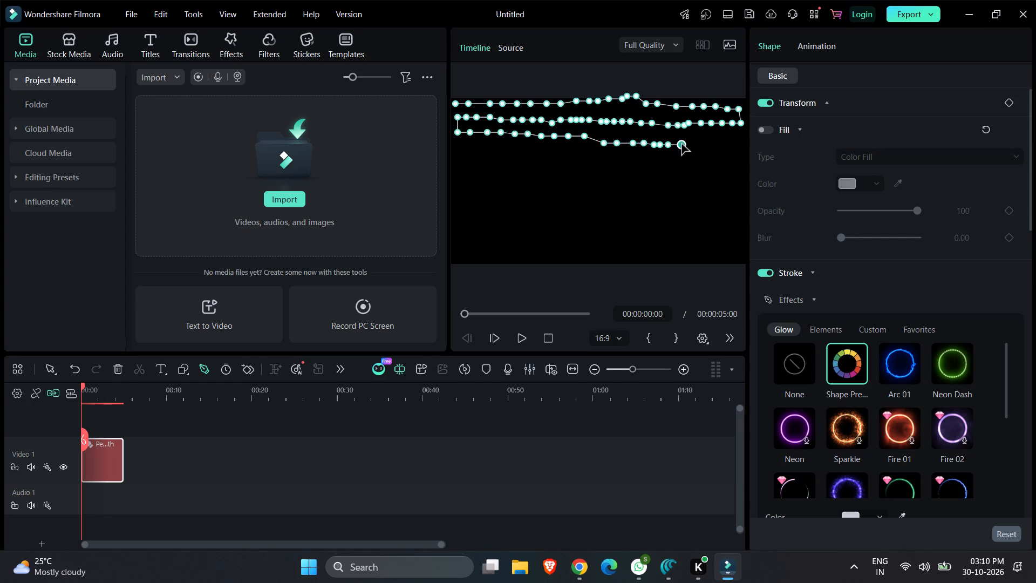
click(692, 144)
click(707, 144)
click(721, 145)
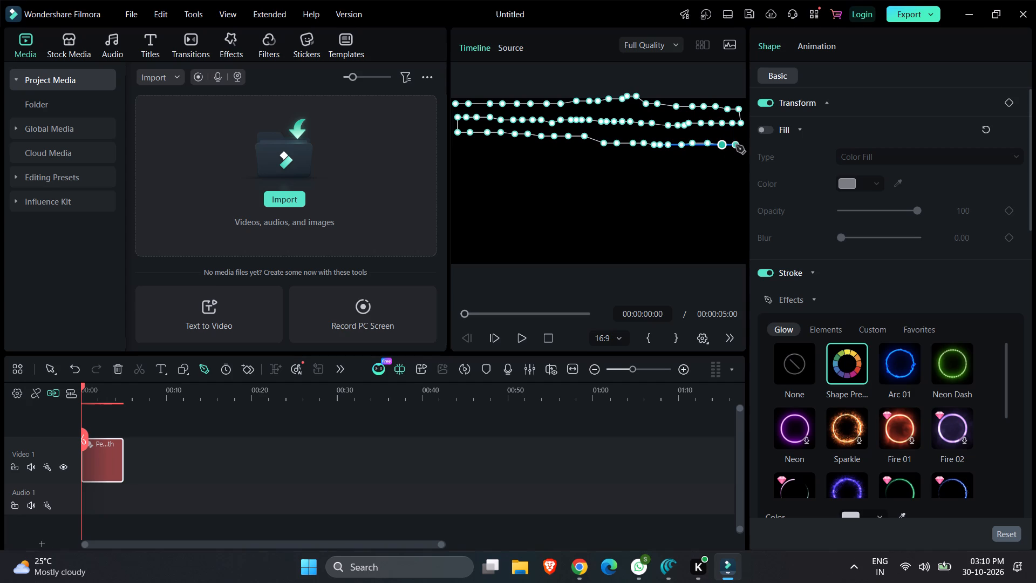
click(736, 145)
Turn the pen path down at the frame's right edge and run a fourth row of points leftward to about mid-width.
click(742, 163)
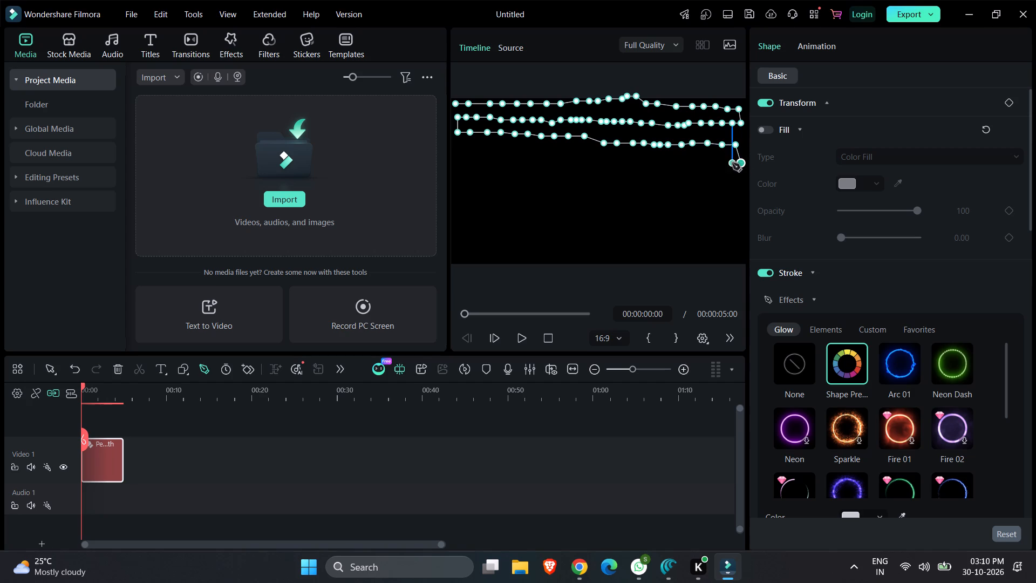
click(726, 161)
click(716, 161)
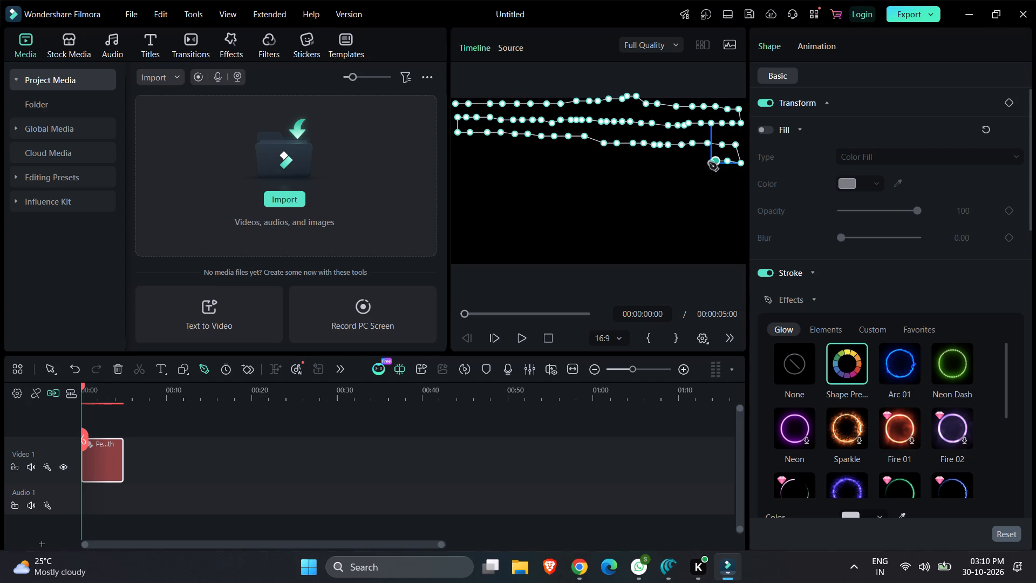
click(700, 159)
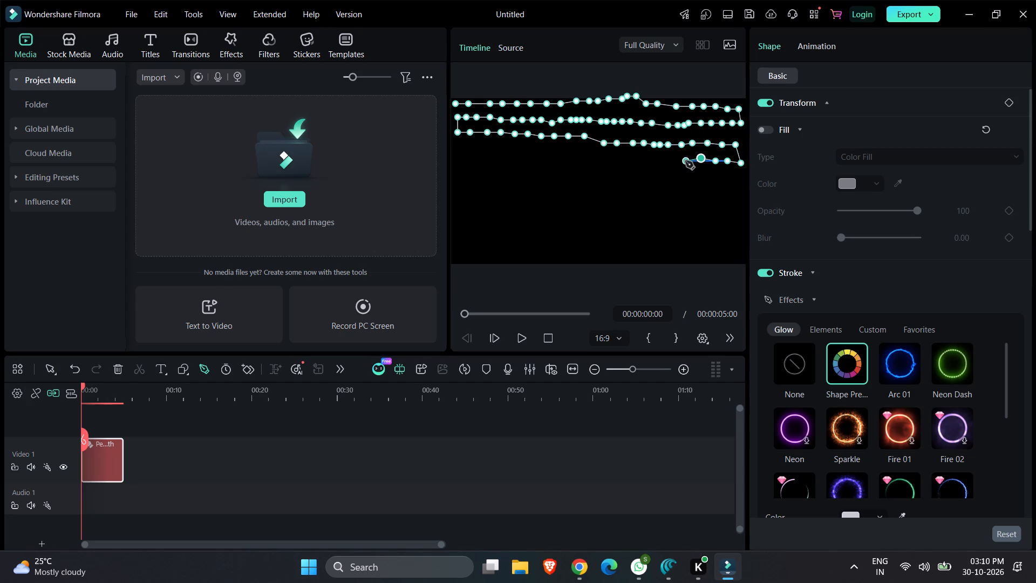
click(685, 161)
click(670, 161)
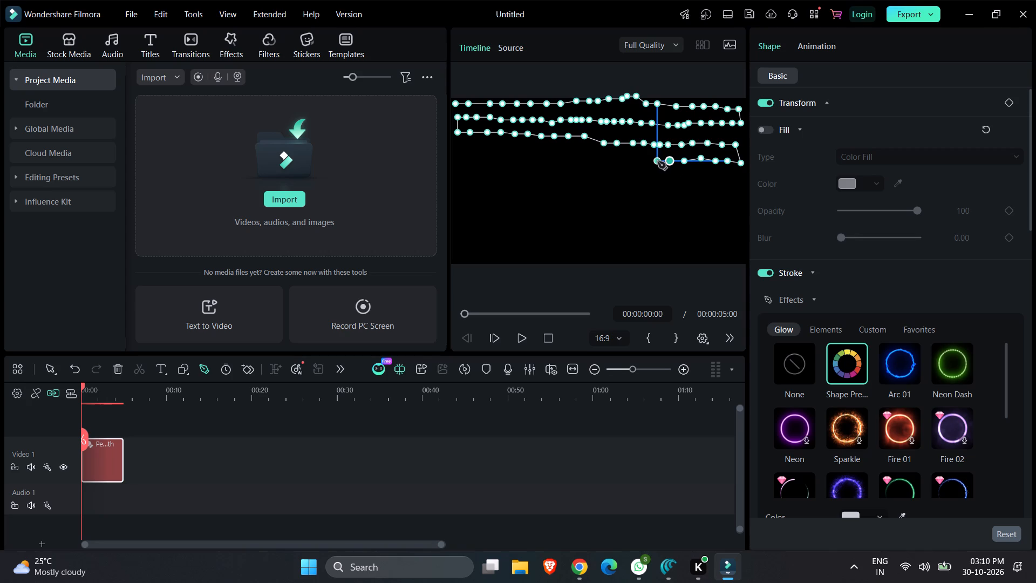
click(658, 161)
click(645, 161)
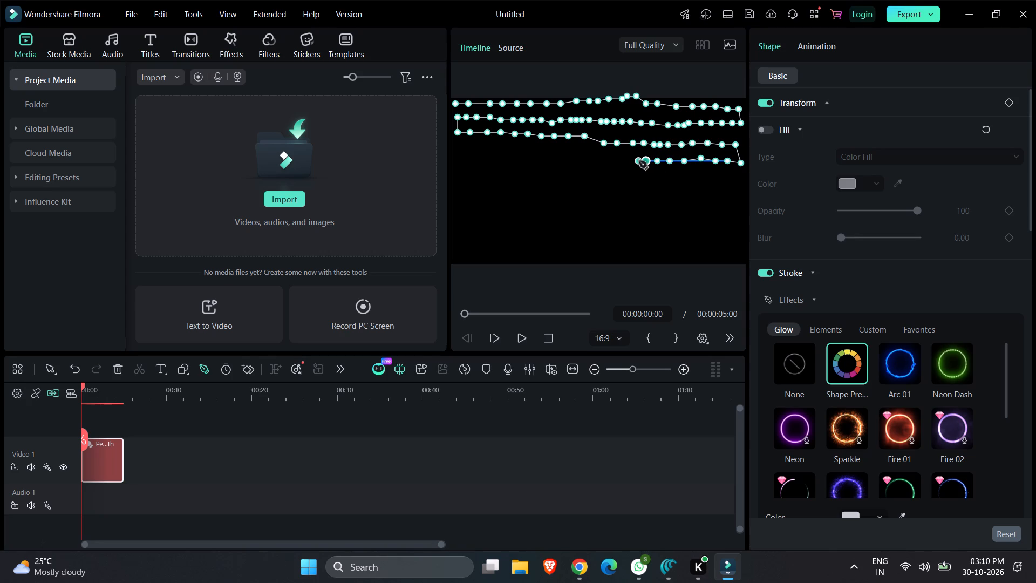
click(639, 161)
click(629, 161)
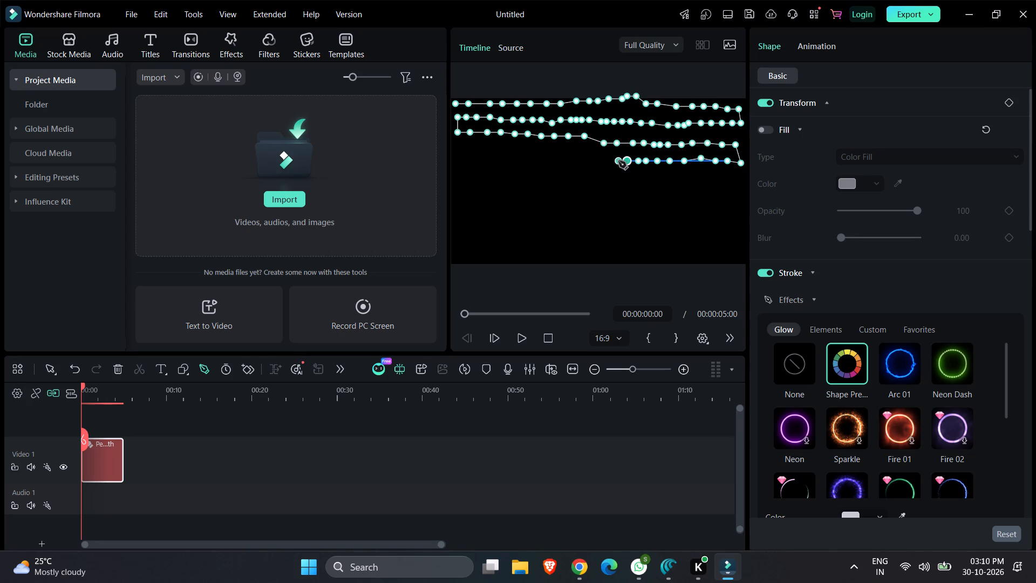
click(618, 161)
click(608, 161)
click(595, 160)
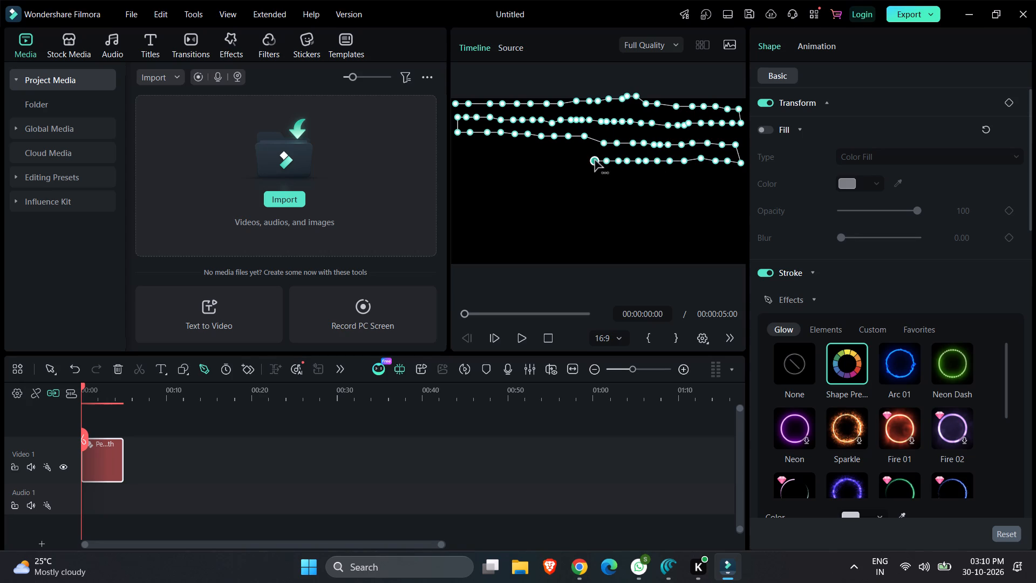
Extend the fourth row of the pen path leftward with evenly spaced, nearly level points to near the frame's left edge.
click(589, 160)
click(576, 160)
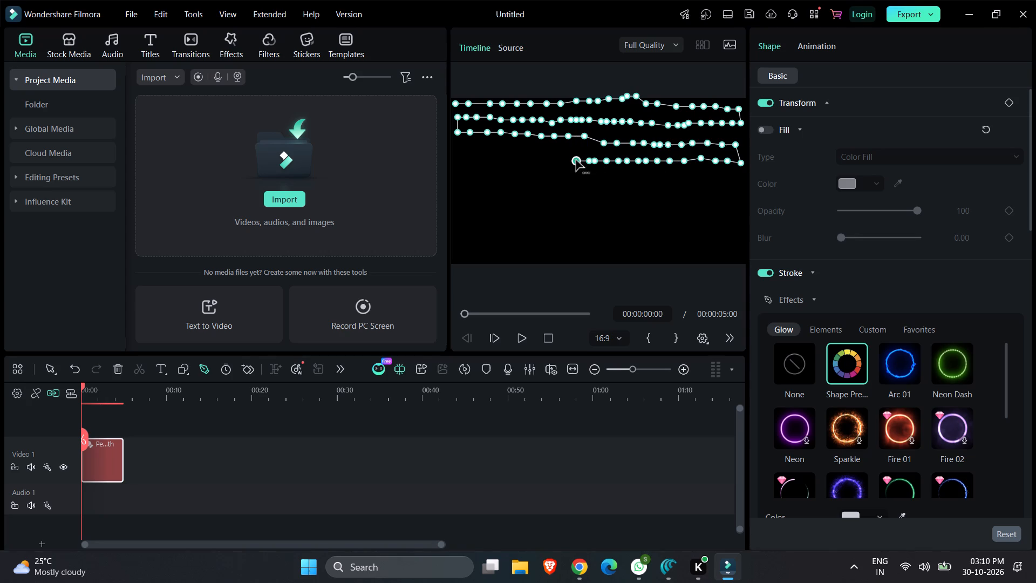
click(564, 160)
click(556, 160)
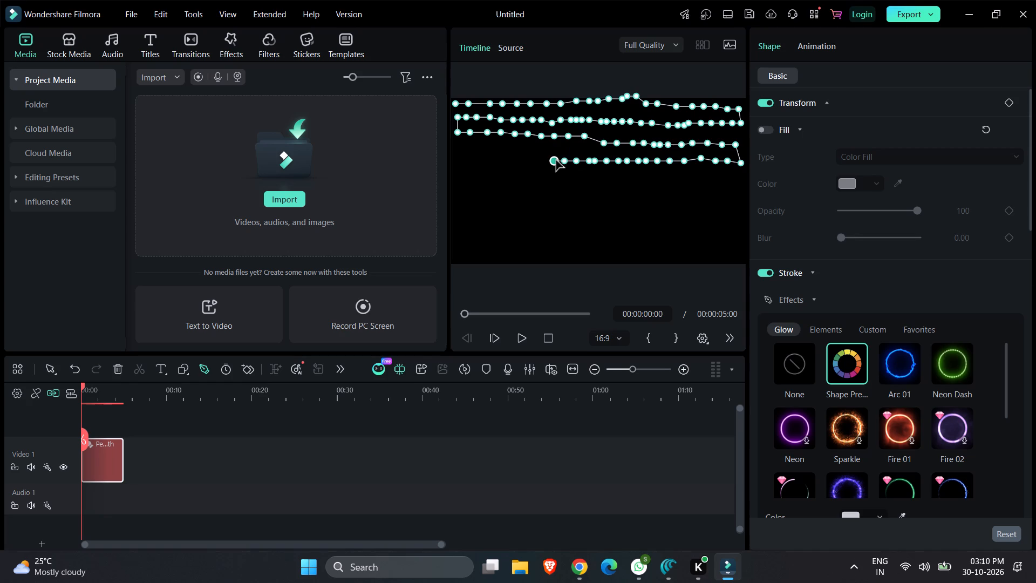
click(543, 160)
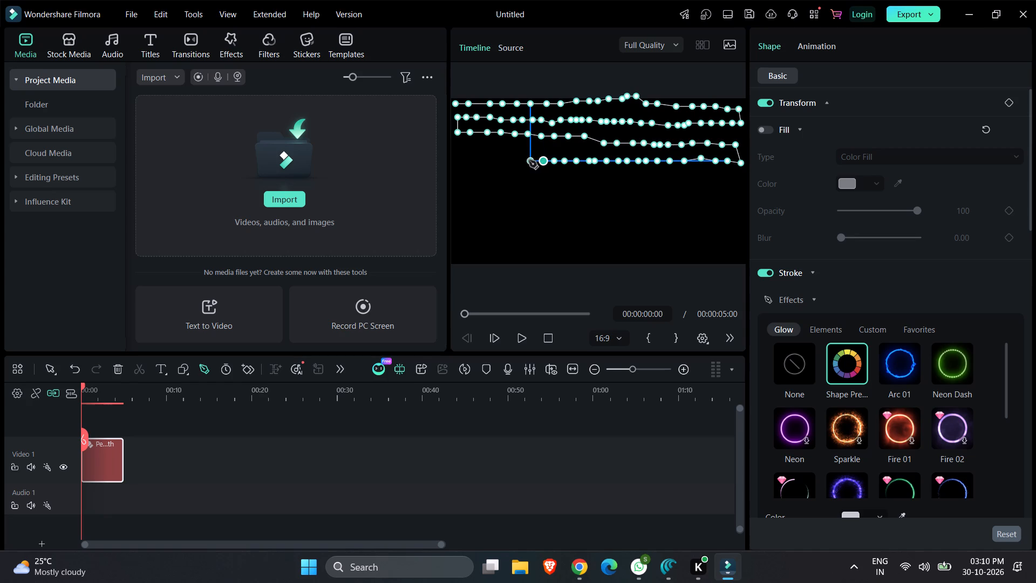
click(529, 160)
click(514, 160)
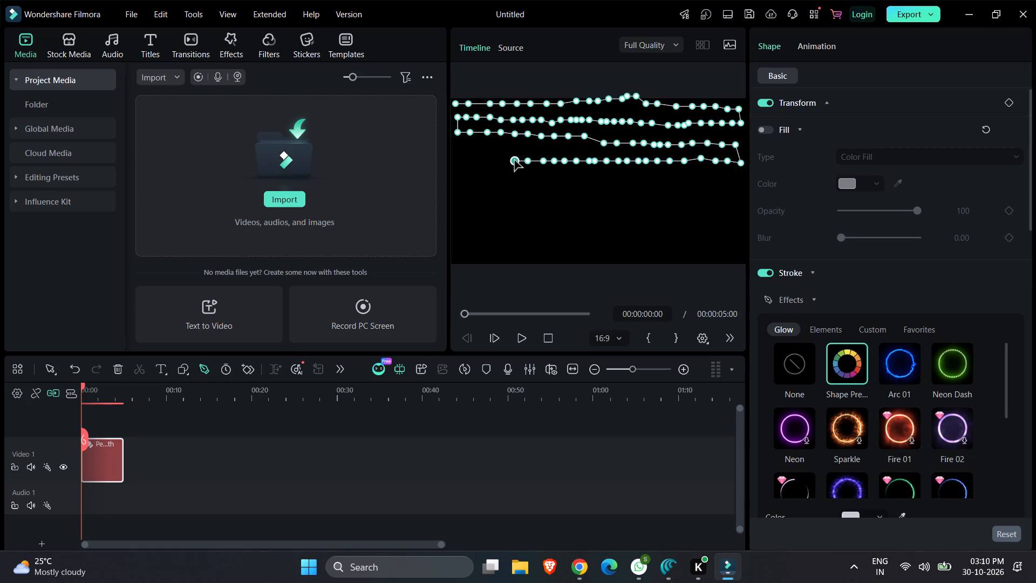
click(502, 159)
click(491, 159)
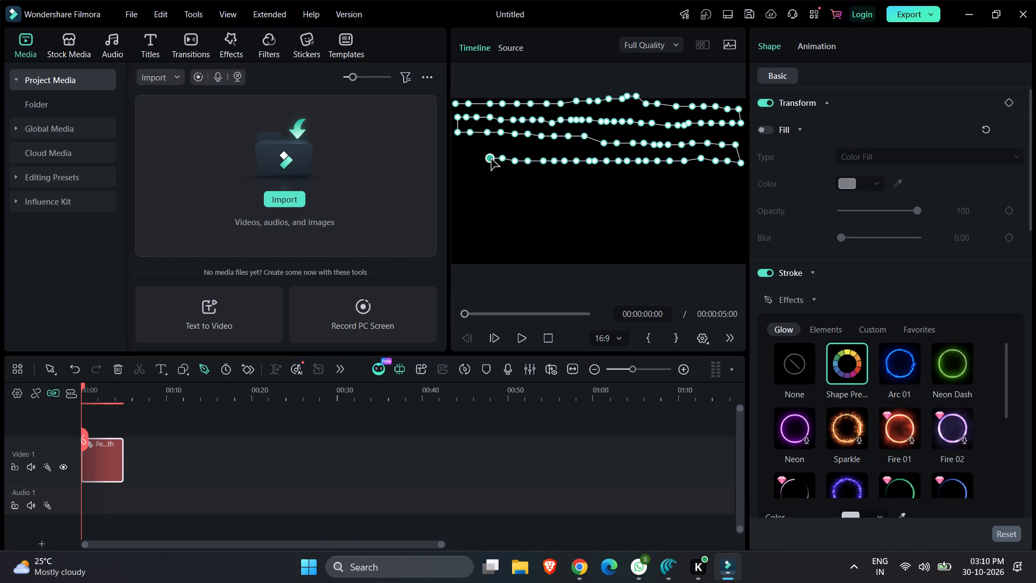
click(479, 159)
click(464, 159)
Turn the pen path down near the frame's left edge and run a fifth row of points rightward, sloping slightly down, to about mid-width.
click(464, 175)
drag(476, 176, 489, 177)
click(489, 177)
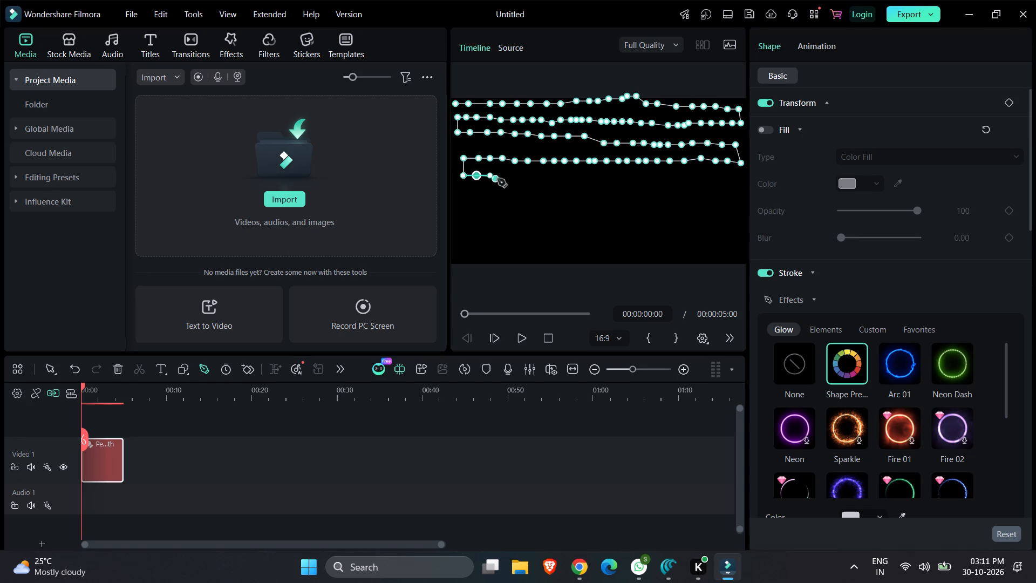
click(498, 180)
click(509, 180)
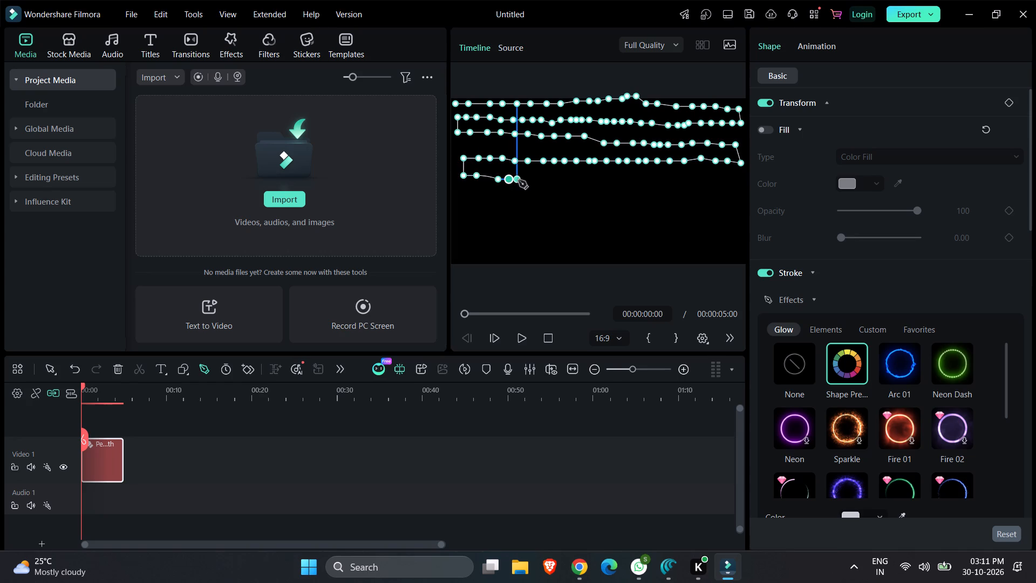
click(521, 181)
click(535, 181)
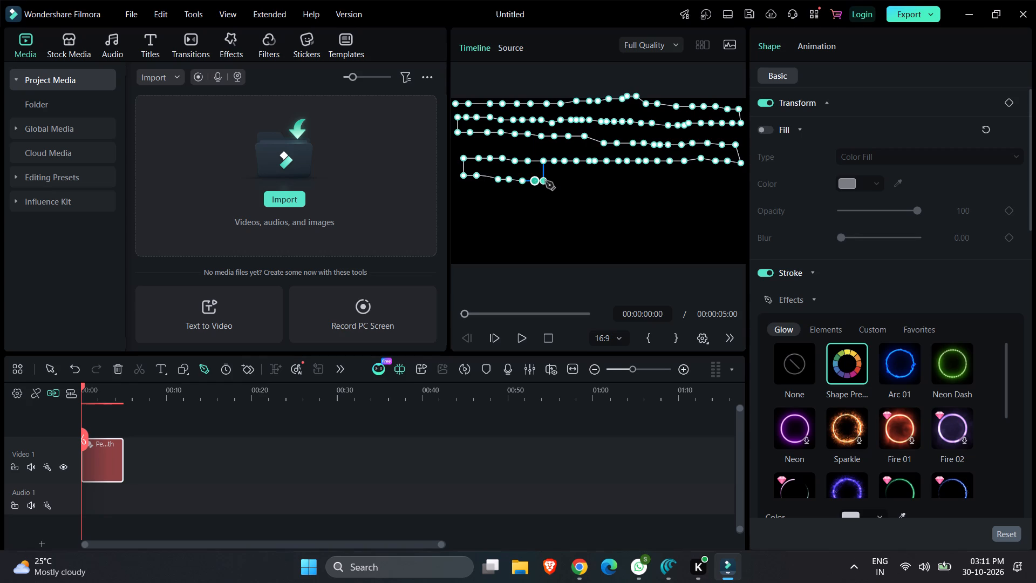
click(549, 181)
click(559, 182)
click(575, 183)
click(585, 183)
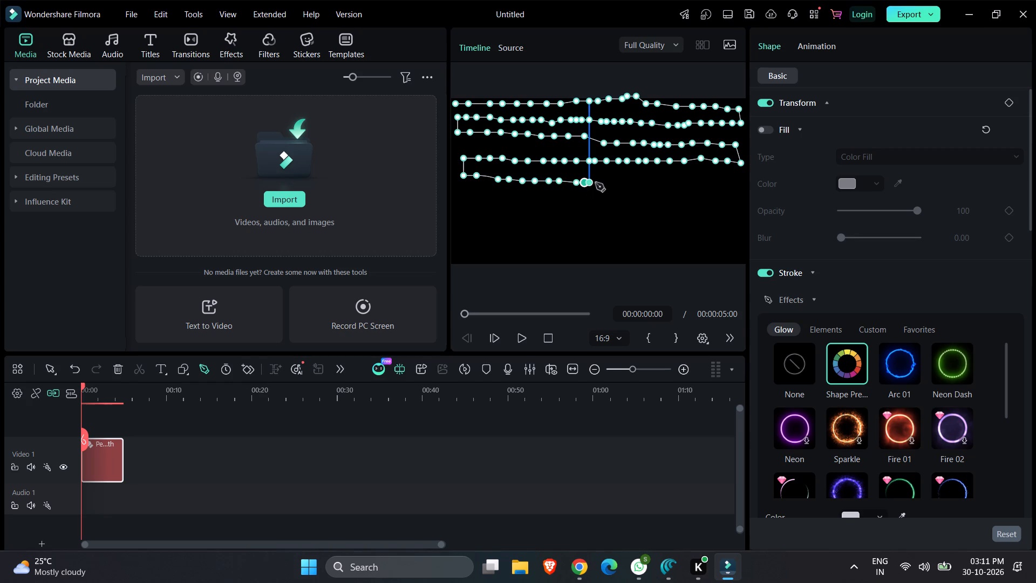
click(596, 183)
Continue the fifth row of the pen path with closely spaced, nearly level points to near the frame's right edge.
click(605, 184)
click(612, 185)
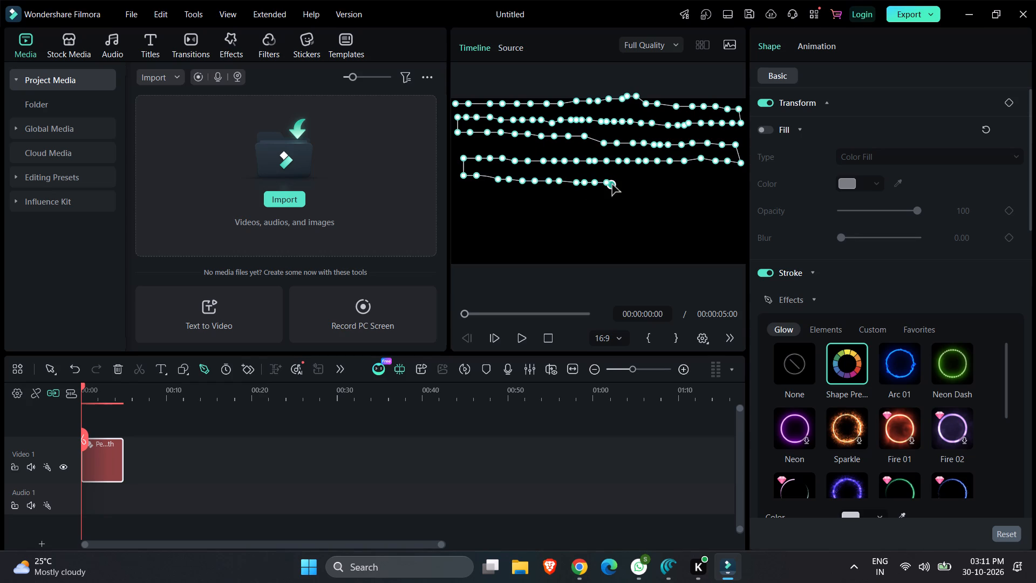
click(623, 184)
click(628, 184)
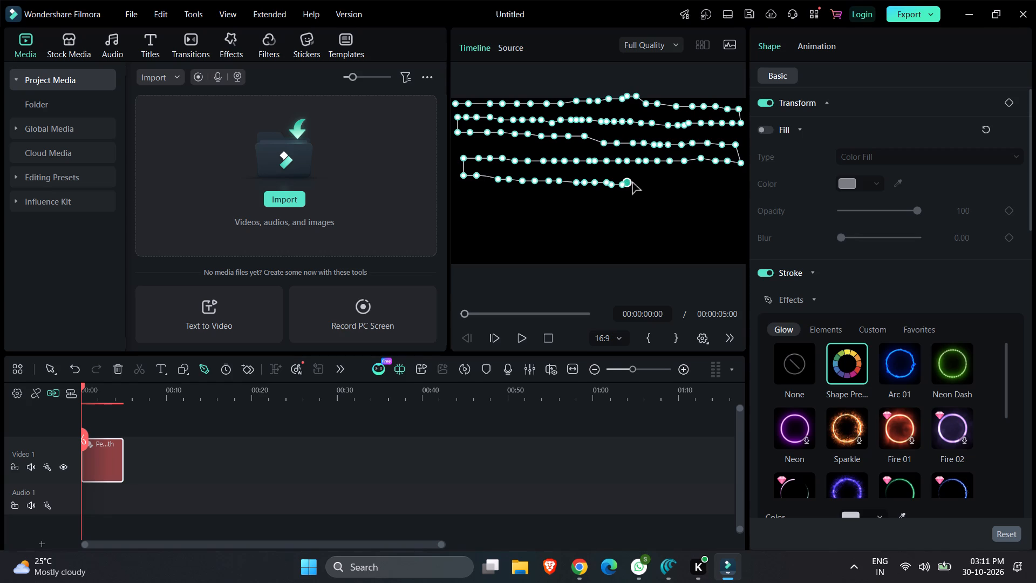
click(634, 183)
click(643, 182)
click(652, 182)
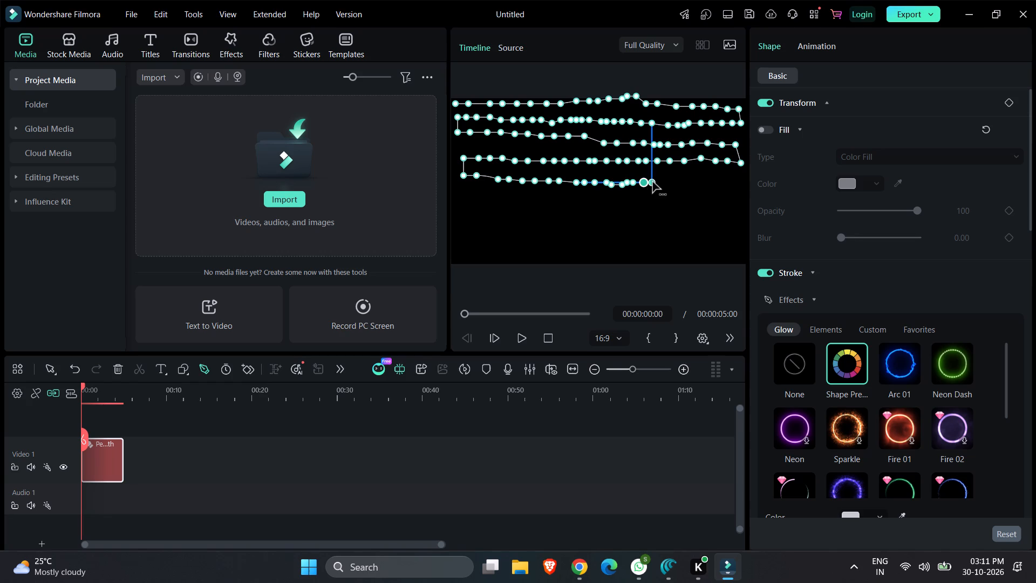
click(660, 182)
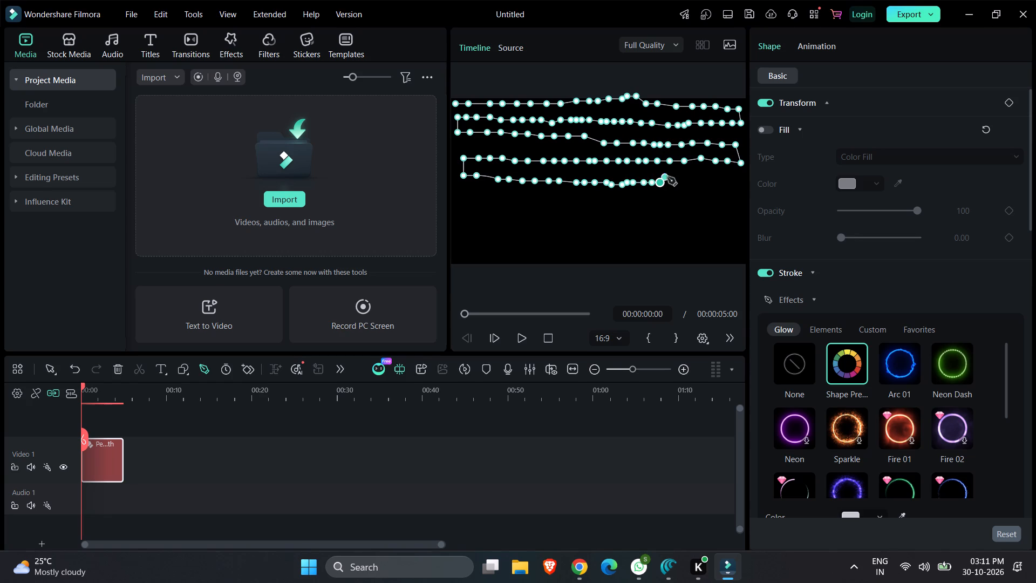
click(673, 179)
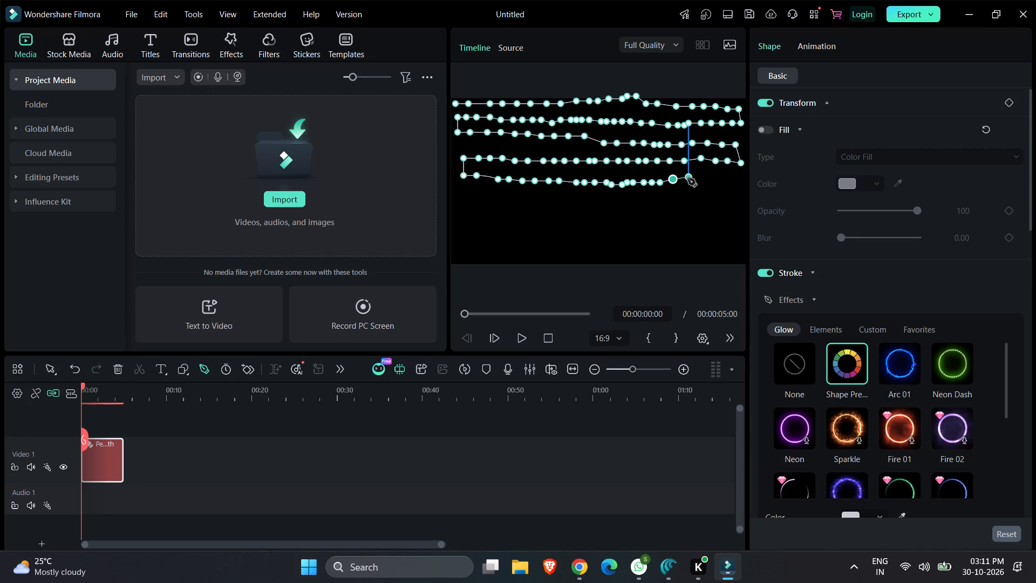
click(685, 181)
click(698, 180)
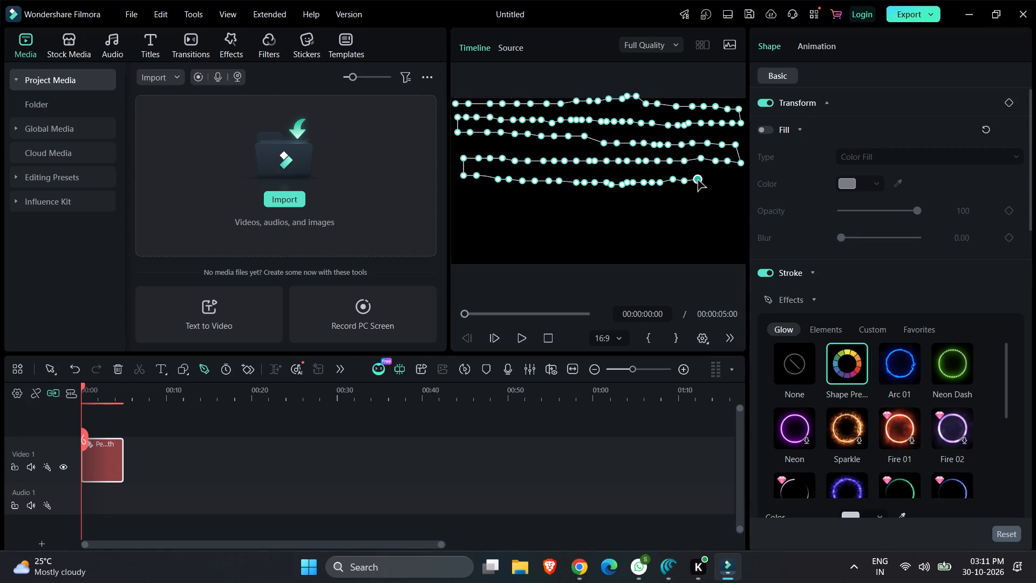
click(711, 180)
click(720, 181)
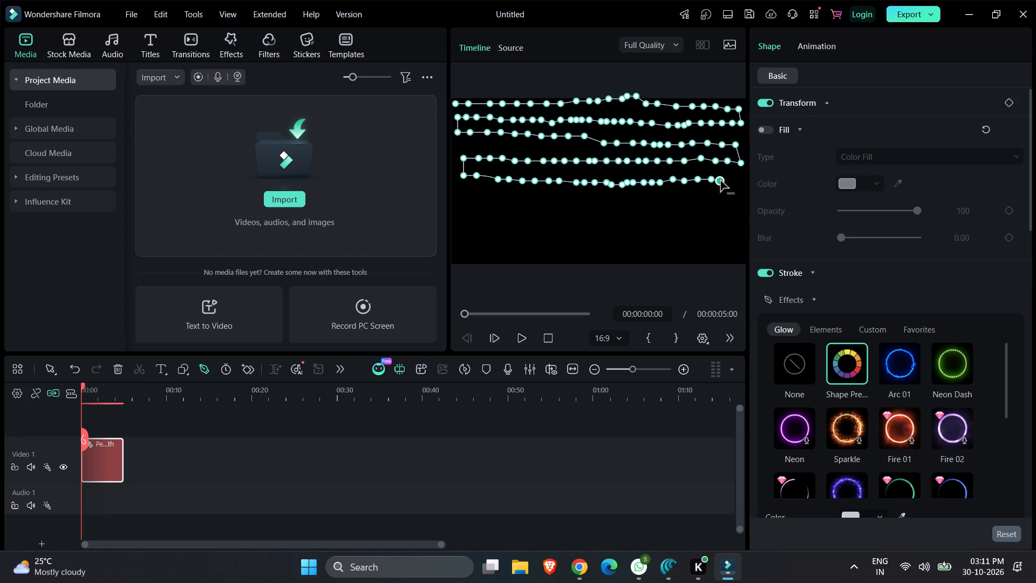
click(733, 182)
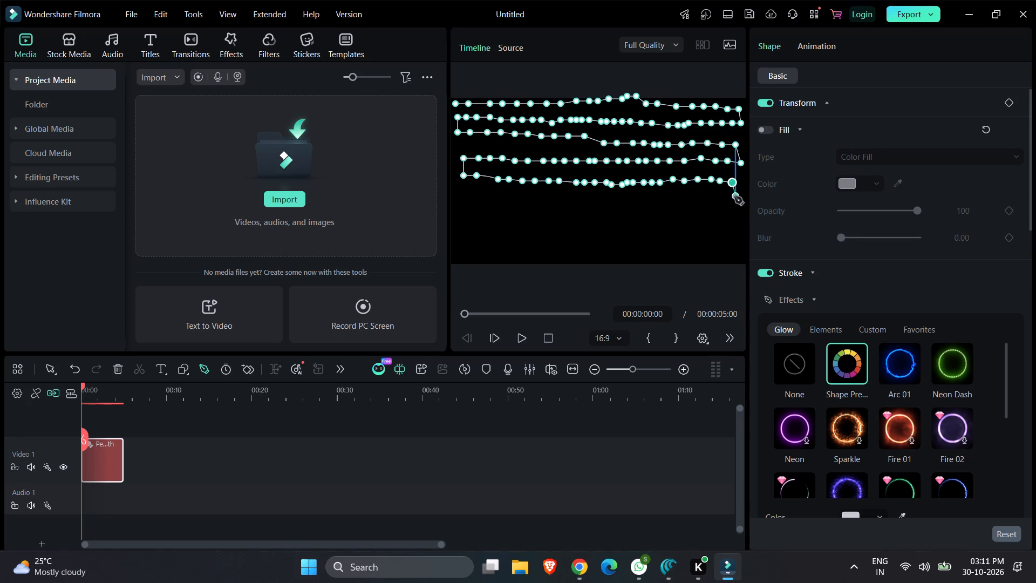
Turn the pen path down near the frame's right edge and run a sixth row of points leftward to just past mid-width.
click(734, 196)
click(722, 200)
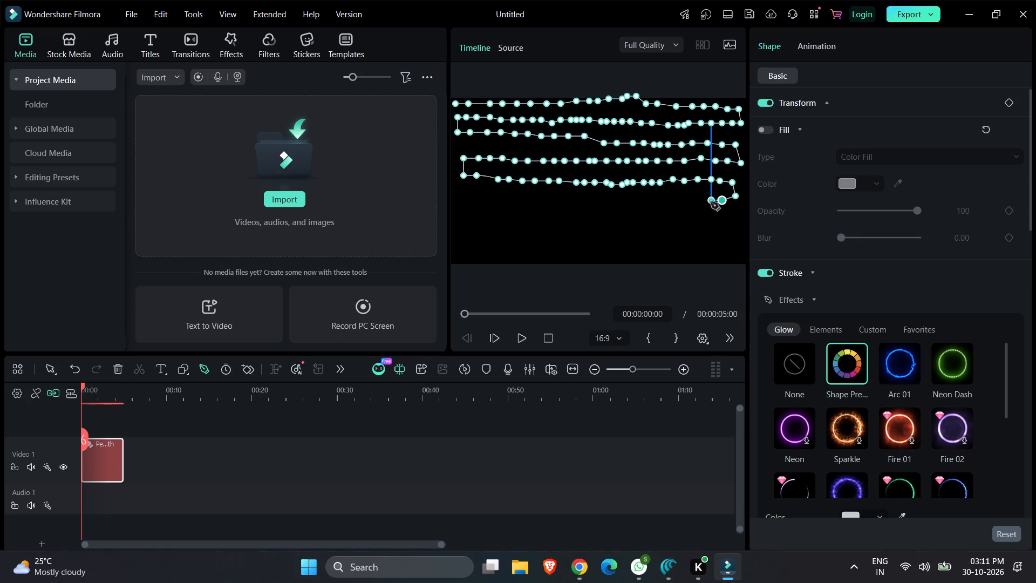
click(711, 202)
click(696, 202)
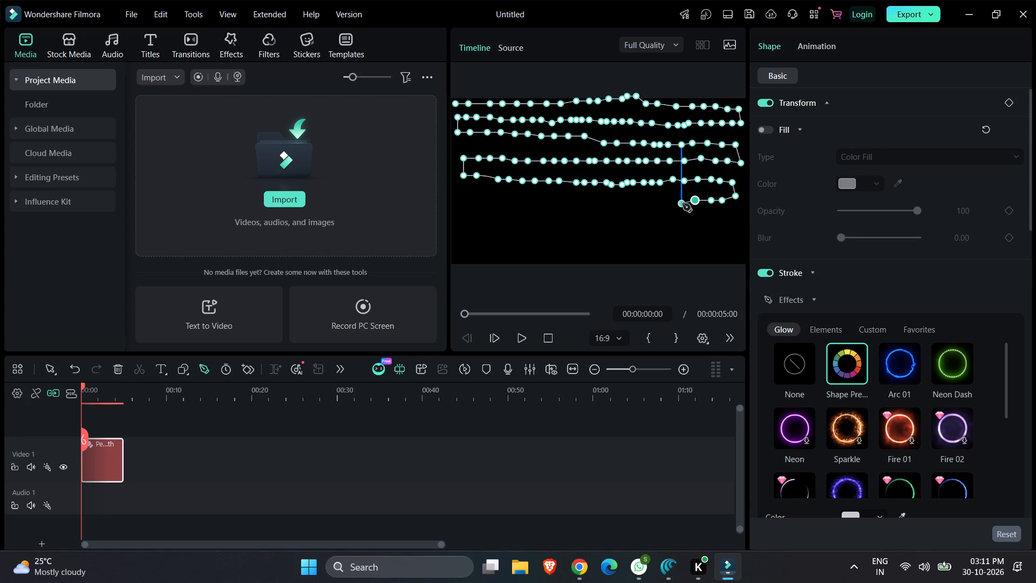
click(682, 202)
click(670, 202)
click(657, 204)
click(645, 202)
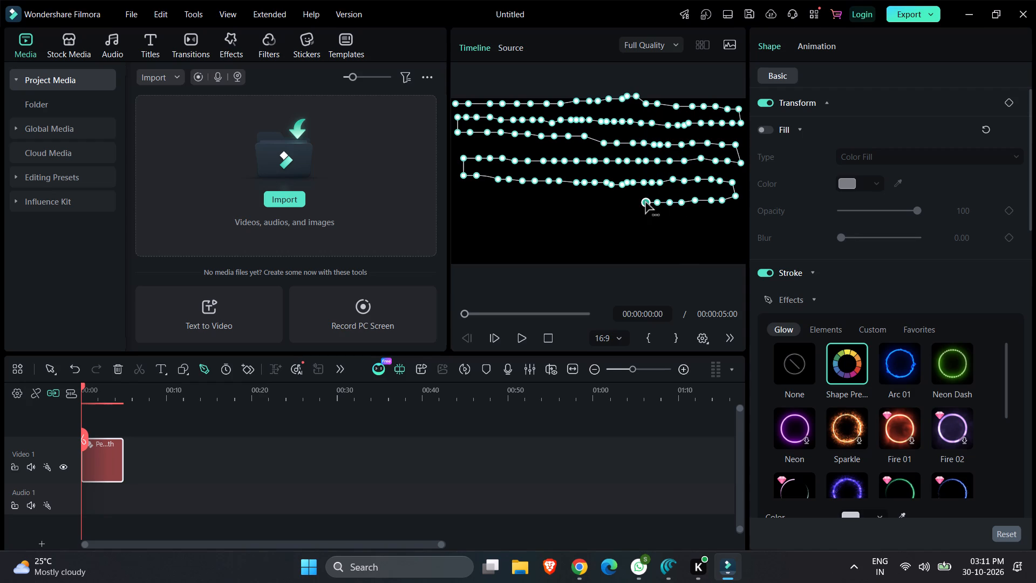
click(632, 203)
click(621, 204)
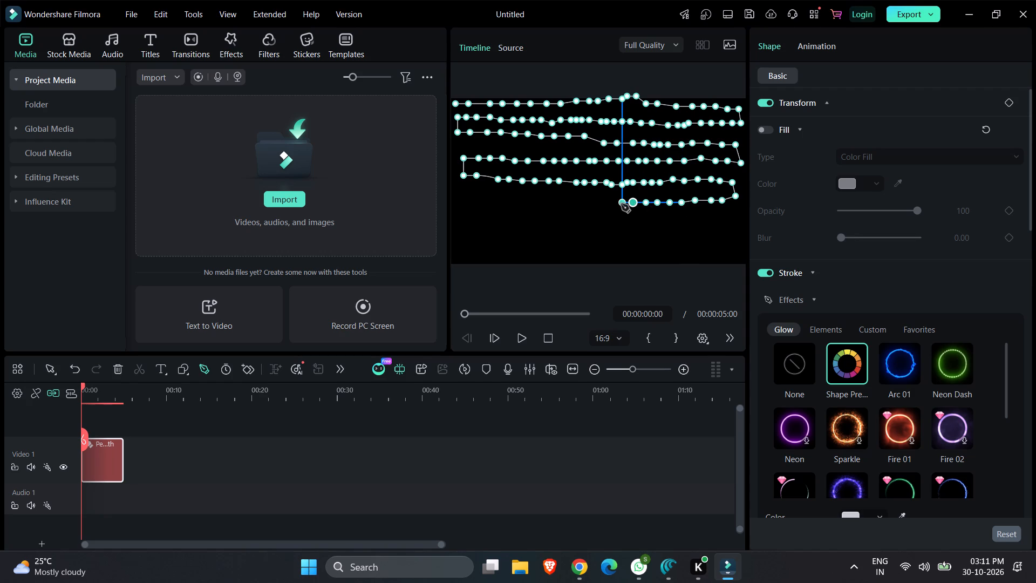
click(610, 205)
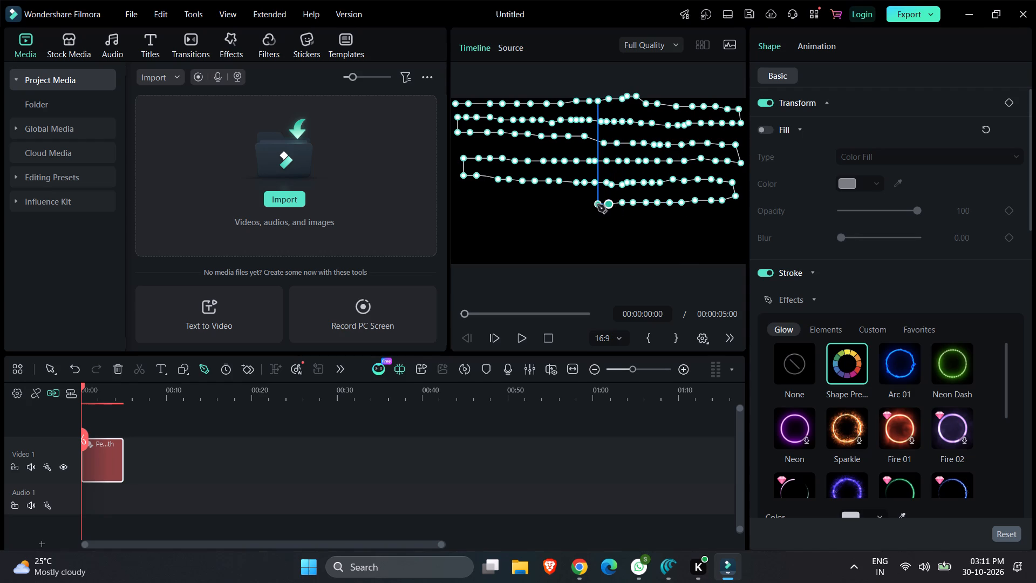
click(597, 205)
click(584, 206)
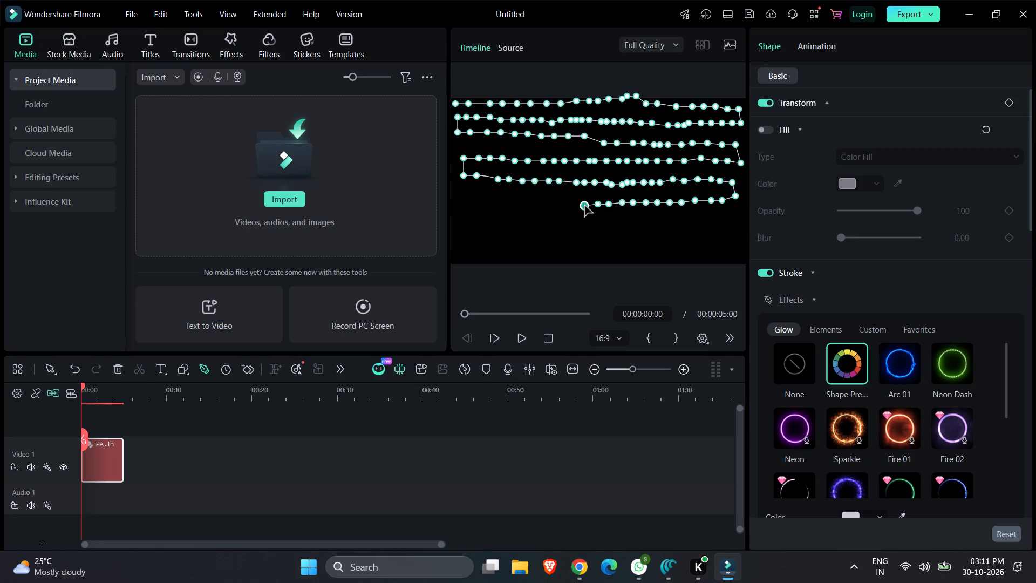
Continue the sixth row leftward with closely spaced points, sloping the last few down to end near the frame's left edge.
click(574, 206)
click(568, 207)
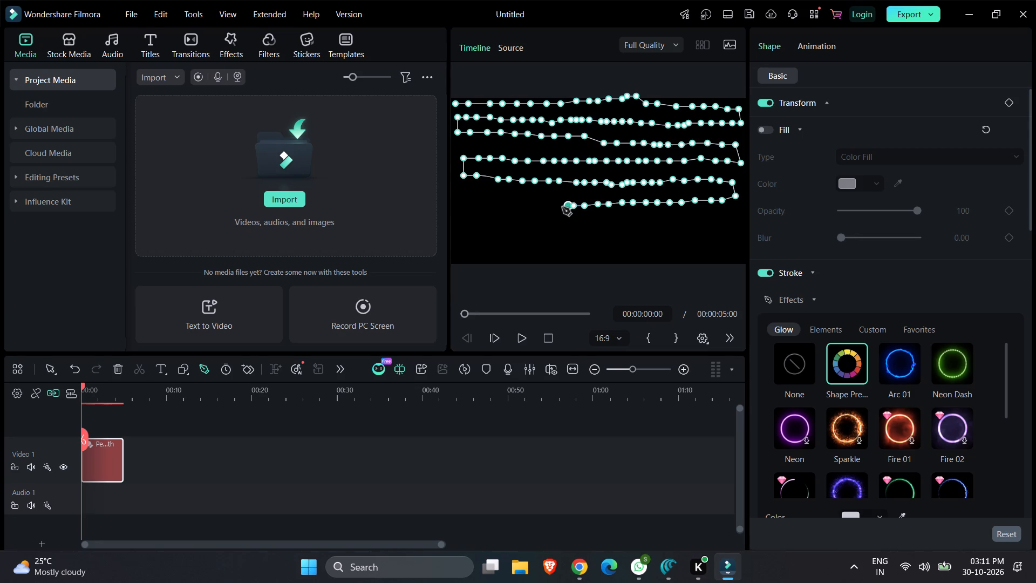
click(560, 207)
click(553, 207)
click(543, 207)
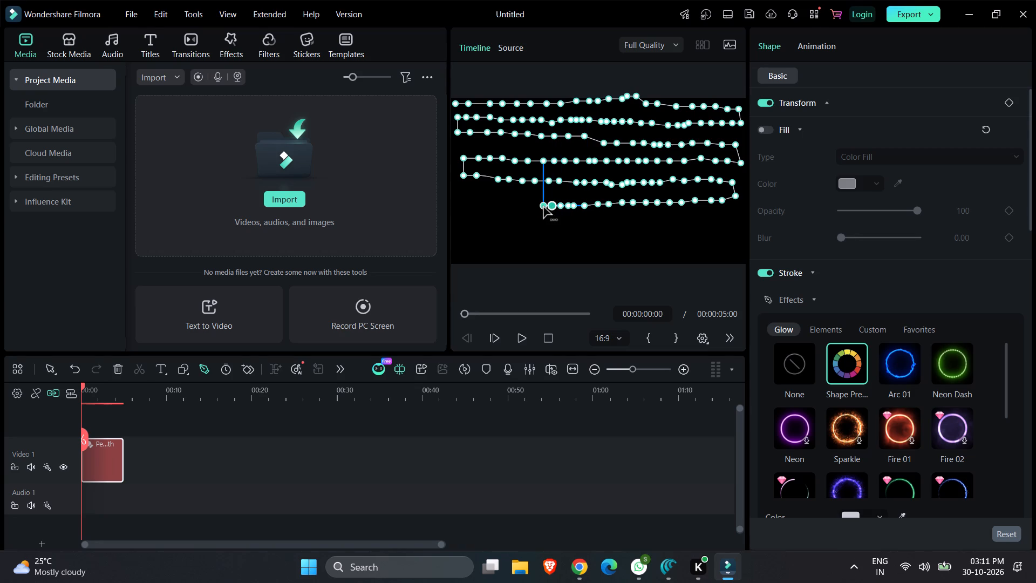
click(535, 208)
click(529, 208)
click(527, 208)
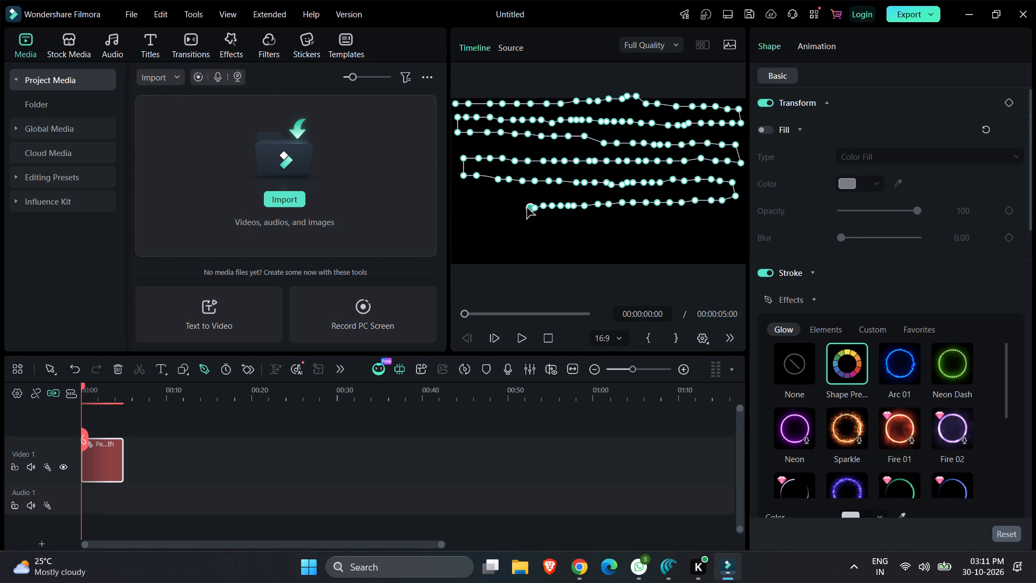
click(523, 208)
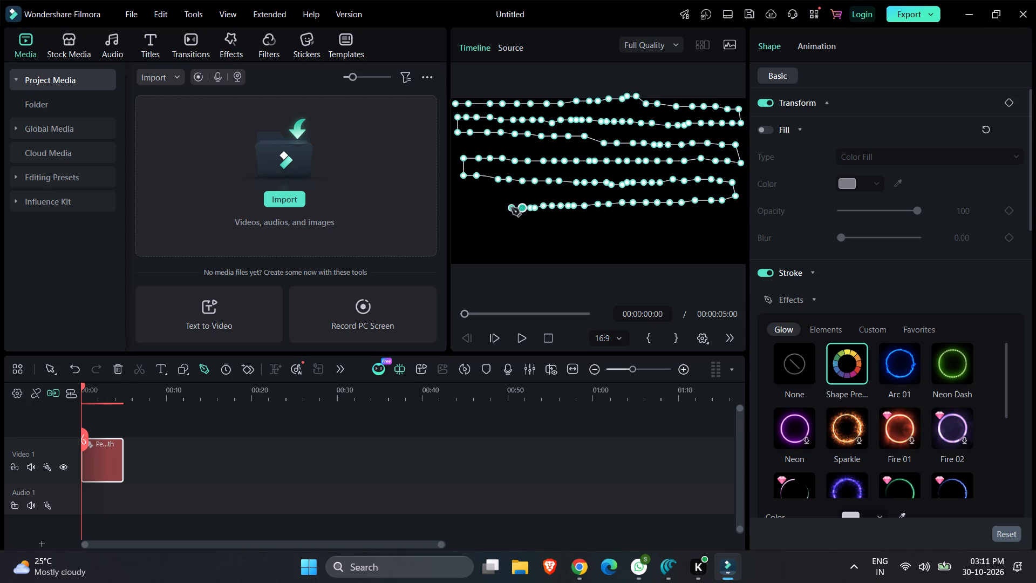
click(512, 208)
click(497, 210)
click(487, 214)
click(475, 219)
click(472, 222)
Turn the pen path back at the frame's left side and run a nearly level seventh row of points rightward to just past mid-width.
click(494, 222)
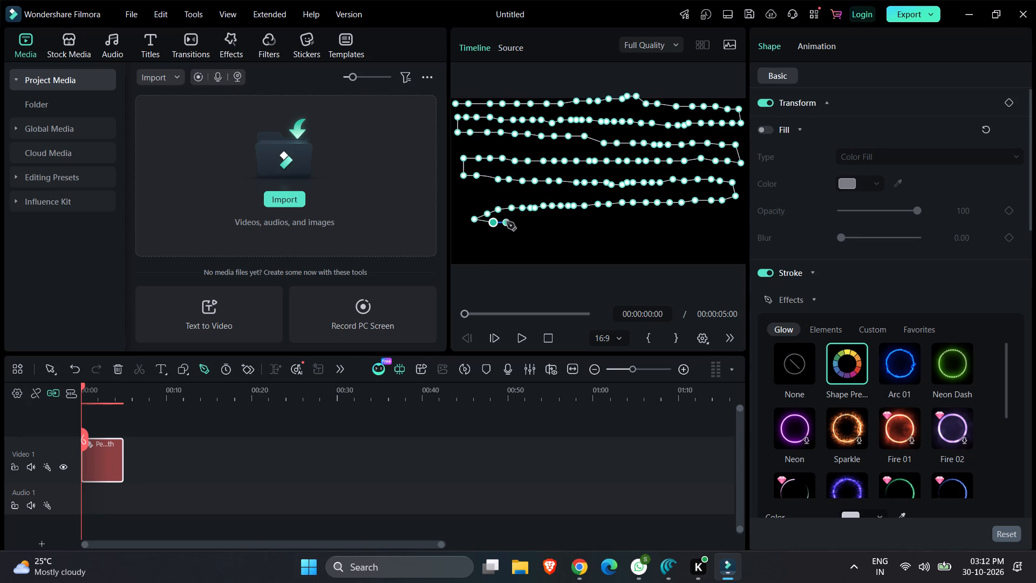
click(507, 222)
click(526, 222)
click(541, 225)
click(555, 225)
click(571, 226)
click(584, 225)
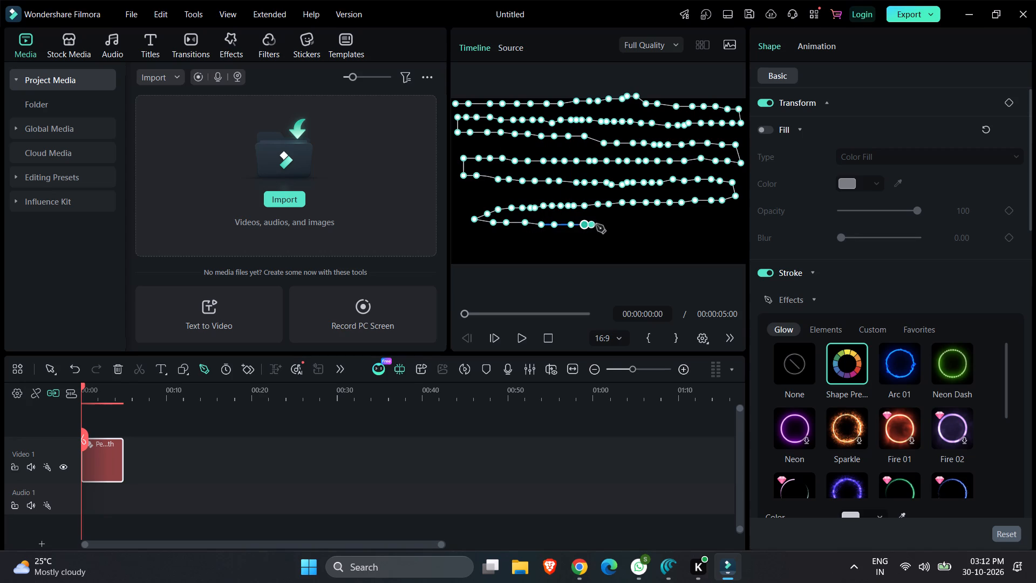
click(598, 224)
click(614, 225)
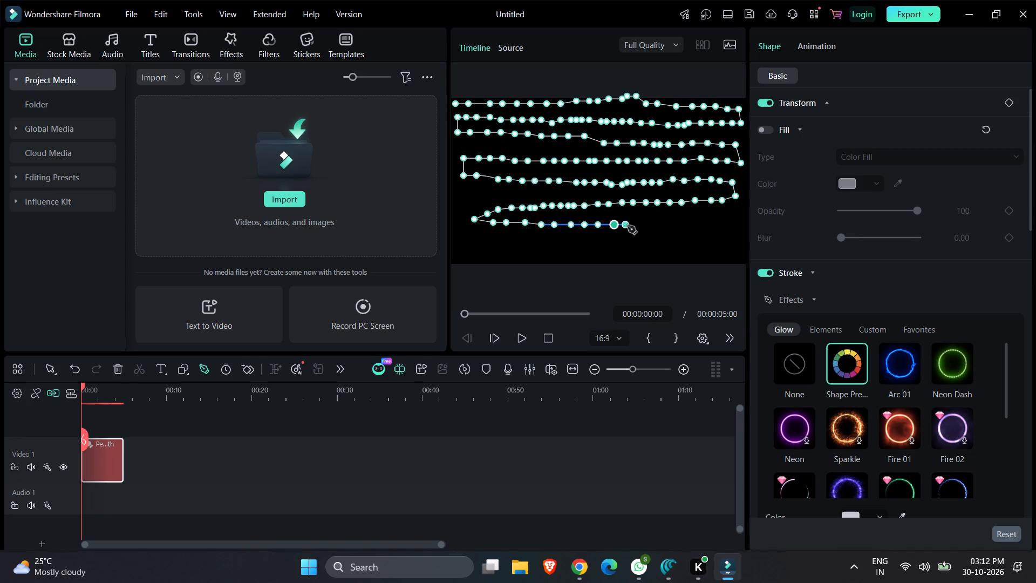
click(628, 226)
click(640, 225)
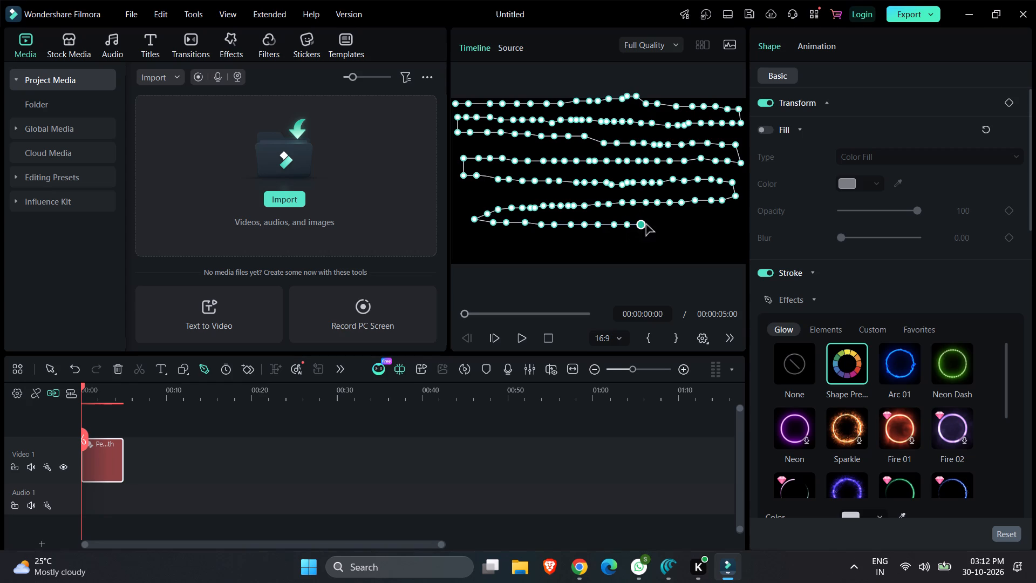
Continue the seventh row rightward with closely spaced, level points to near the frame's right edge.
click(652, 225)
click(663, 225)
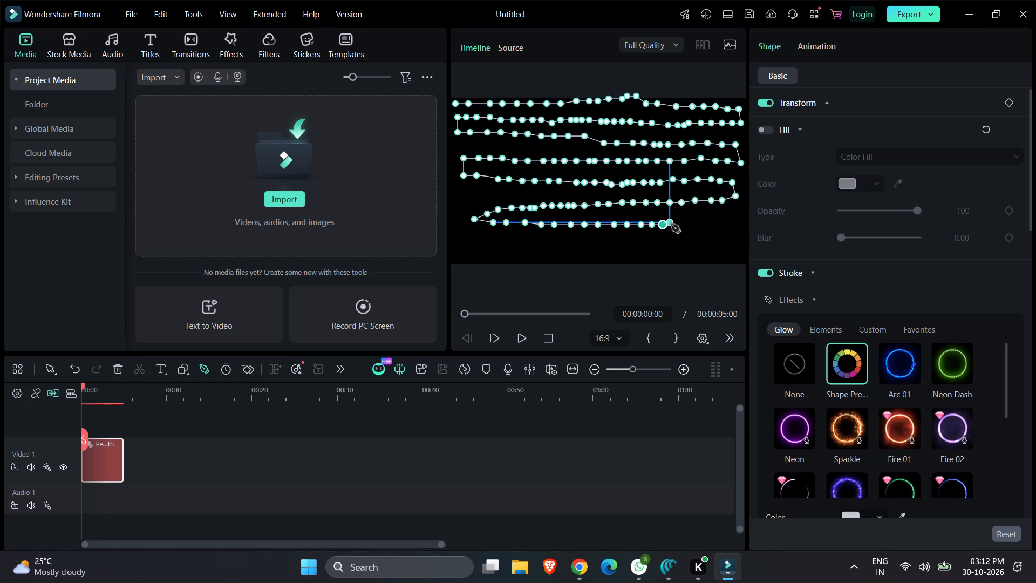
click(671, 225)
click(678, 225)
click(684, 225)
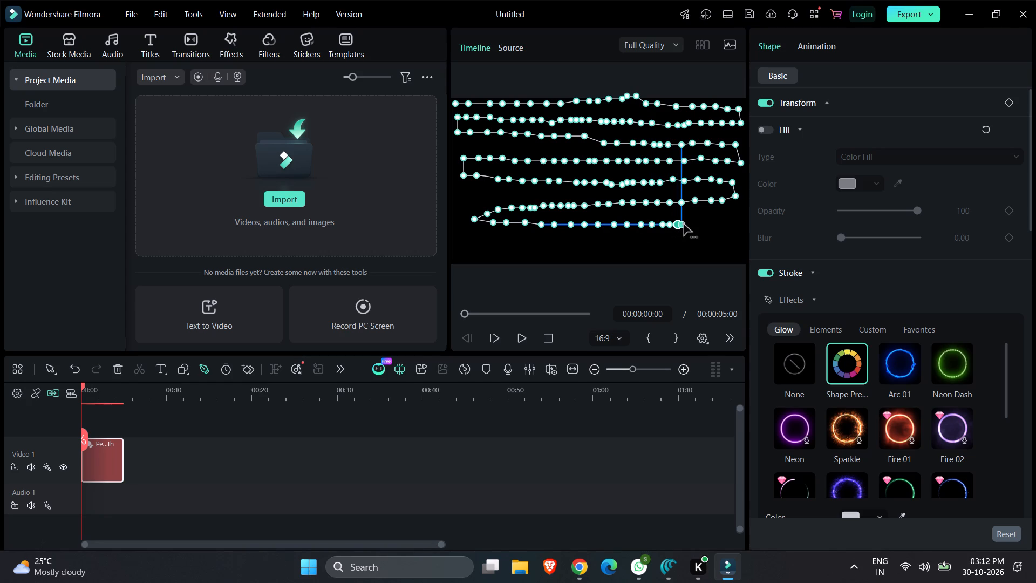
click(688, 225)
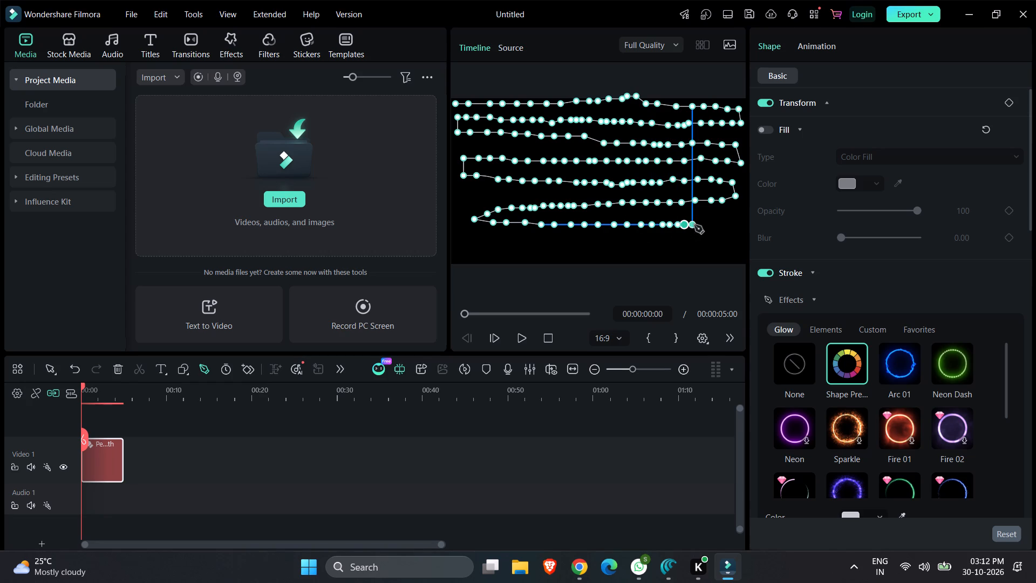
click(695, 226)
click(711, 226)
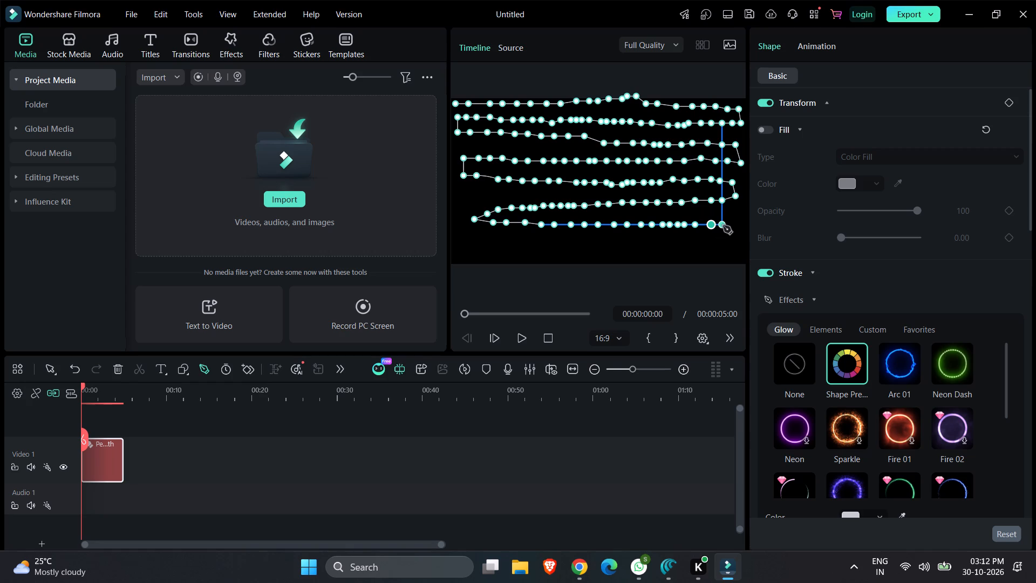
click(723, 226)
click(734, 225)
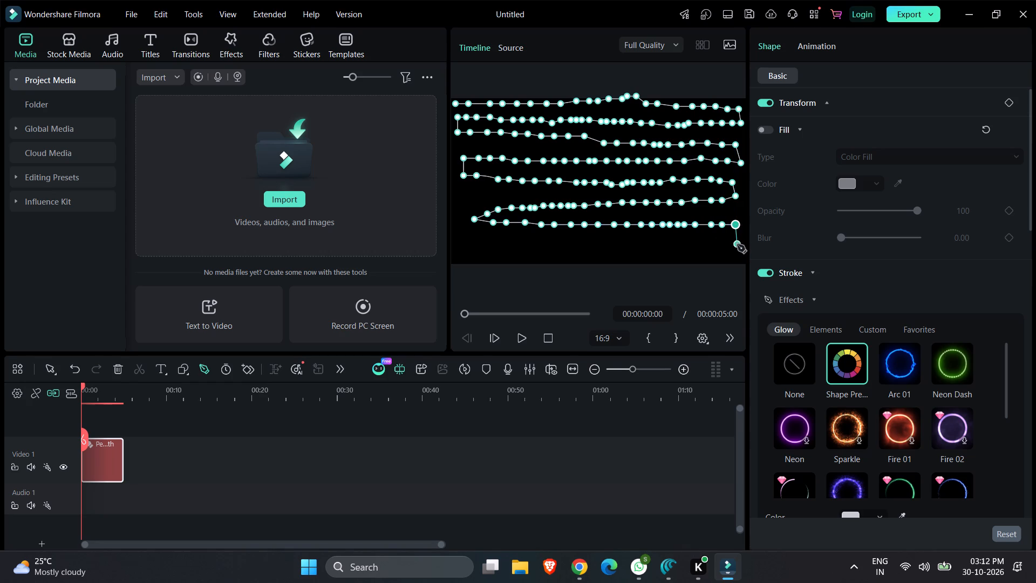
Turn the pen path down near the frame's right edge and run an eighth row of points leftward to just past mid-width.
click(738, 245)
click(722, 245)
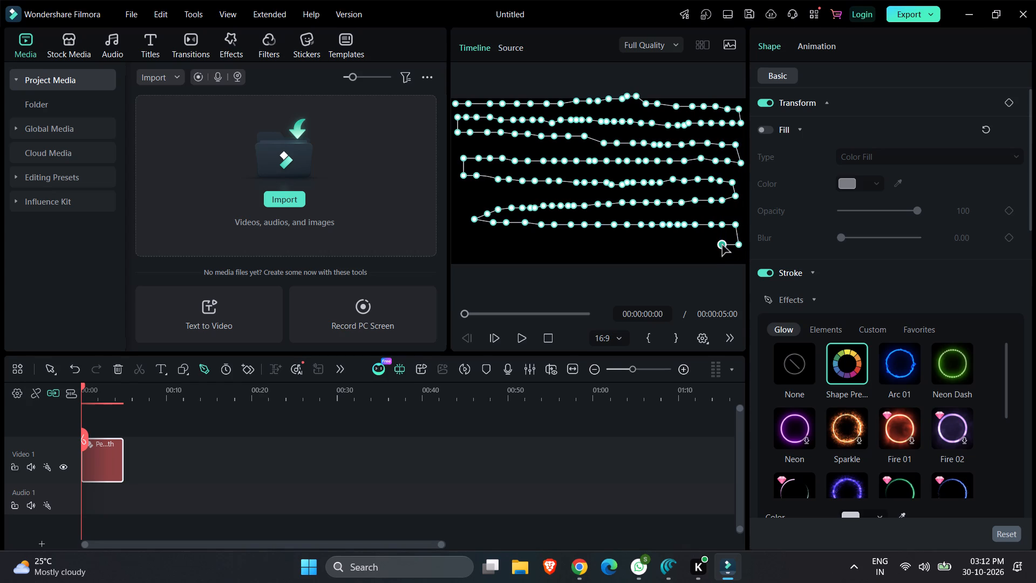
click(709, 246)
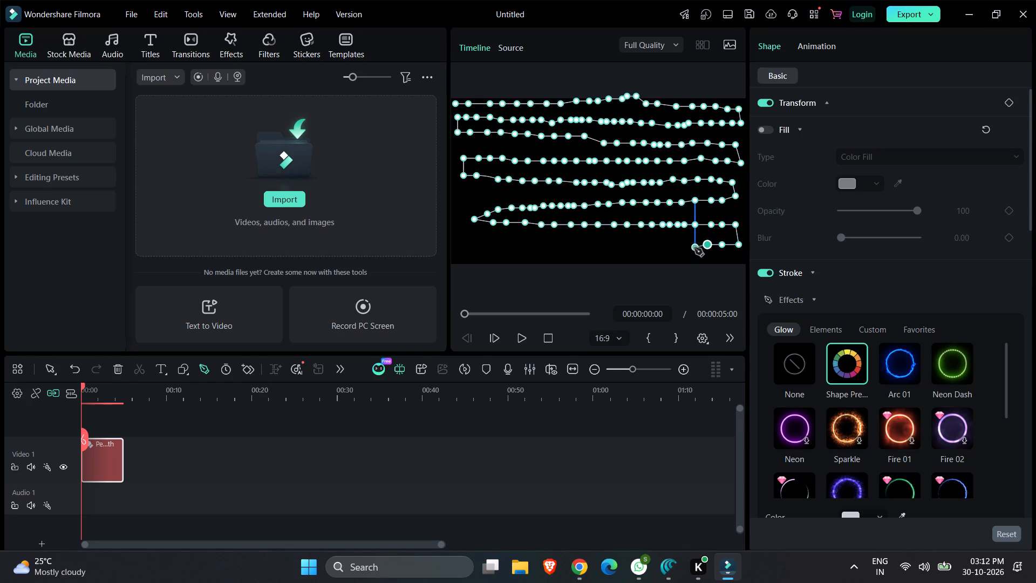
click(690, 246)
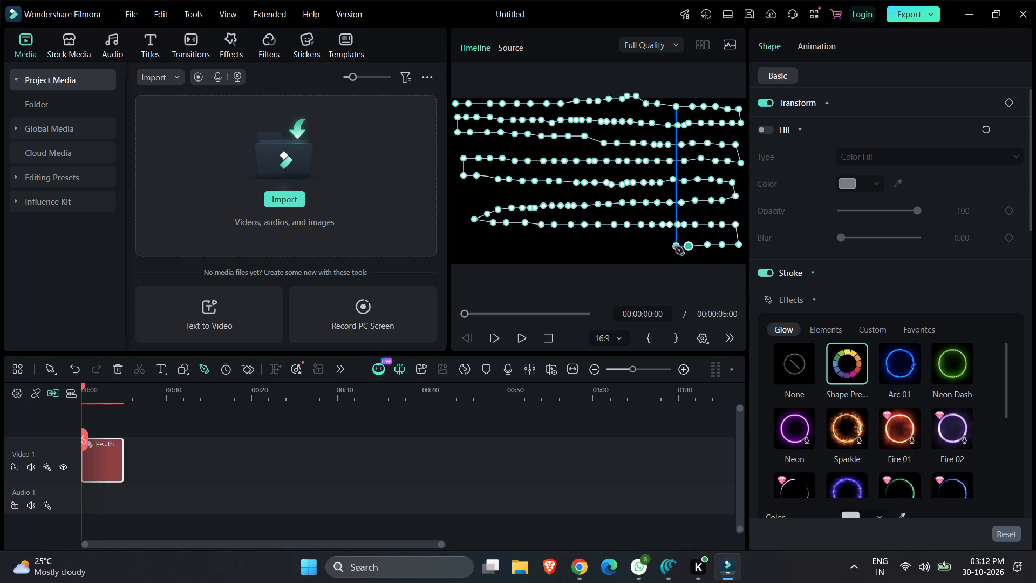
click(674, 247)
click(669, 247)
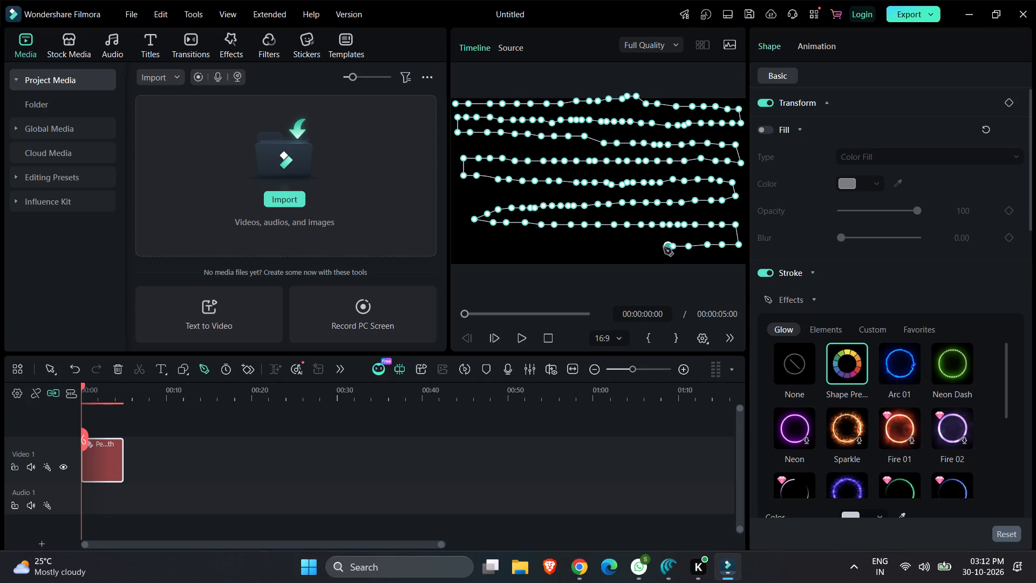
click(664, 247)
click(656, 246)
click(650, 245)
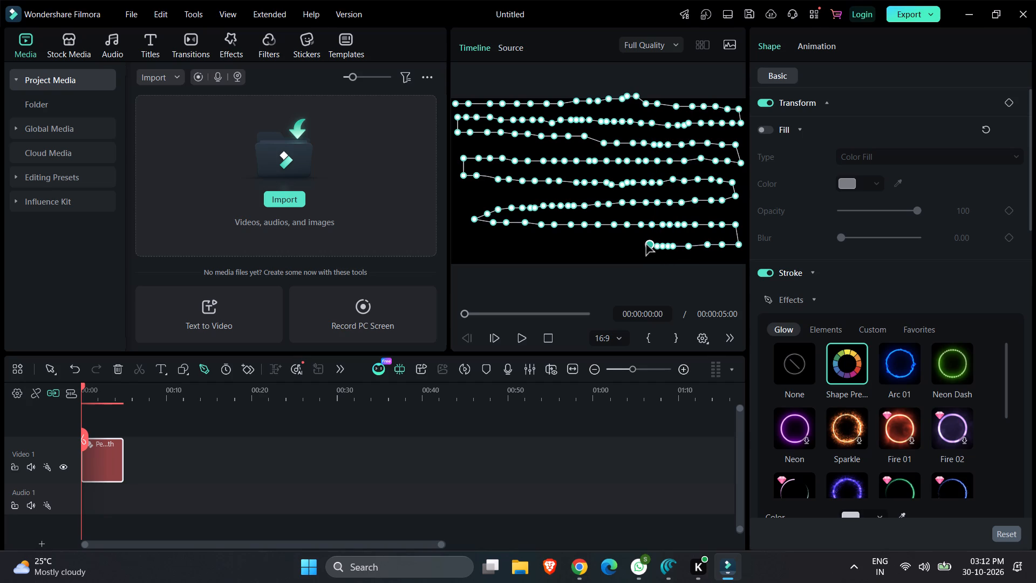
click(643, 246)
click(627, 247)
Continue the eighth row leftward along the frame's bottom, sloping slightly down to end near the left edge.
click(604, 248)
click(591, 249)
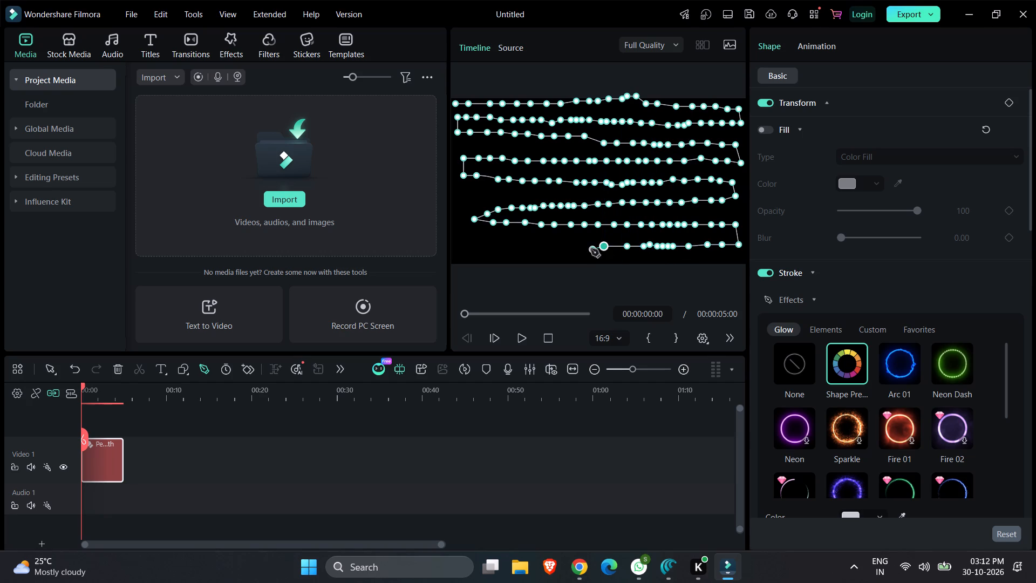
click(574, 248)
click(557, 248)
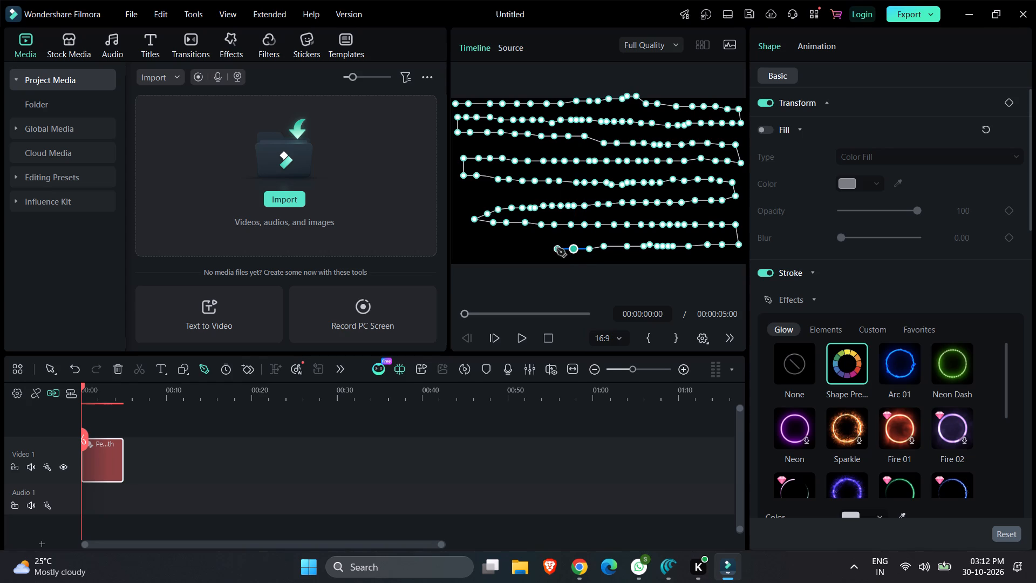
click(547, 248)
click(533, 249)
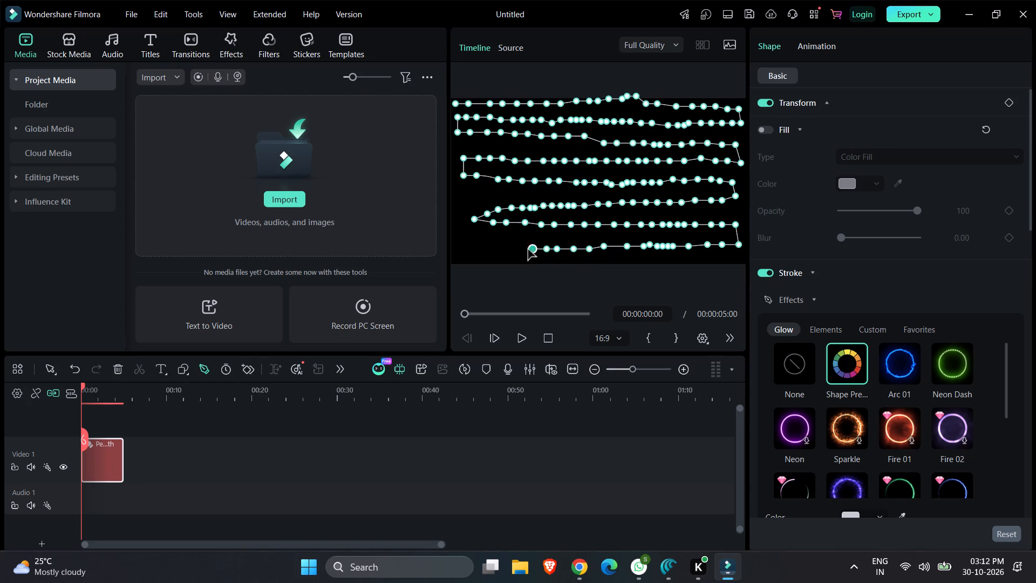
click(523, 249)
click(505, 251)
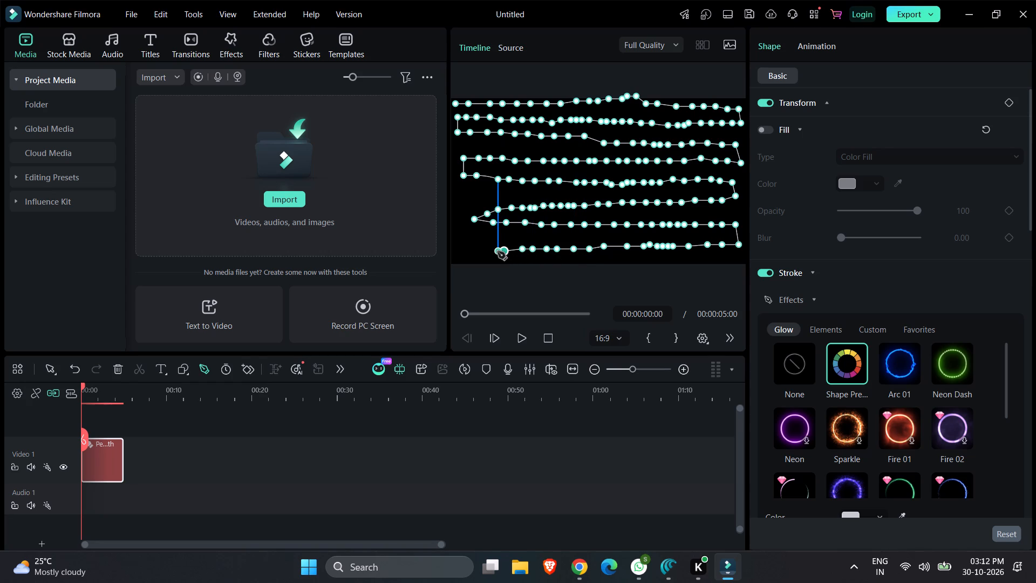
click(497, 252)
click(488, 254)
click(479, 254)
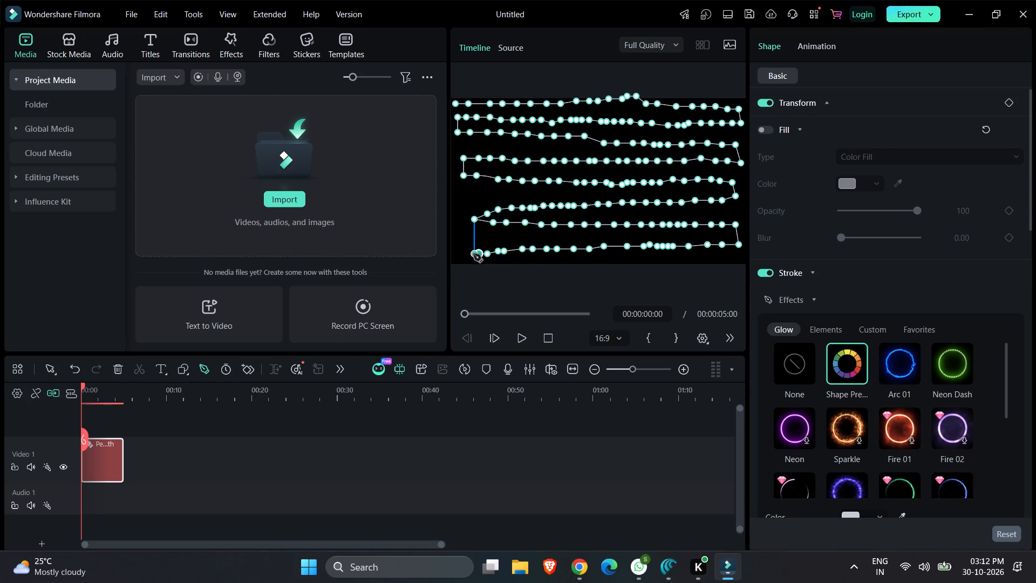
click(473, 254)
Run the pen path up the frame's left edge, curving its first and last points, and finish drawing below the fifth row.
drag(464, 249, 461, 239)
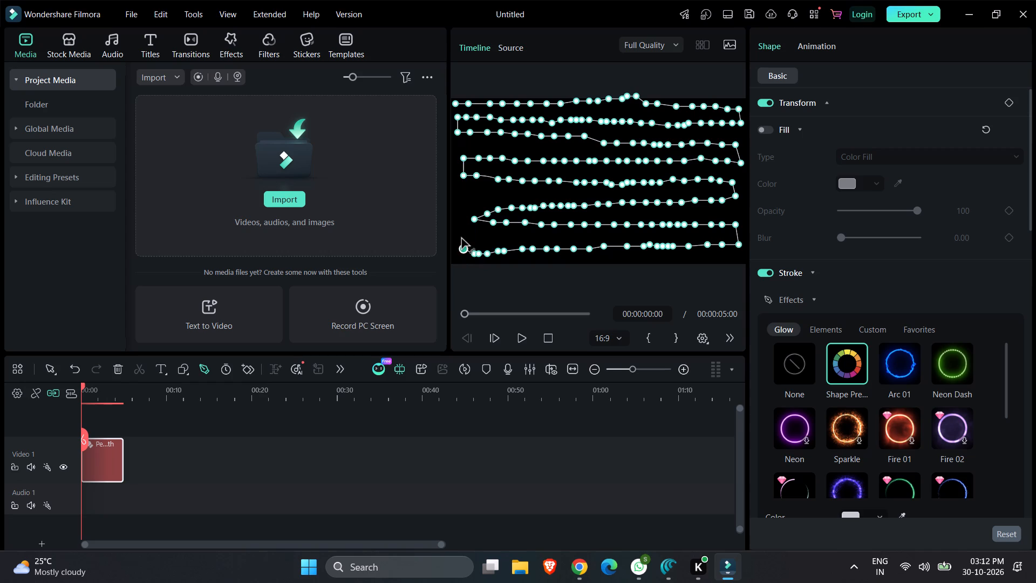
drag(461, 239, 461, 233)
click(463, 228)
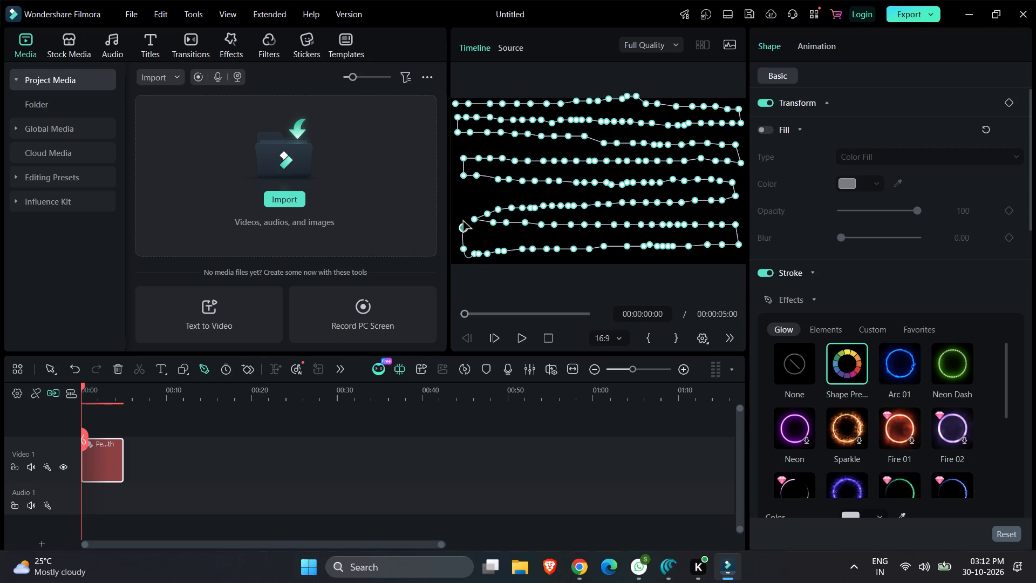
click(463, 215)
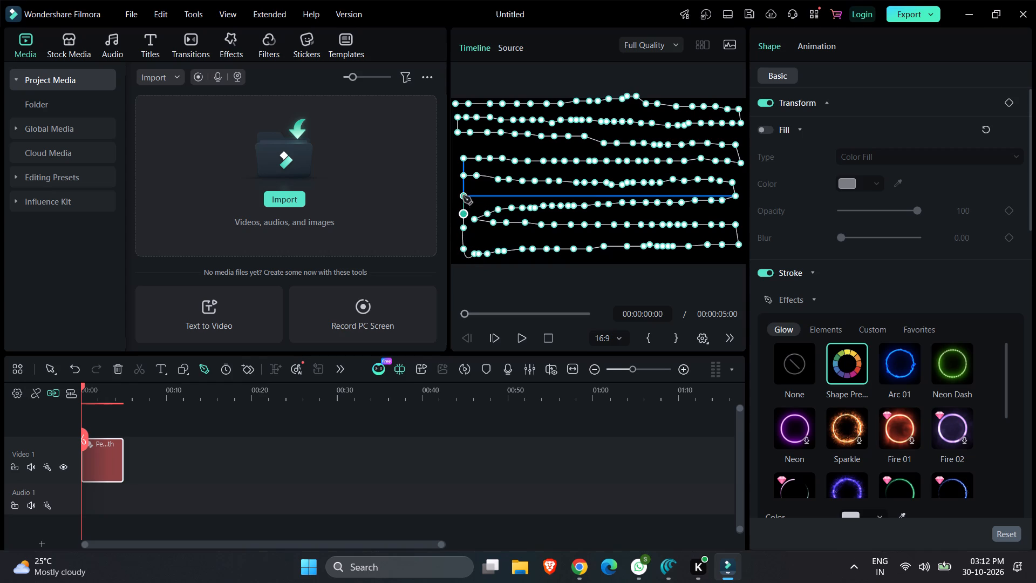
drag(463, 196, 480, 193)
click(480, 193)
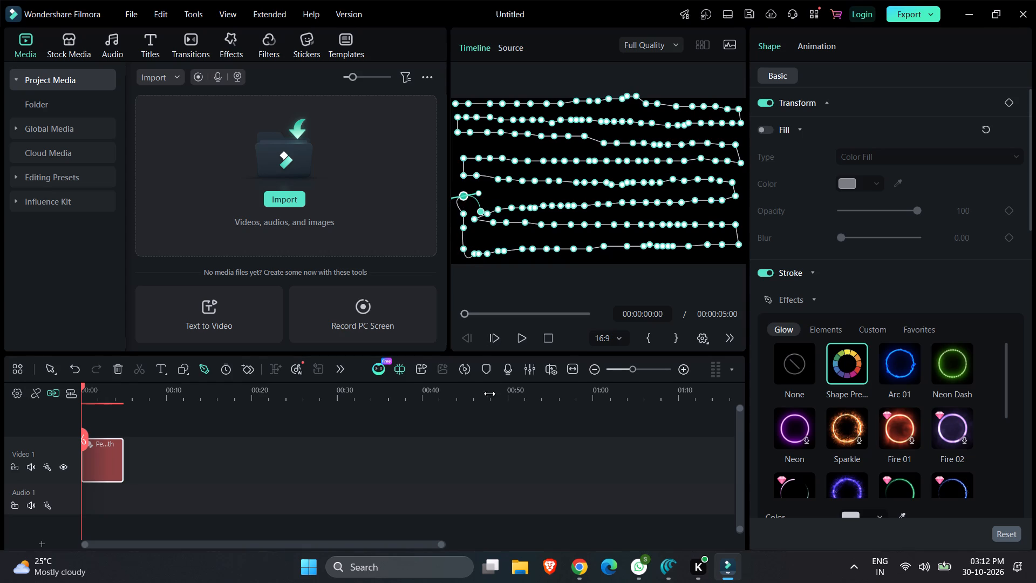
click(495, 434)
Try the Arc 01 and Neon glow effects on the pen path's stroke, settling on Sparkle.
click(599, 221)
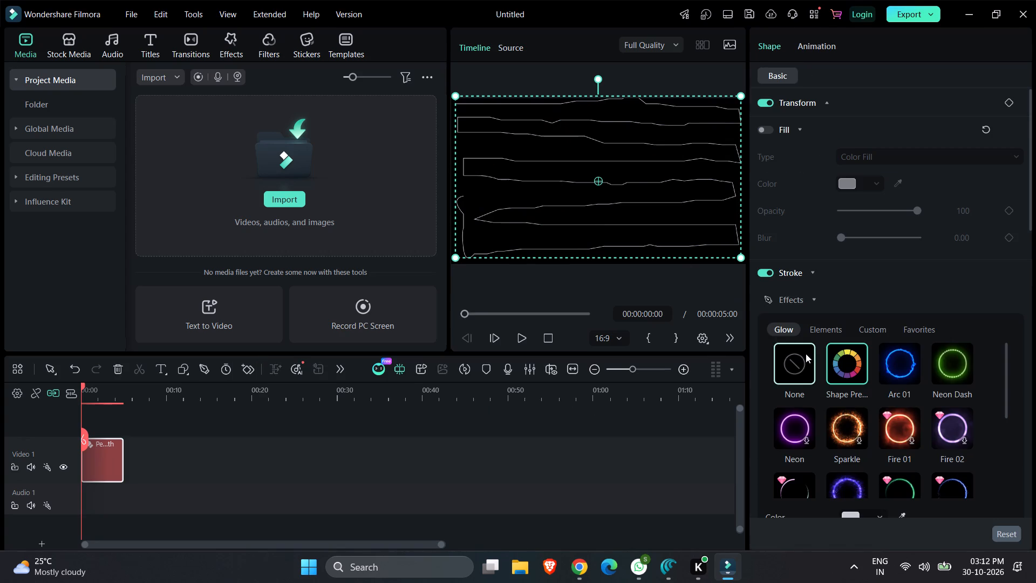
click(896, 360)
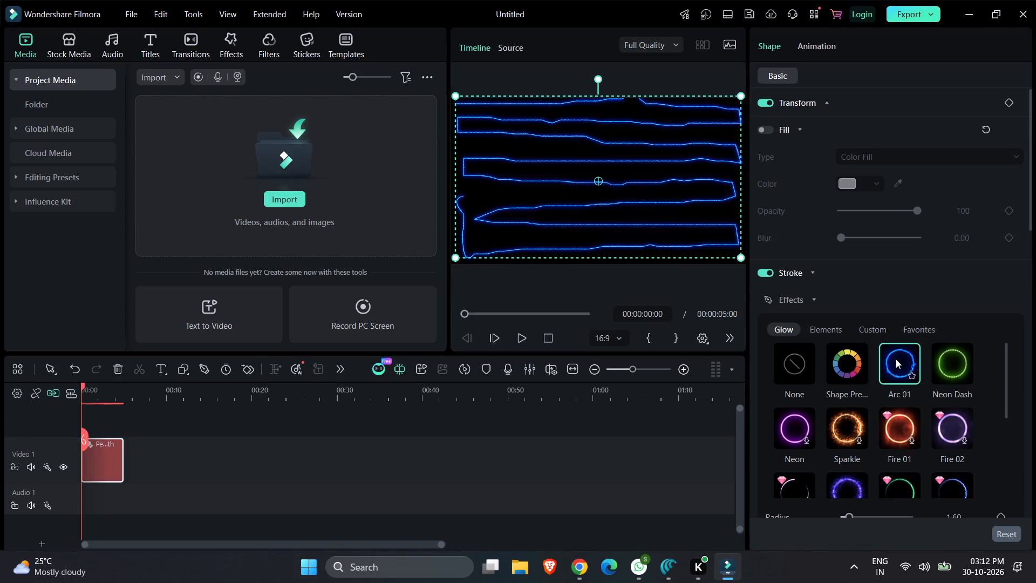
click(800, 435)
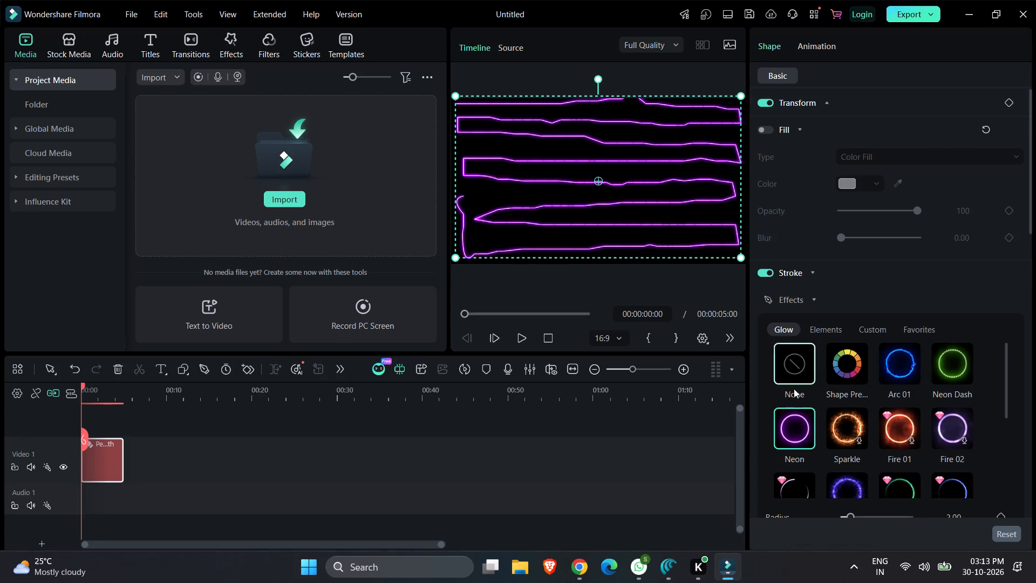
click(789, 431)
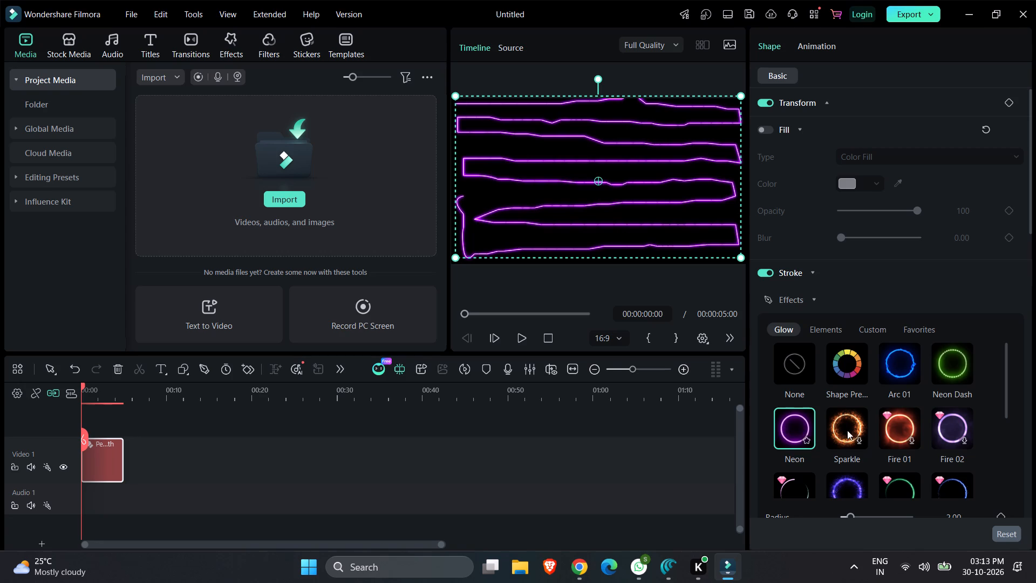
click(860, 440)
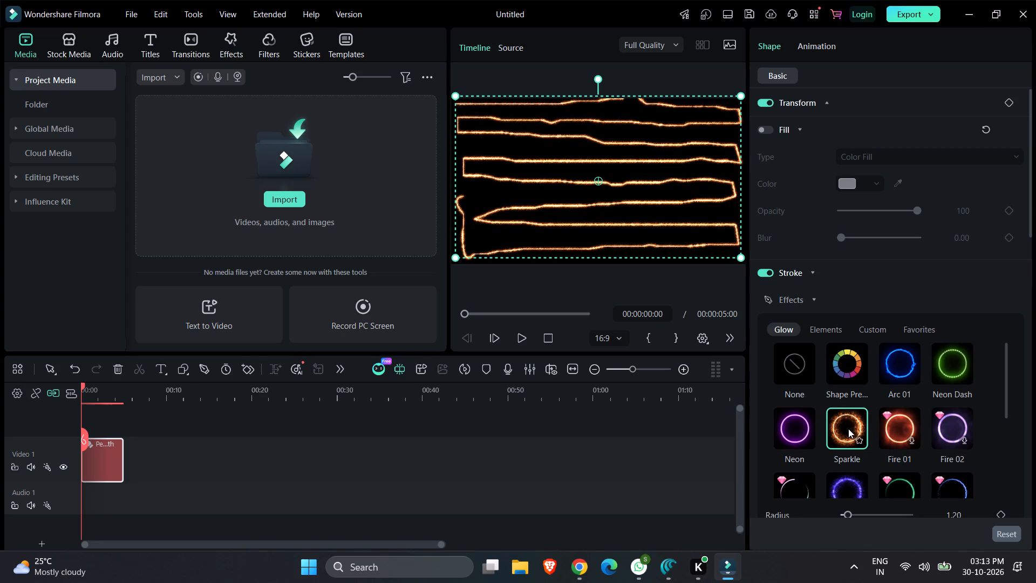
click(848, 429)
click(575, 467)
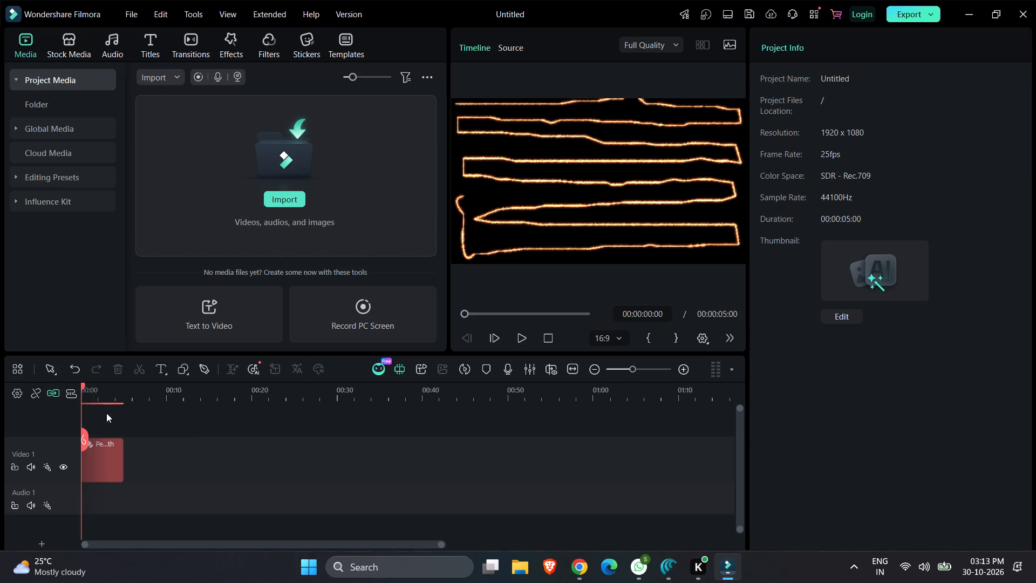
Move the playhead to the end of the pen path clip at 00:00:05:00.
drag(83, 442, 135, 419)
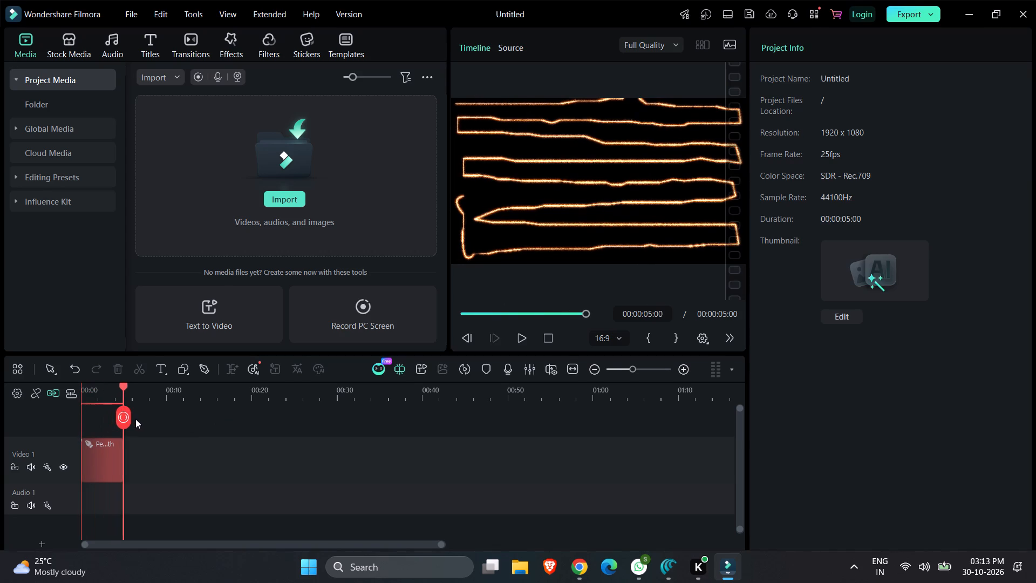
drag(135, 419, 138, 422)
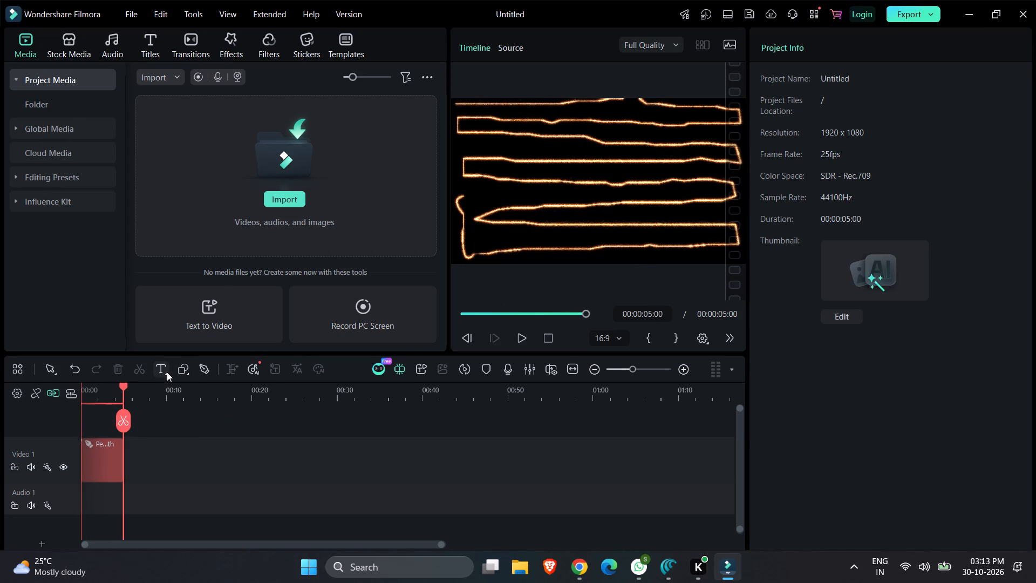
Browse the Desi Vibe and Trending stock media and preview the Retro cyberpunk style clip.
click(73, 51)
click(55, 173)
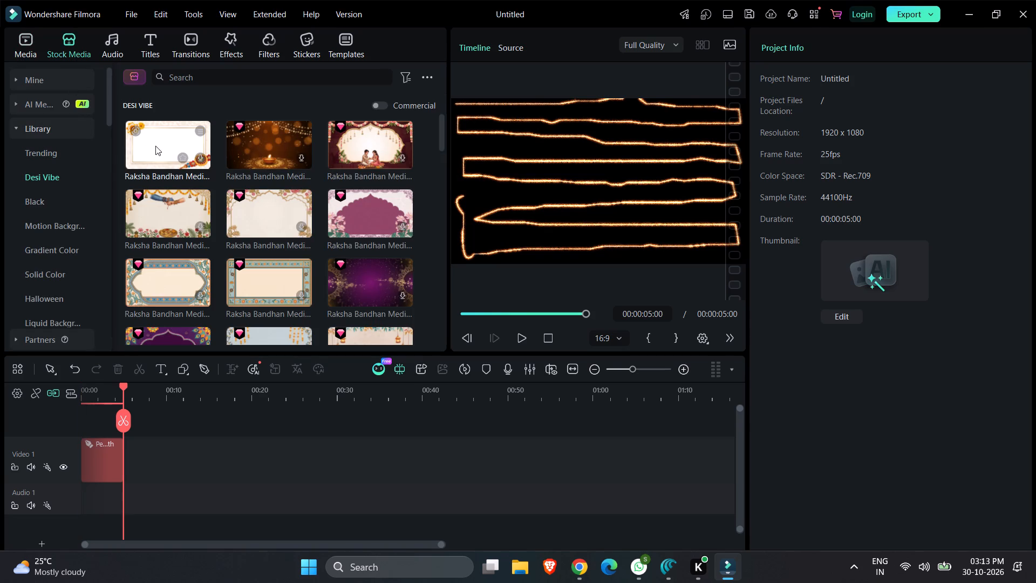
scroll(200, 215, down, 1)
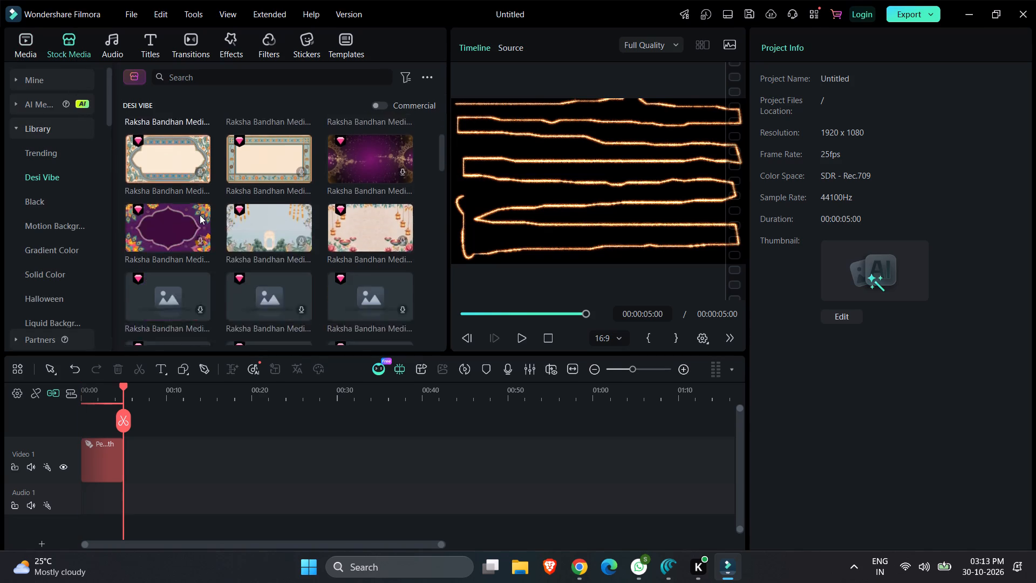
scroll(200, 215, down, 1)
scroll(200, 215, up, 4)
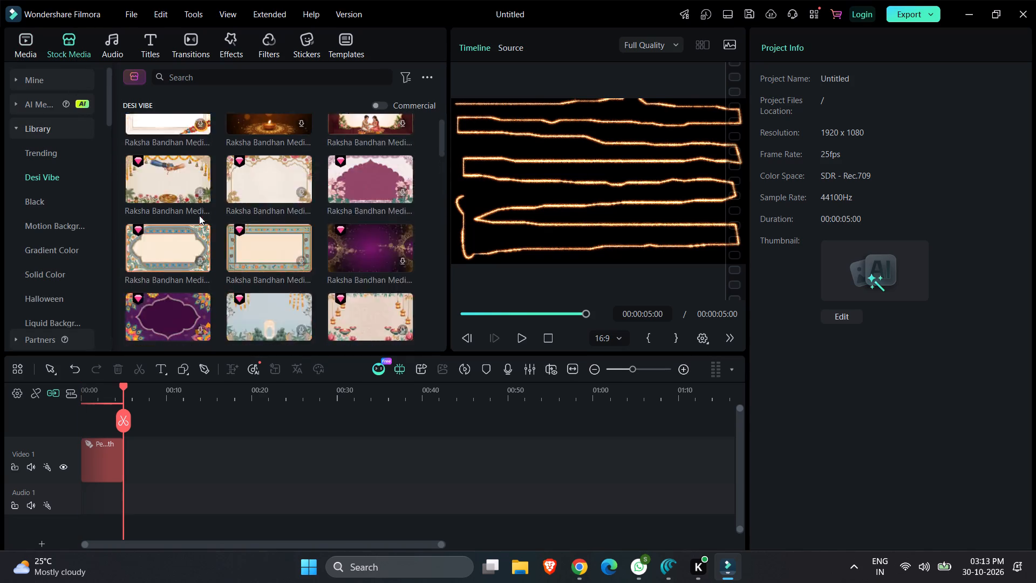
click(61, 146)
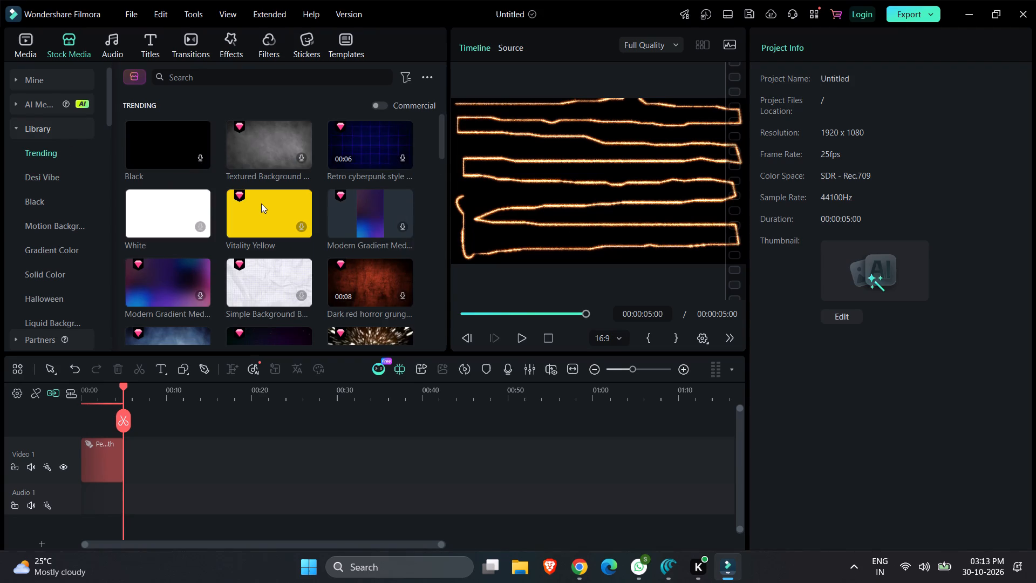
click(367, 151)
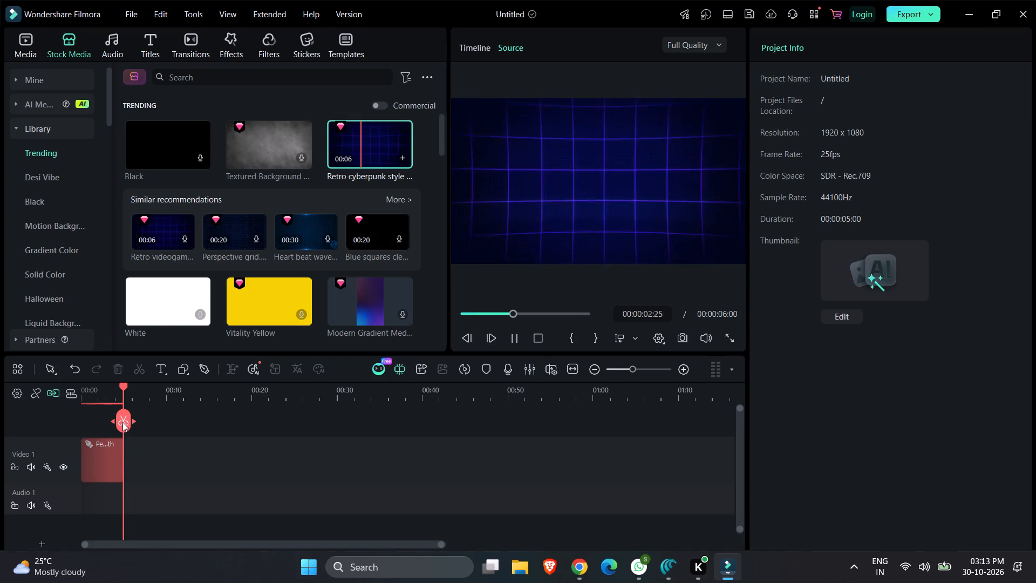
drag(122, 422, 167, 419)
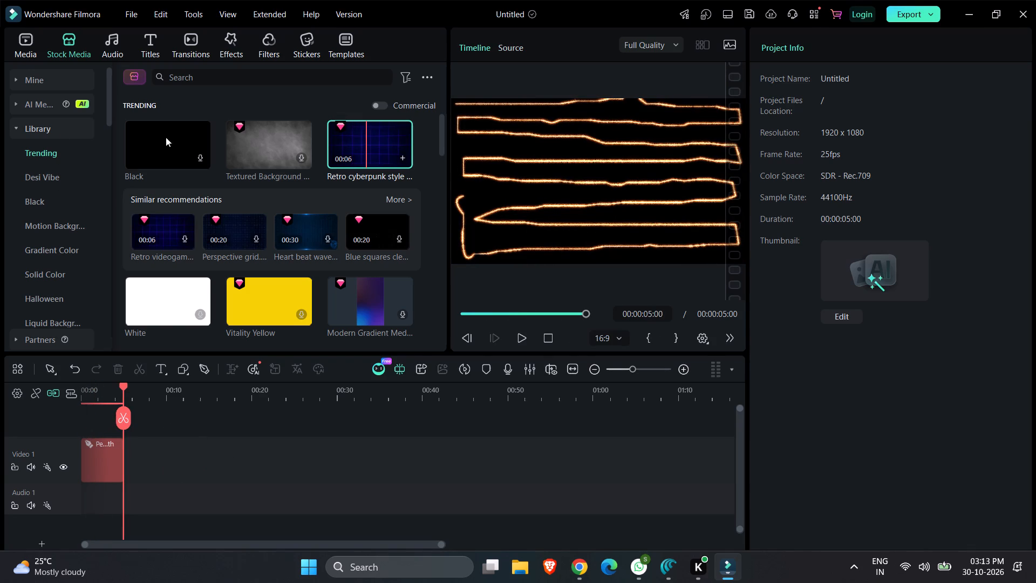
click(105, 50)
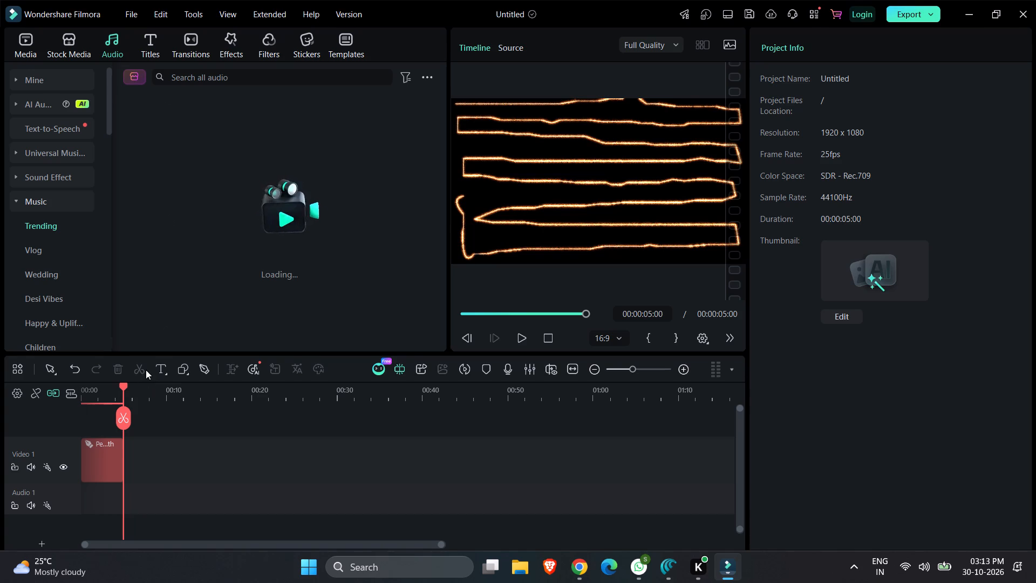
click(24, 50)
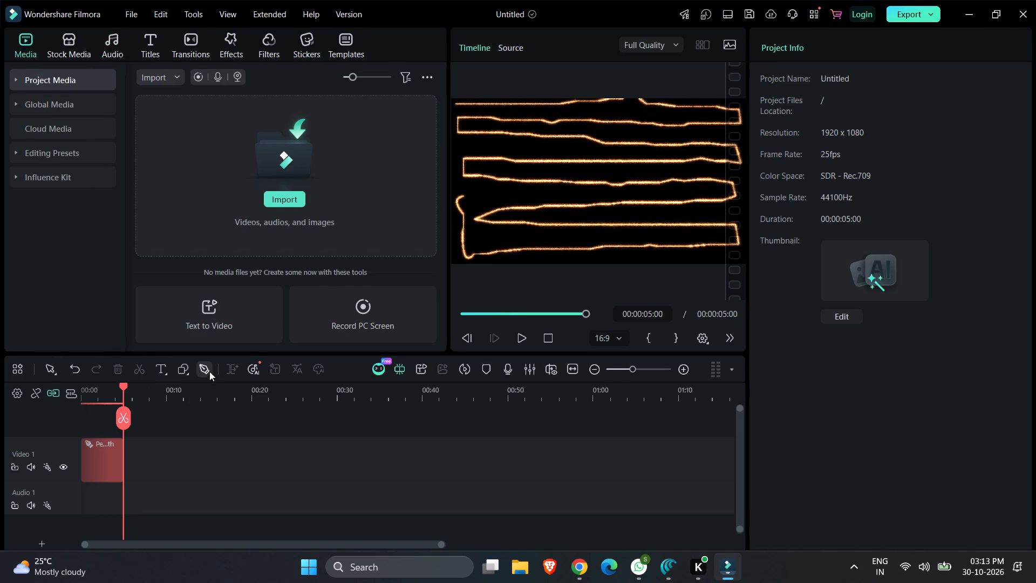
Start a new Pen tool path at 00:00:05:00 from the frame's top-left corner, running along the top edge to the middle.
click(207, 368)
click(275, 40)
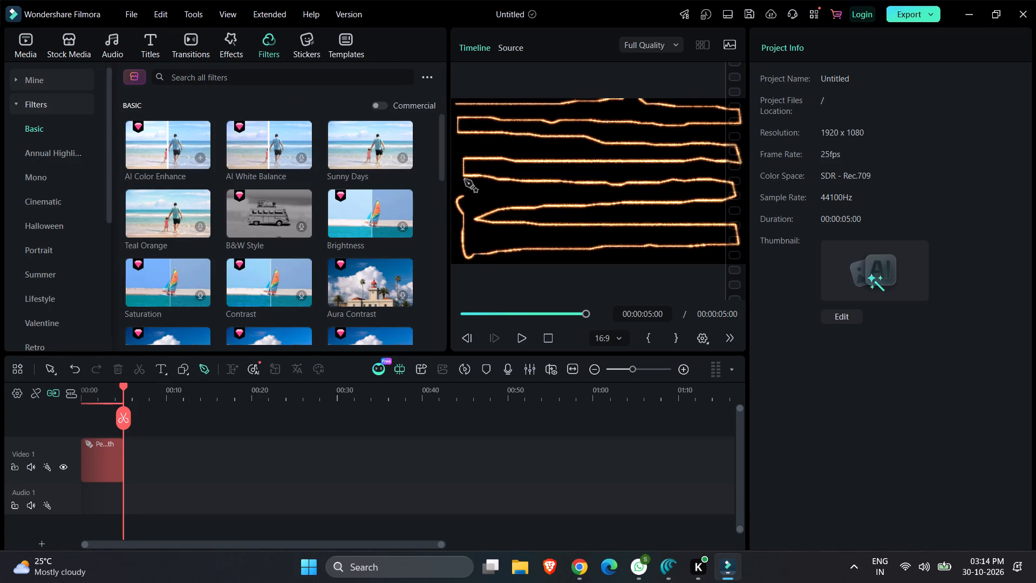
click(460, 107)
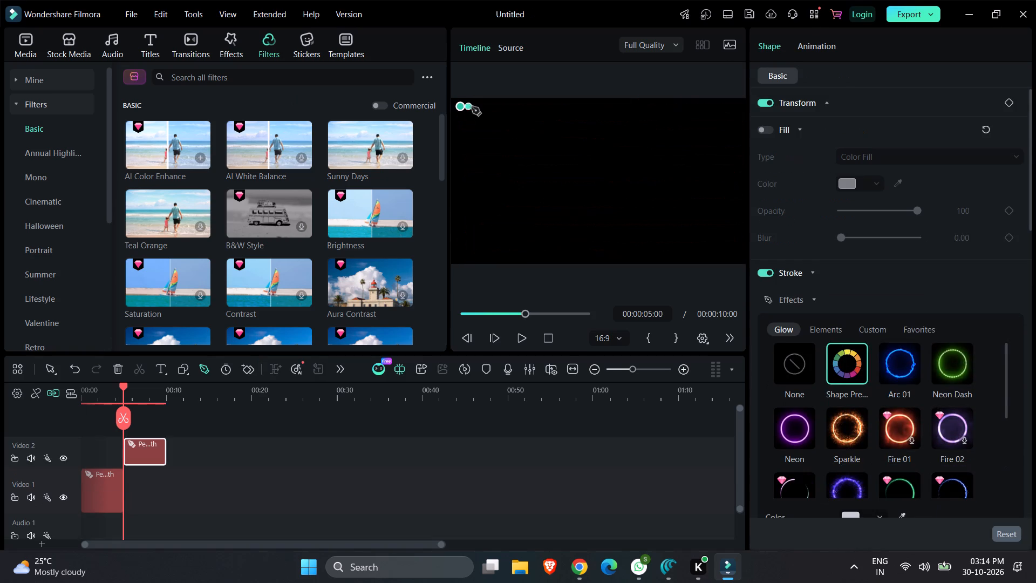
click(473, 106)
click(487, 105)
click(502, 107)
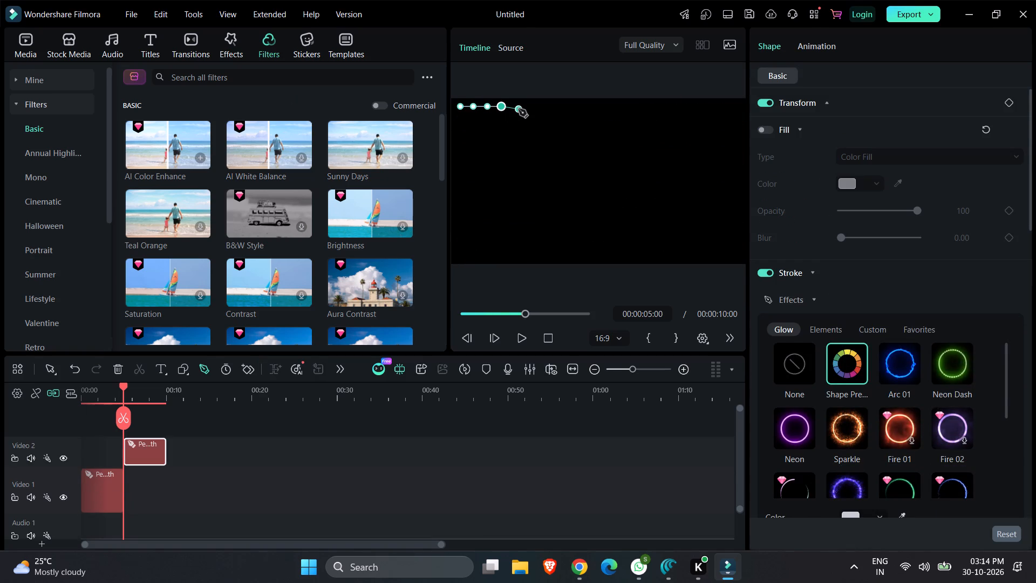
click(519, 109)
click(534, 107)
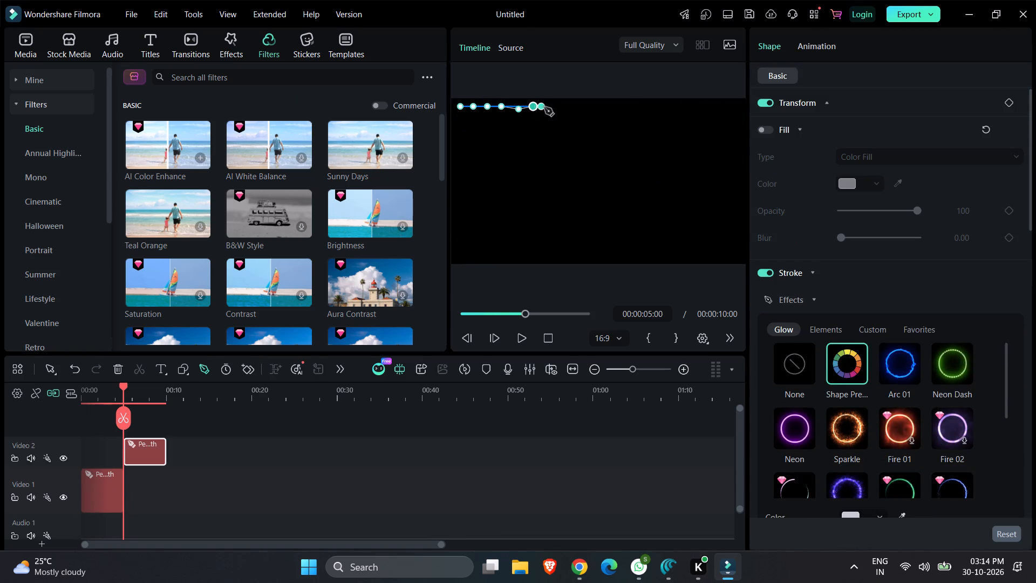
click(549, 107)
click(565, 107)
click(583, 107)
click(597, 109)
Continue the new pen path rightward along the frame's top edge to its top-right corner.
click(613, 110)
click(630, 111)
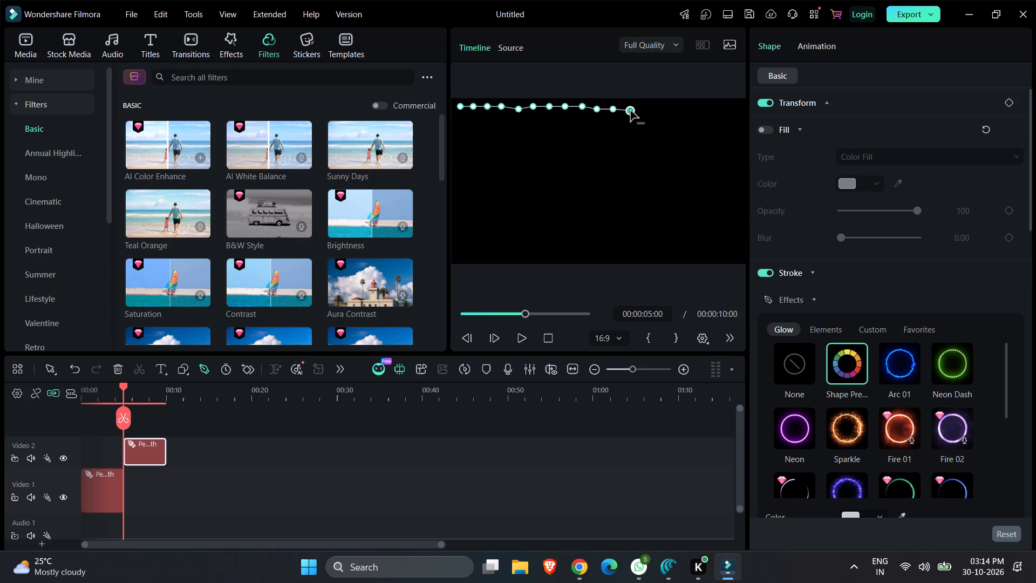
click(644, 111)
click(659, 111)
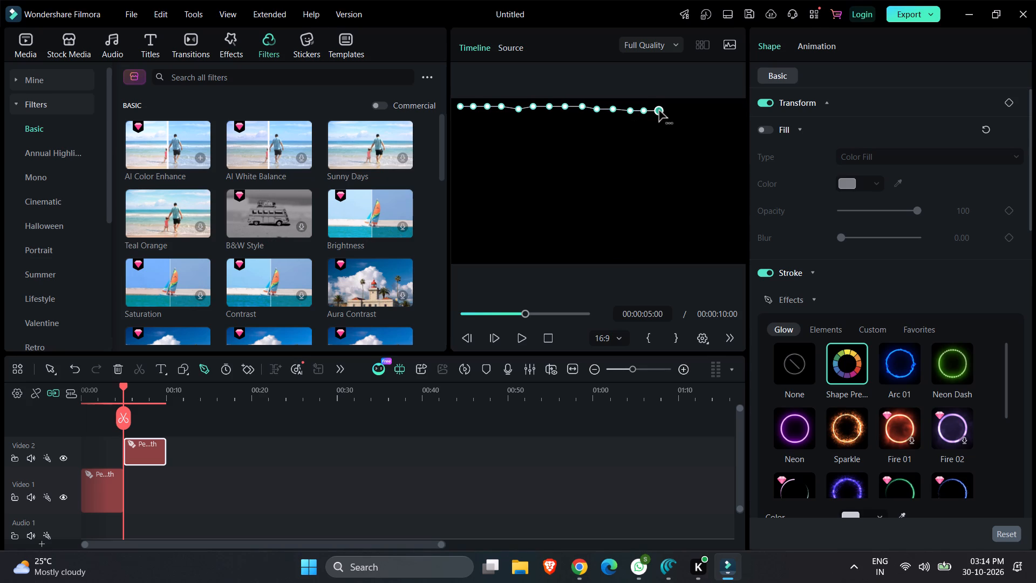
click(665, 110)
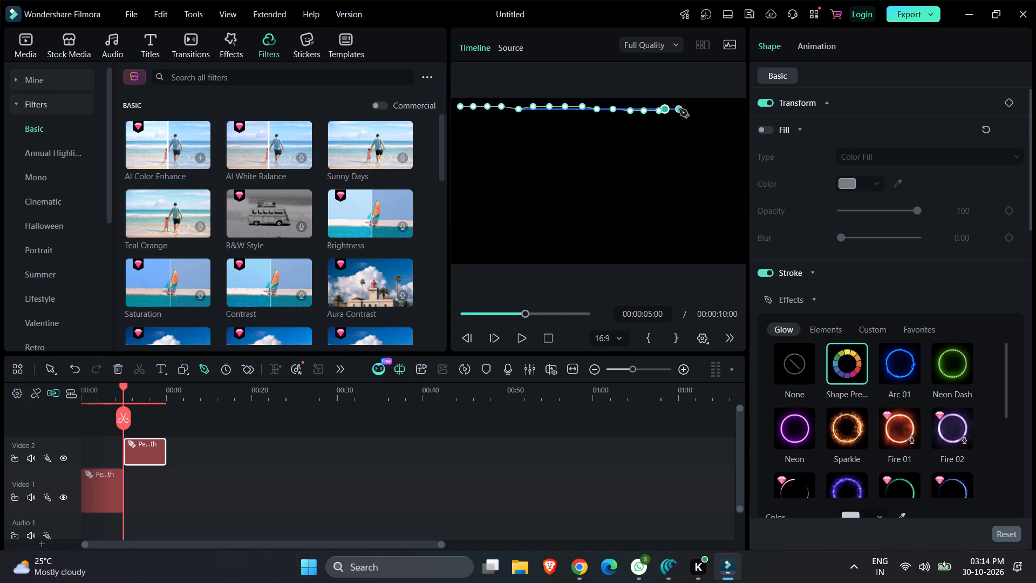
click(679, 109)
click(692, 109)
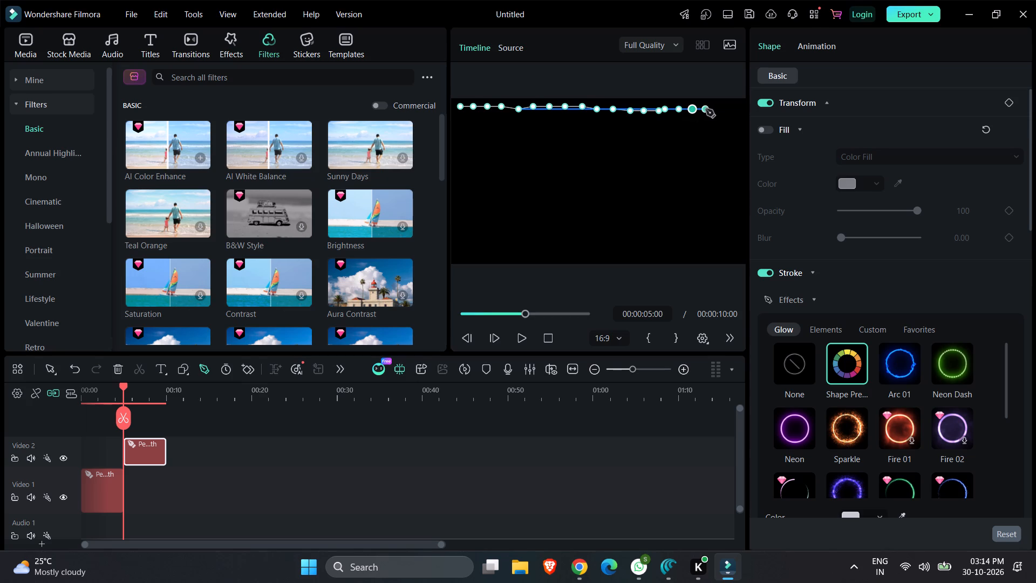
click(706, 109)
click(720, 109)
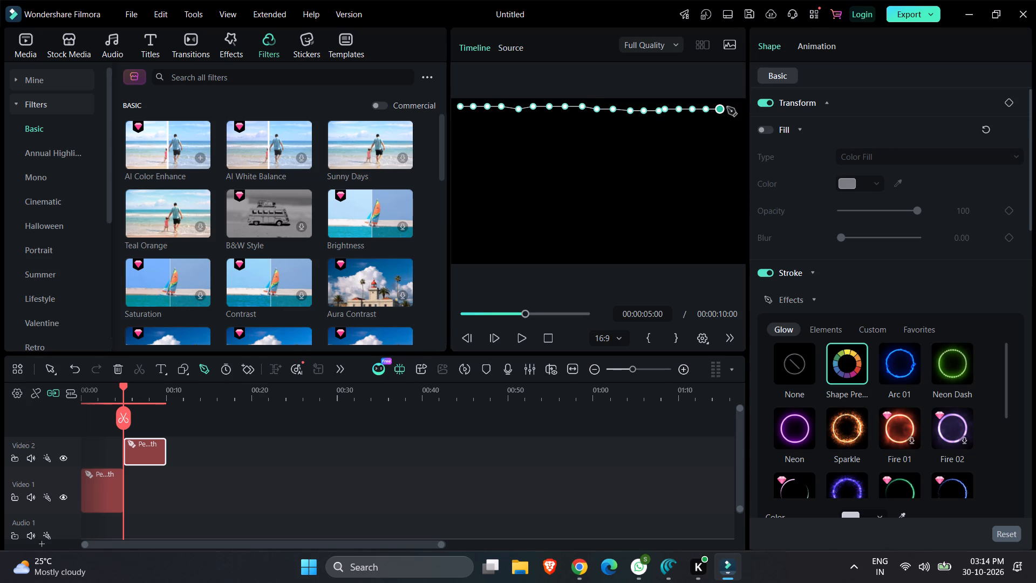
click(736, 108)
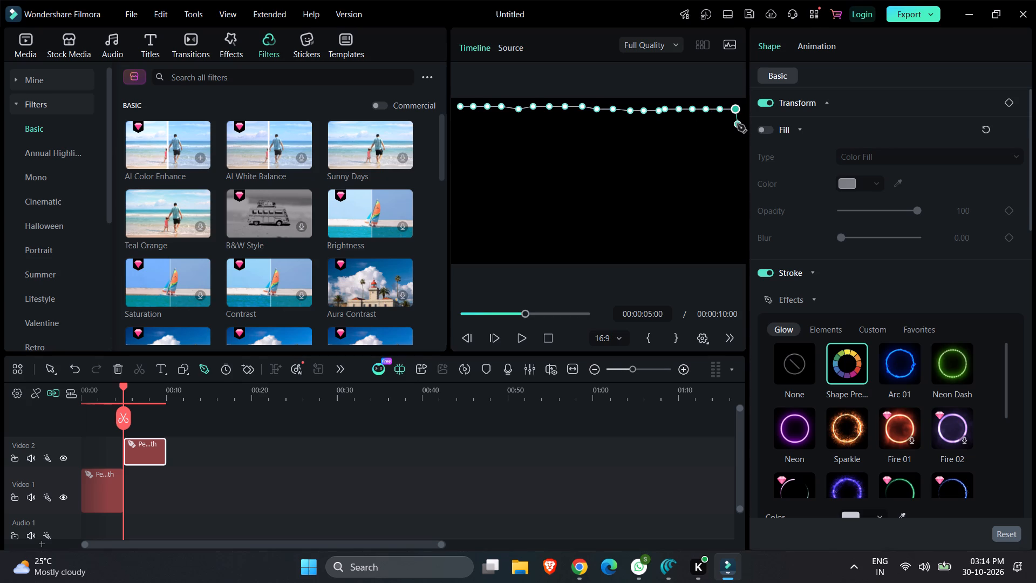
Run the pen path down the frame's right edge in closely spaced points to the bottom-right corner.
click(737, 124)
click(737, 138)
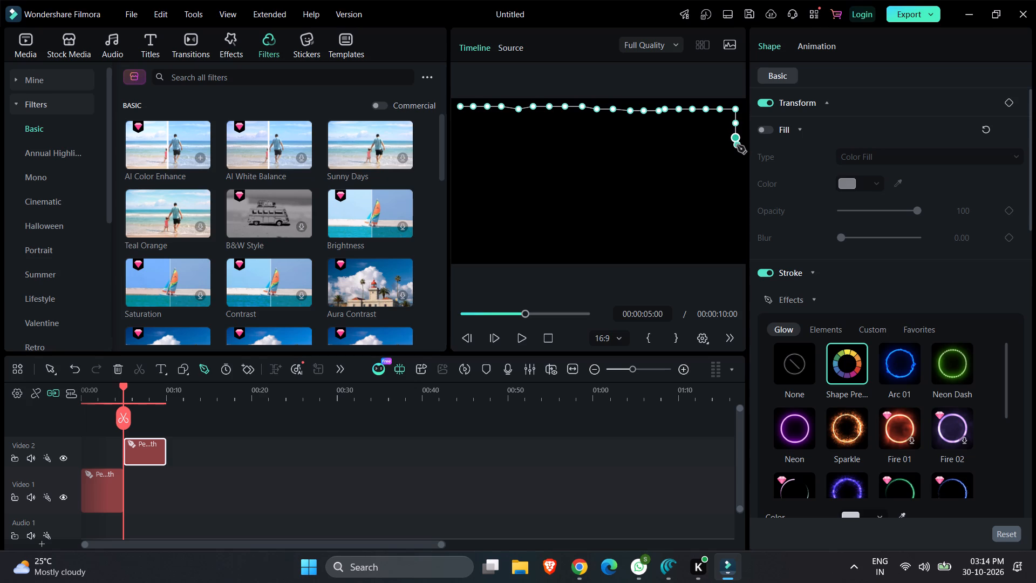
click(737, 145)
click(737, 160)
click(739, 175)
click(736, 193)
click(737, 209)
click(738, 222)
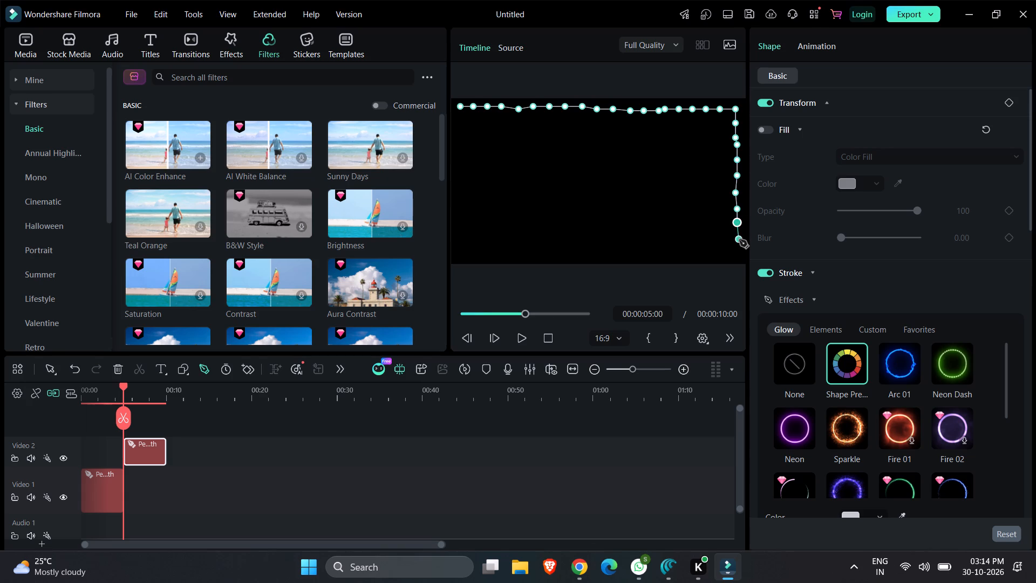
click(739, 240)
click(739, 240)
click(739, 257)
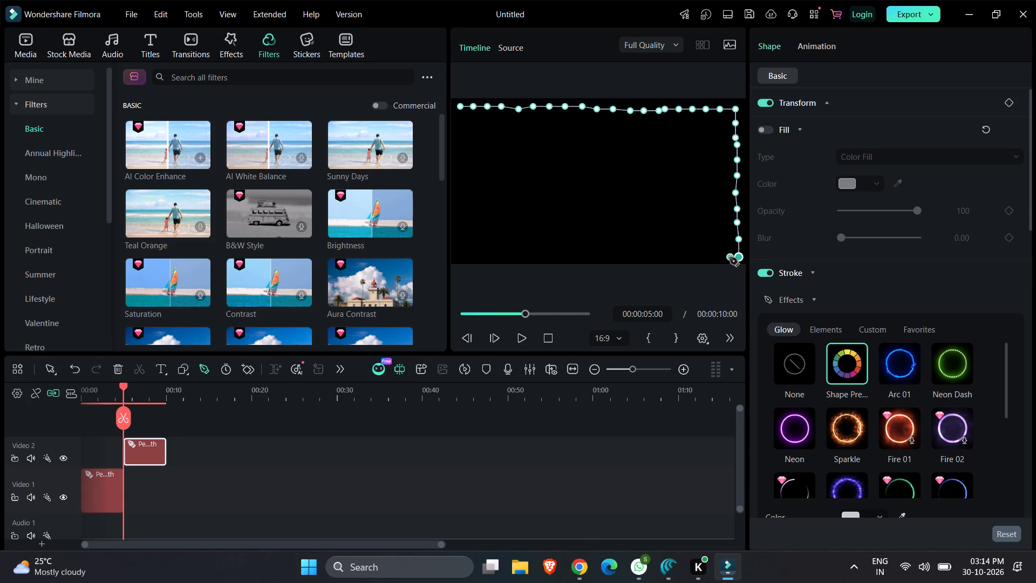
Continue the pen path from the frame's bottom-right corner leftward along the bottom edge to the middle, in closely spaced points.
click(725, 257)
click(712, 258)
click(698, 257)
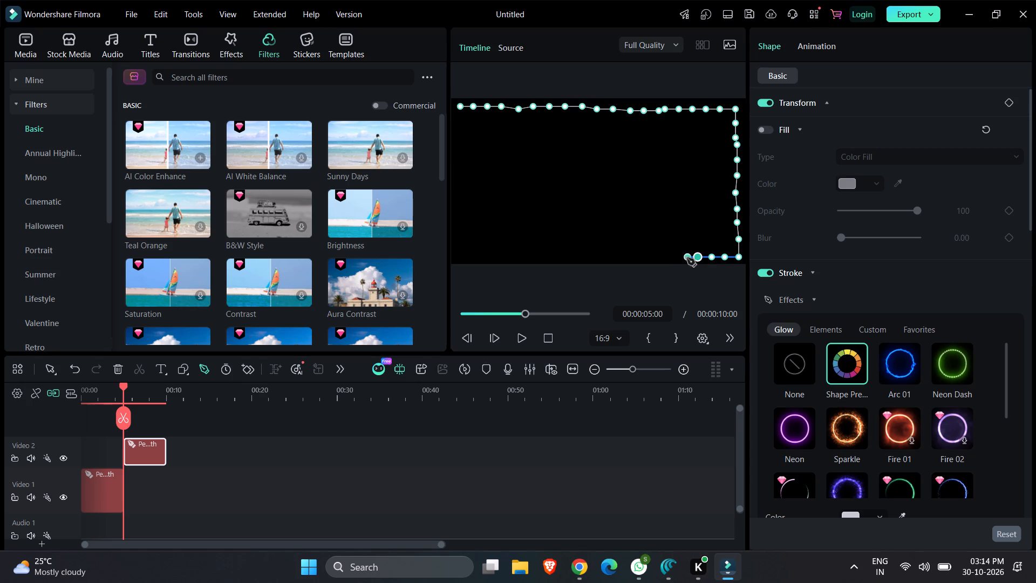
click(684, 258)
click(670, 258)
click(656, 258)
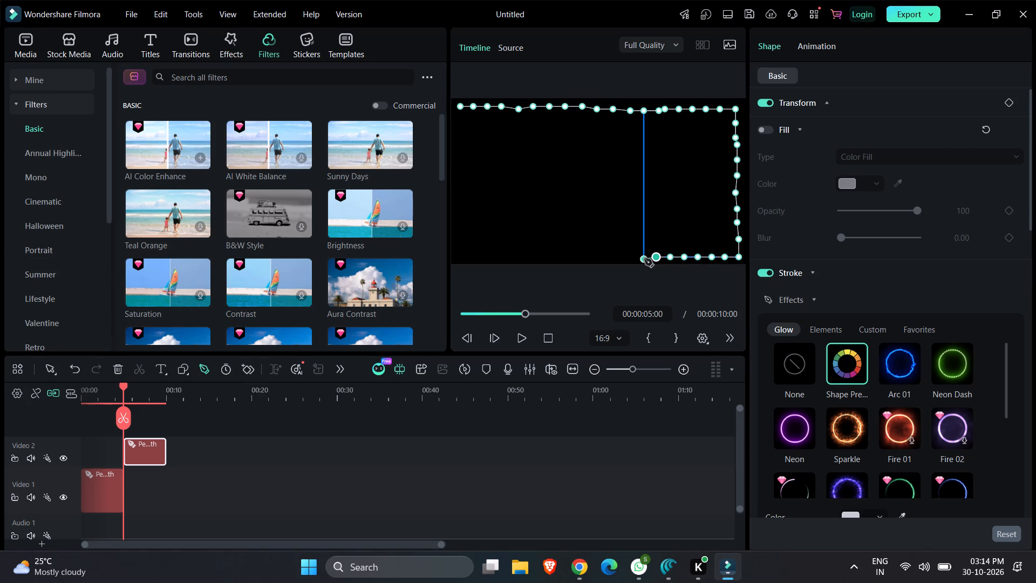
click(643, 258)
click(631, 258)
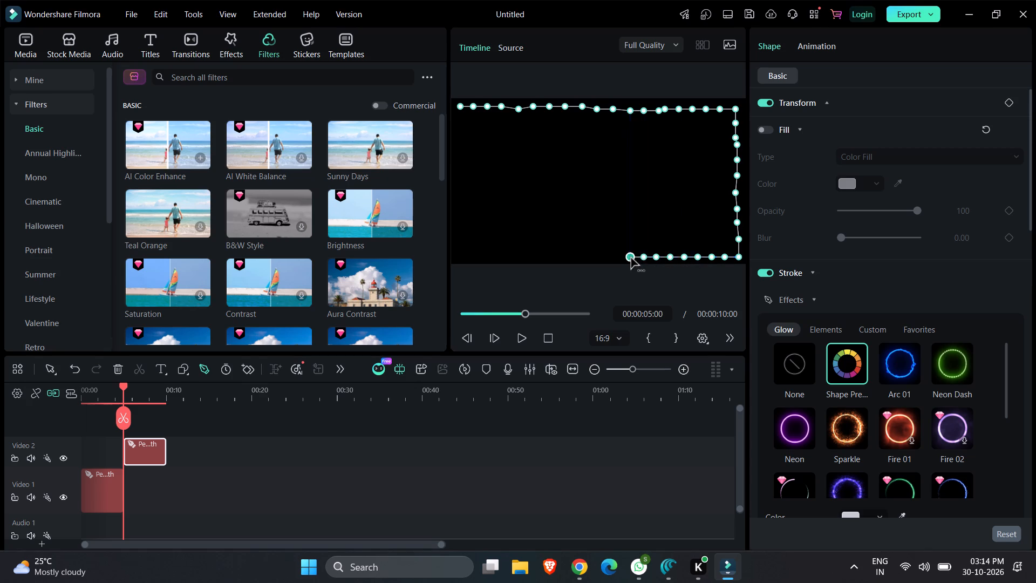
click(617, 257)
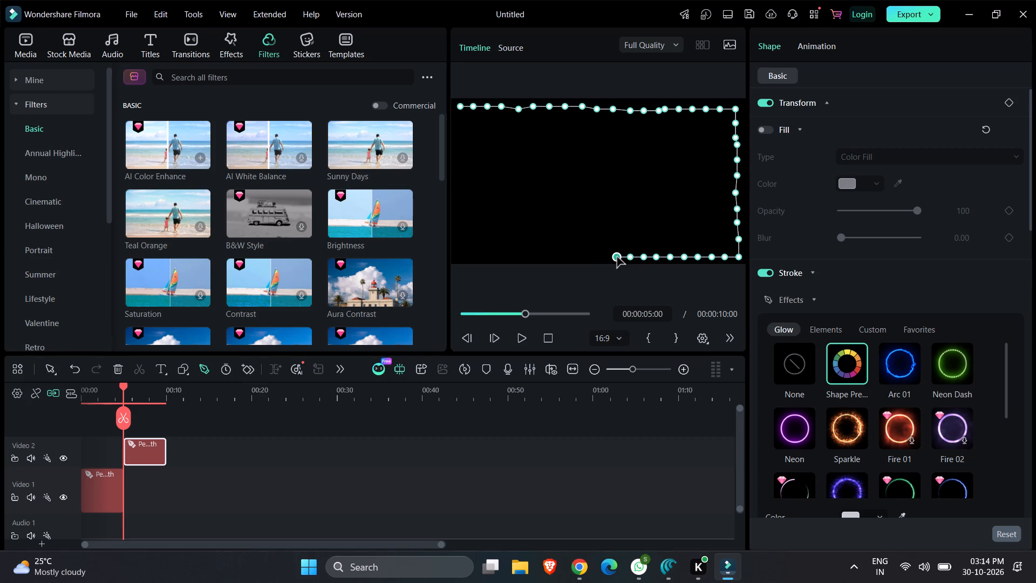
click(605, 257)
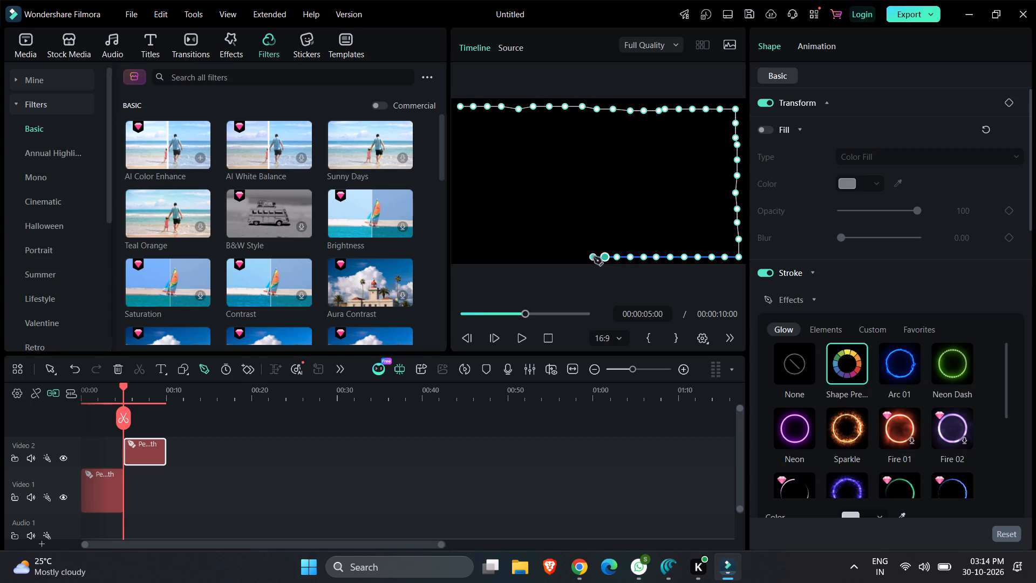
click(594, 257)
Extend the pen path along the remaining half of the frame's bottom edge to its bottom-left corner.
click(578, 258)
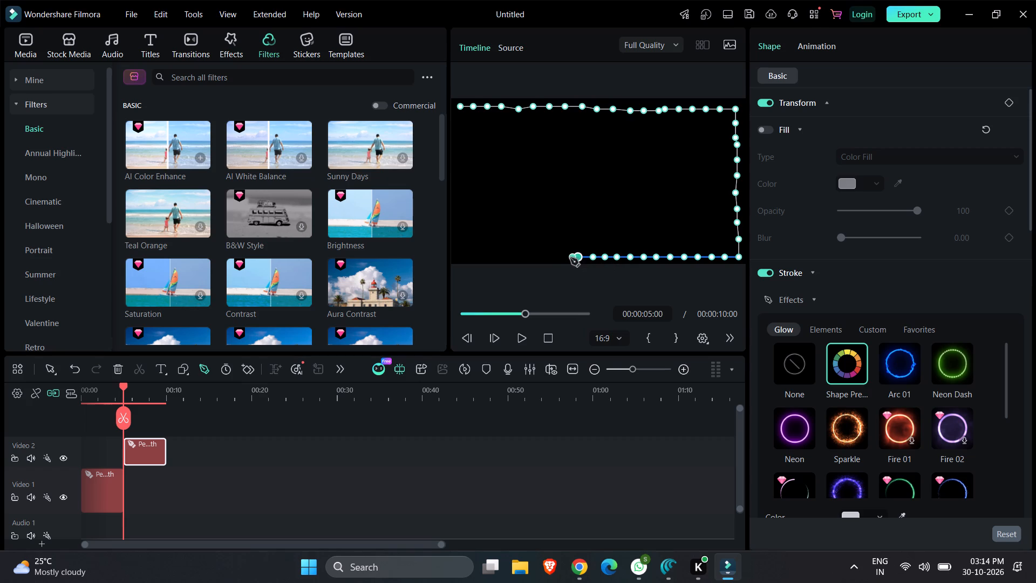
click(561, 258)
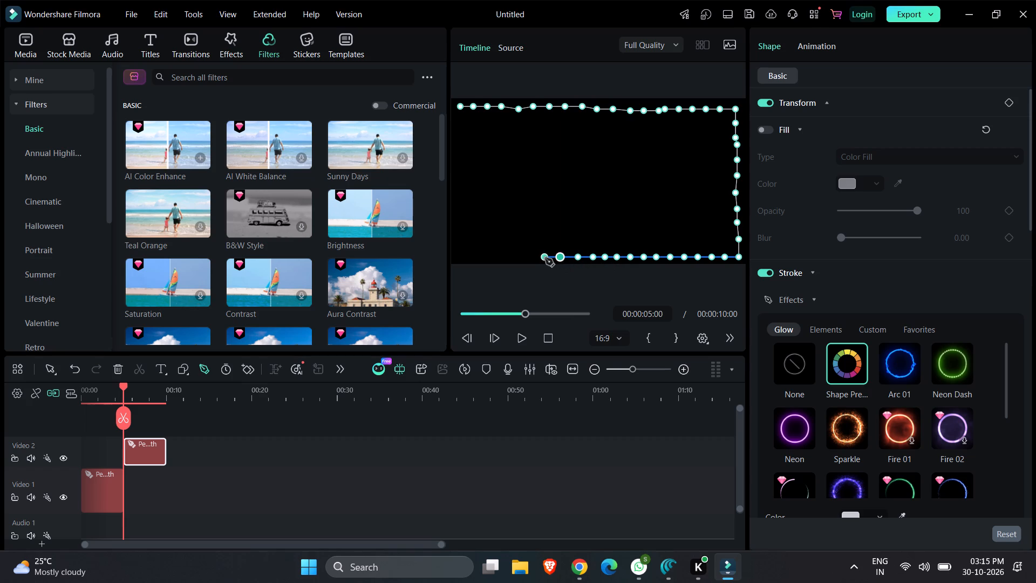
click(544, 258)
click(526, 258)
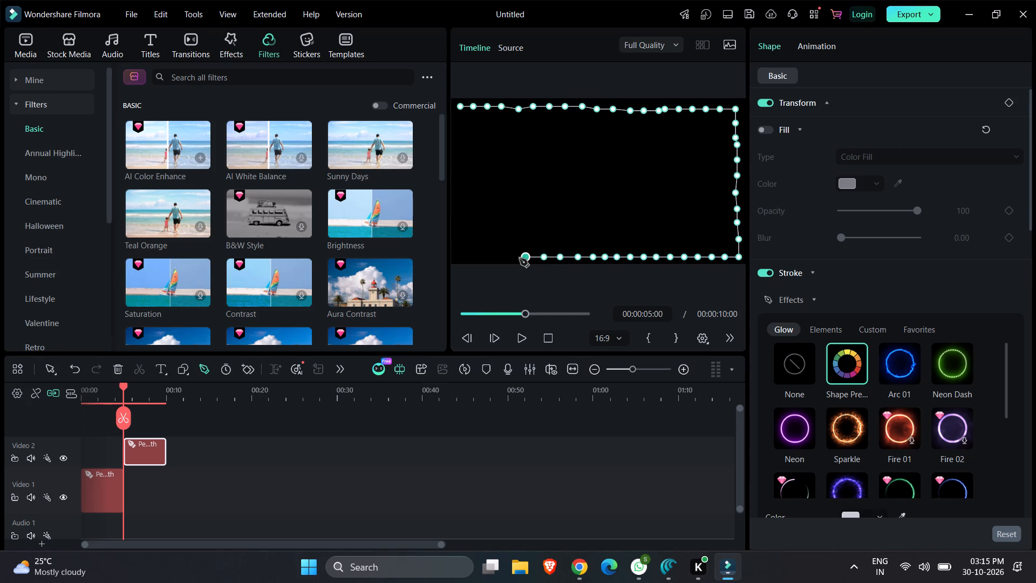
click(511, 259)
click(509, 259)
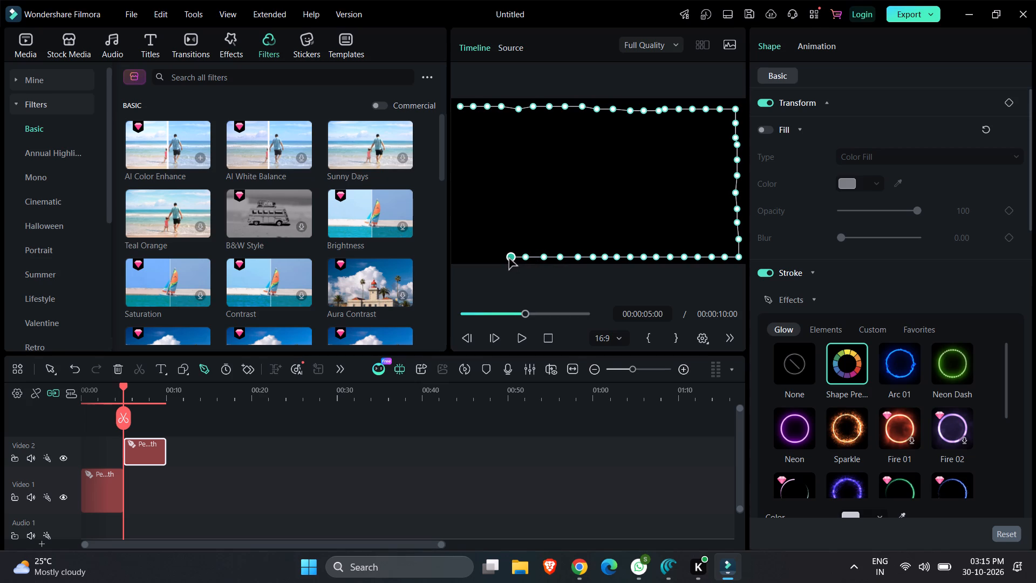
click(498, 259)
click(484, 259)
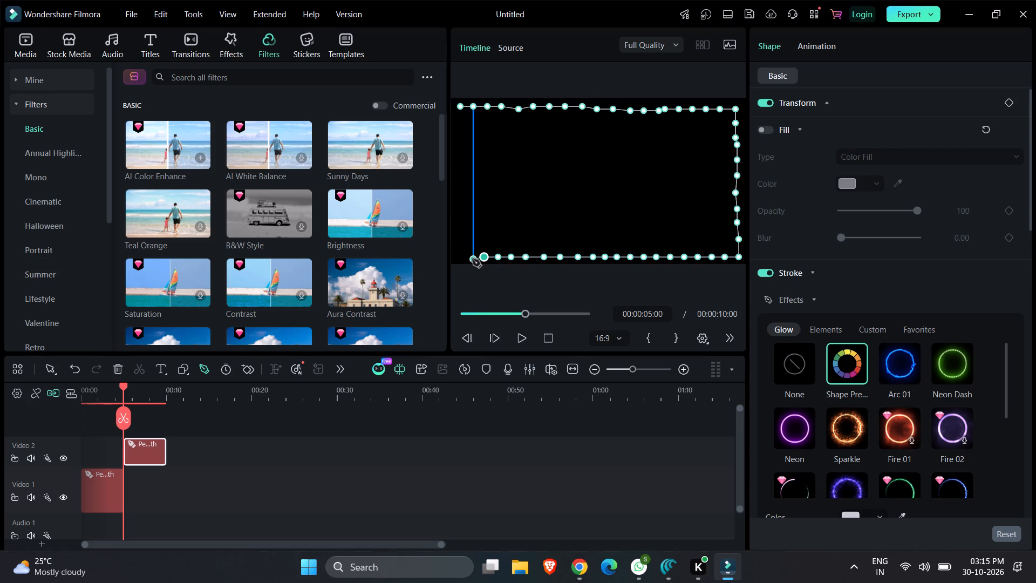
click(472, 257)
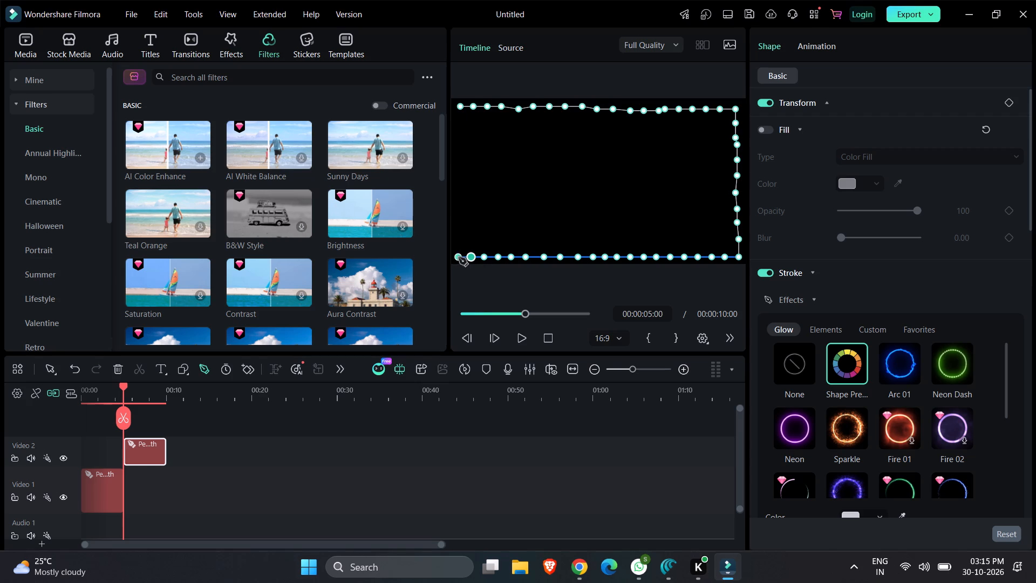
click(459, 257)
Run the pen path up the frame's left edge in closely spaced points, stopping just below the path's starting point.
click(457, 245)
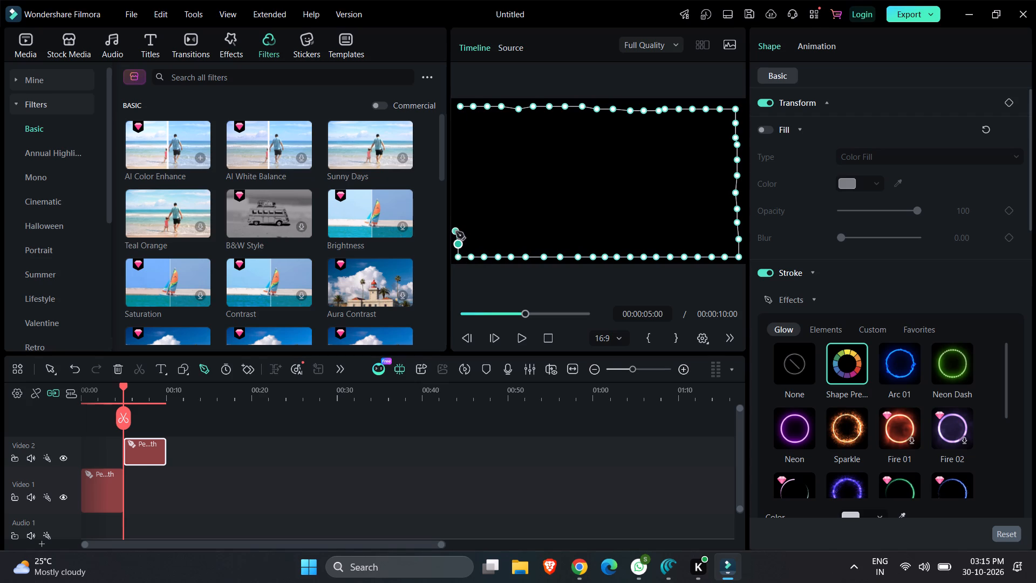
click(457, 231)
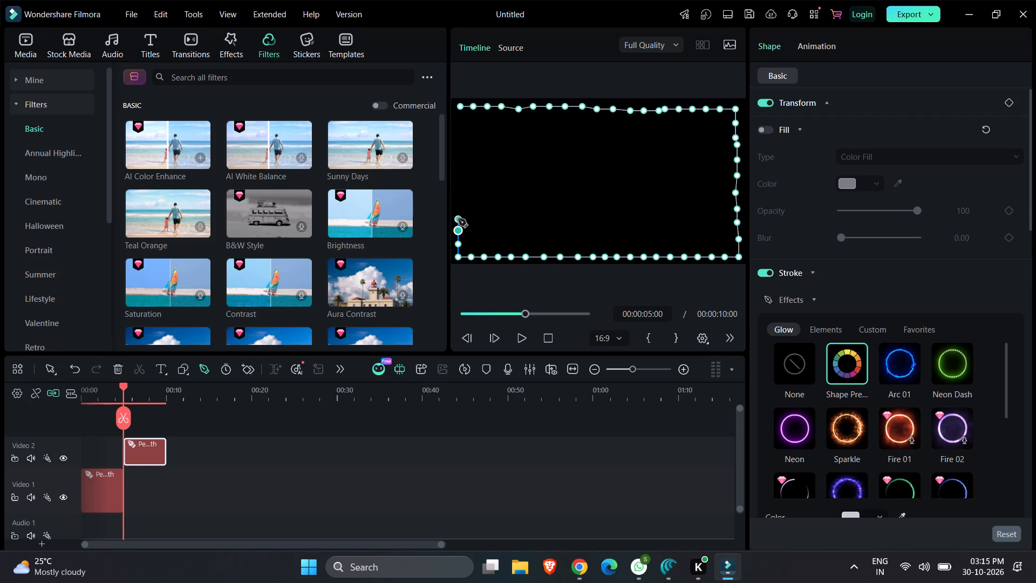
click(458, 218)
click(458, 205)
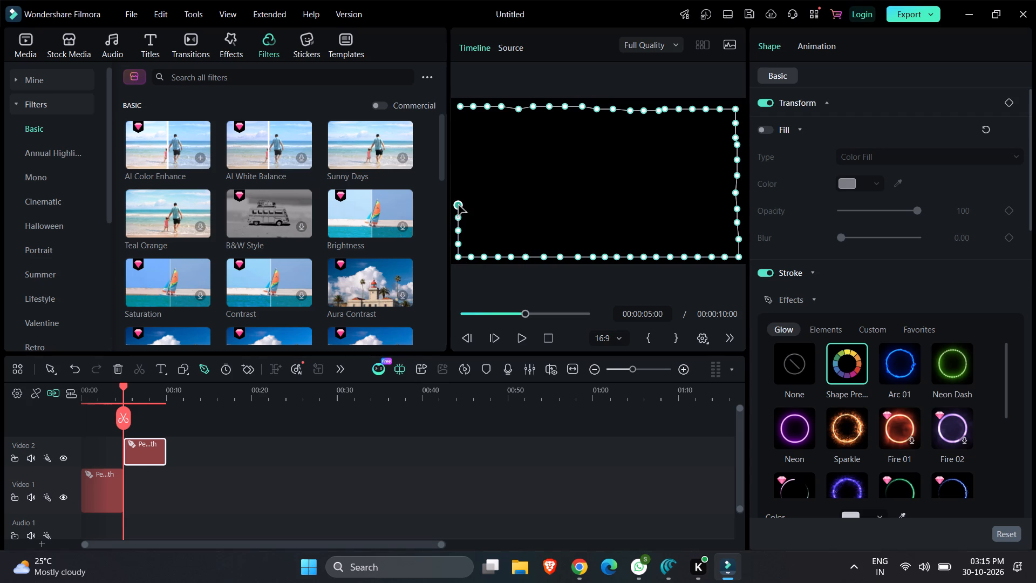
click(457, 194)
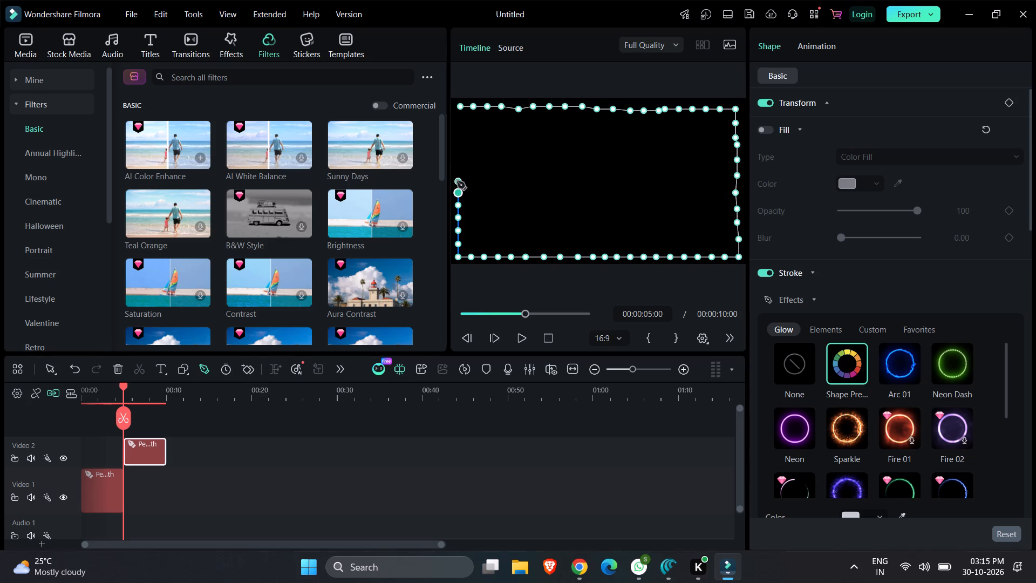
click(457, 179)
click(457, 165)
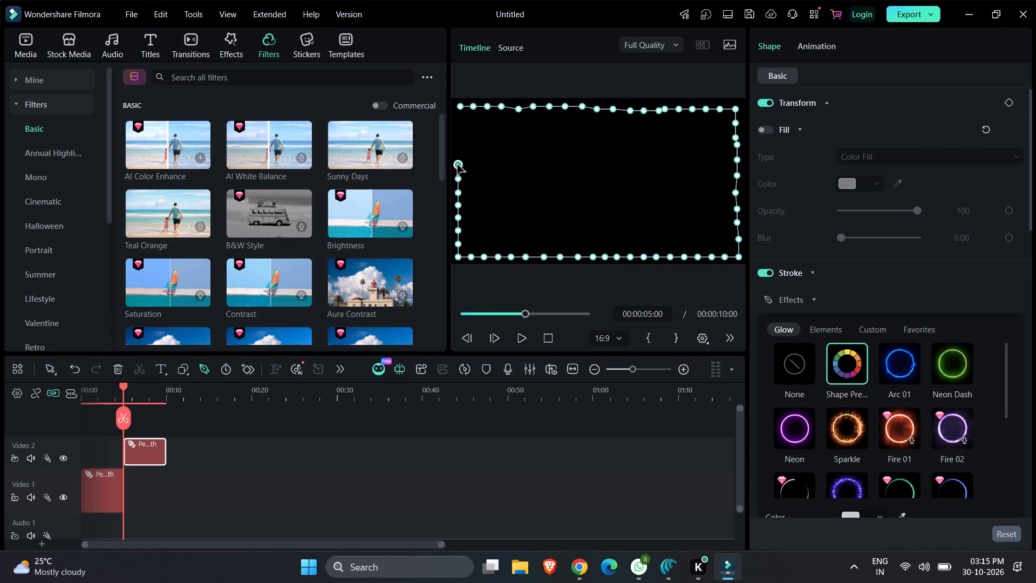
click(457, 153)
click(457, 140)
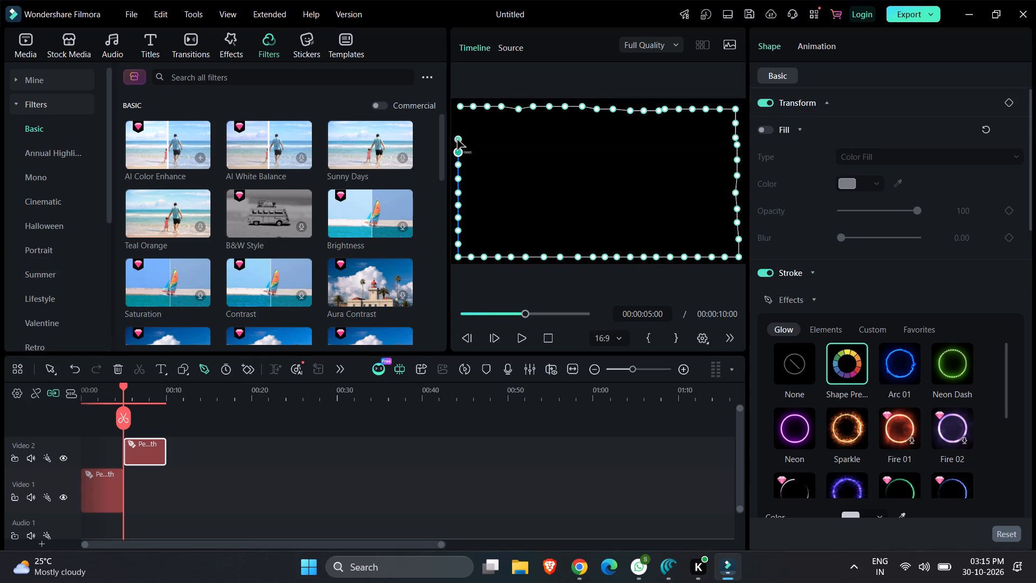
click(457, 127)
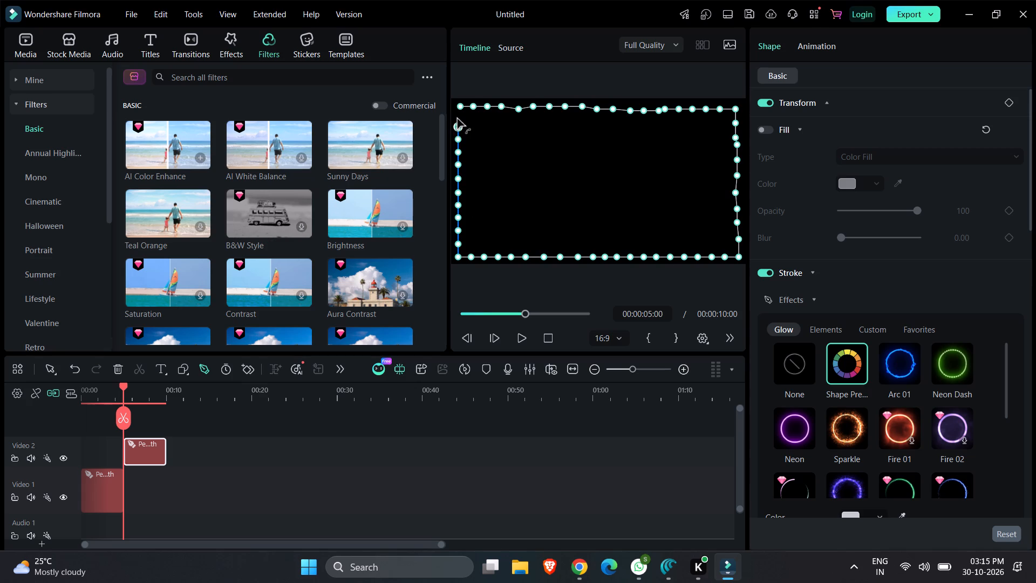
click(459, 126)
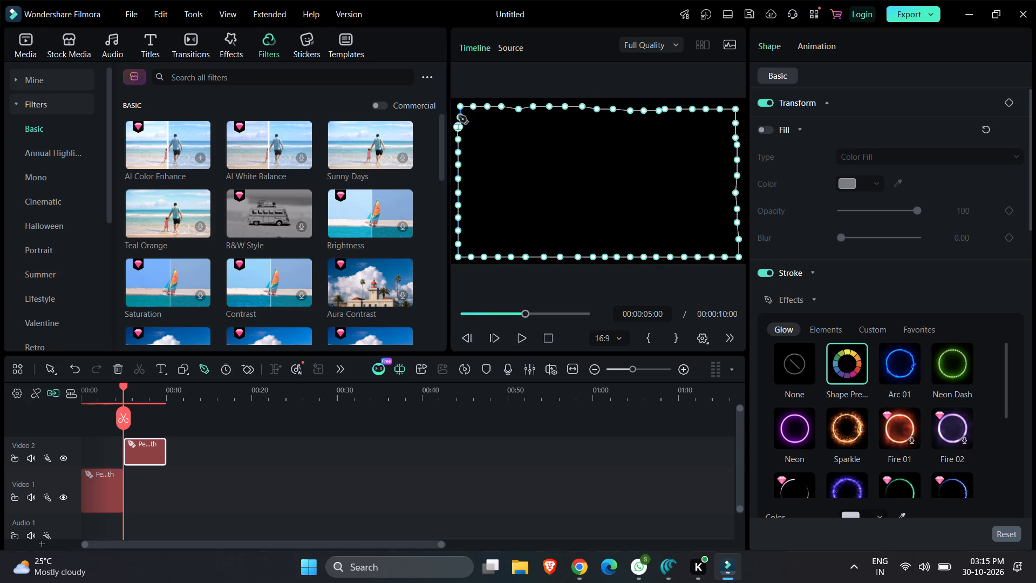
click(459, 114)
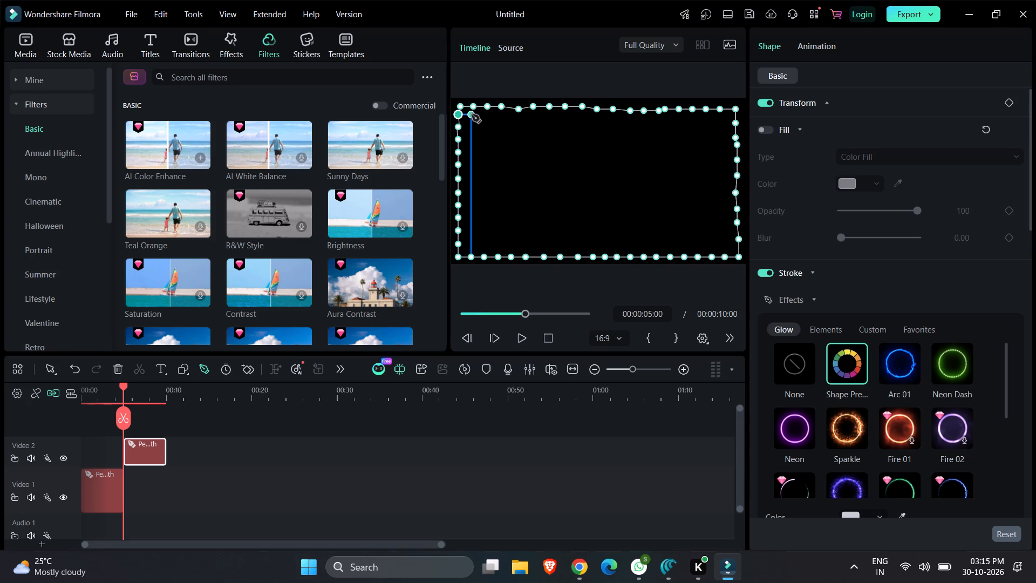
Turn the pen path inward and run a second row rightward just beneath the top-edge row to the frame's middle.
click(471, 114)
click(483, 116)
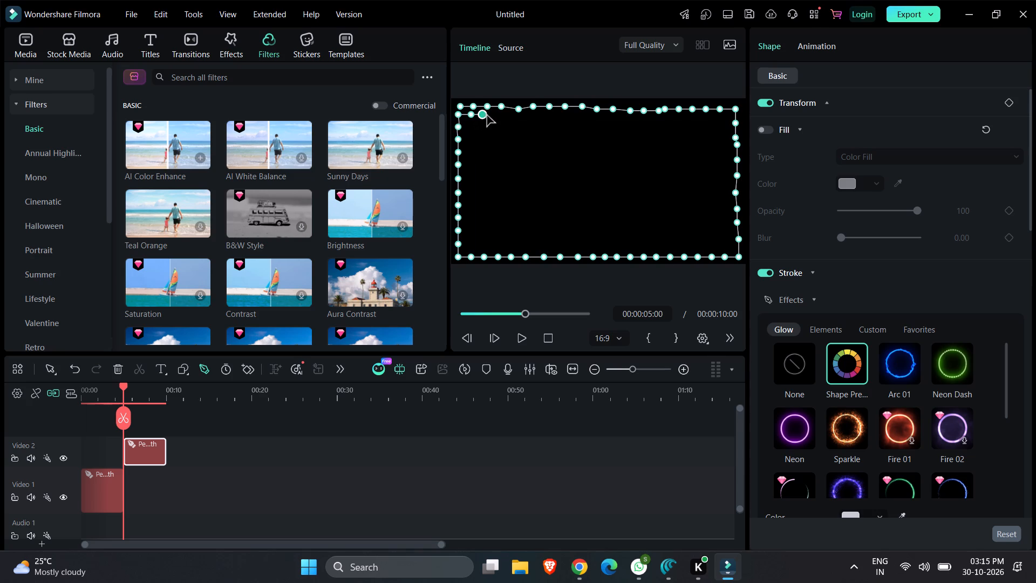
click(493, 117)
click(504, 118)
click(519, 118)
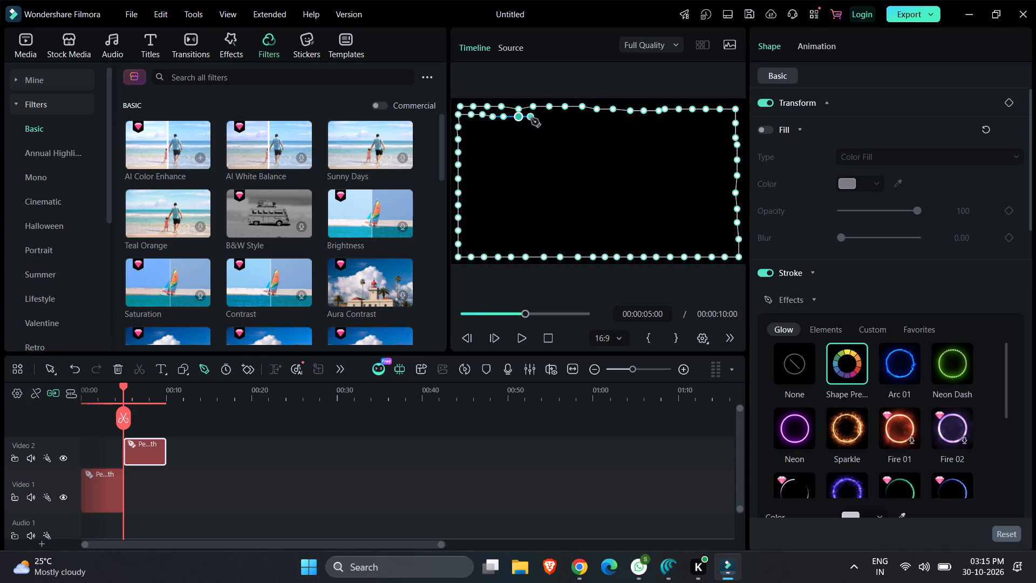
click(532, 118)
click(546, 119)
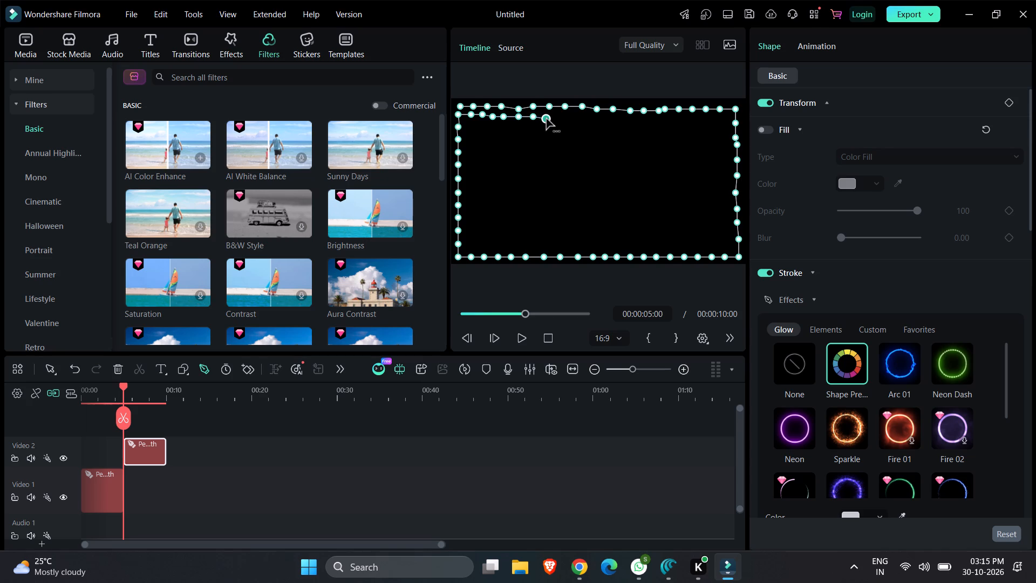
click(560, 119)
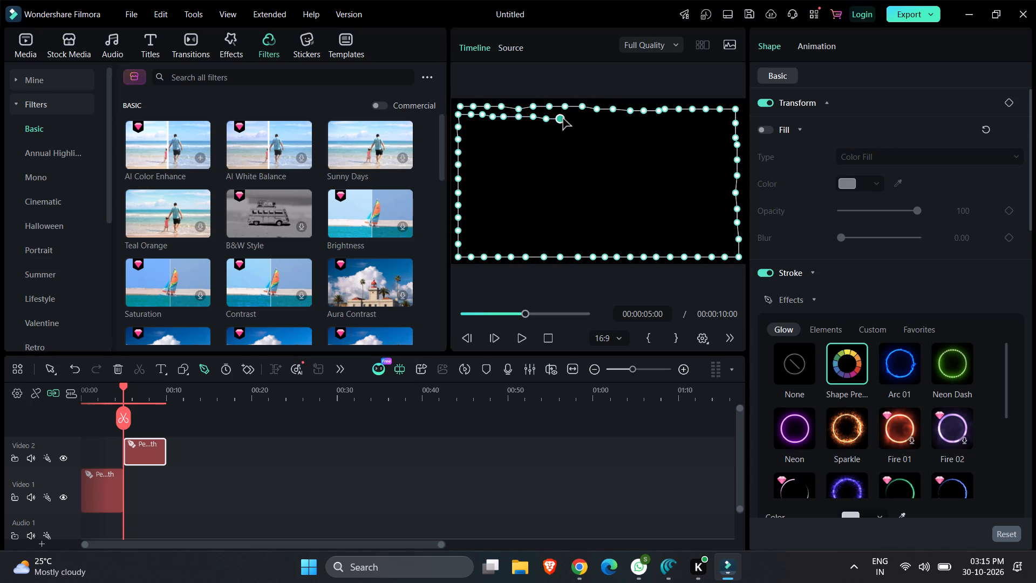
click(574, 119)
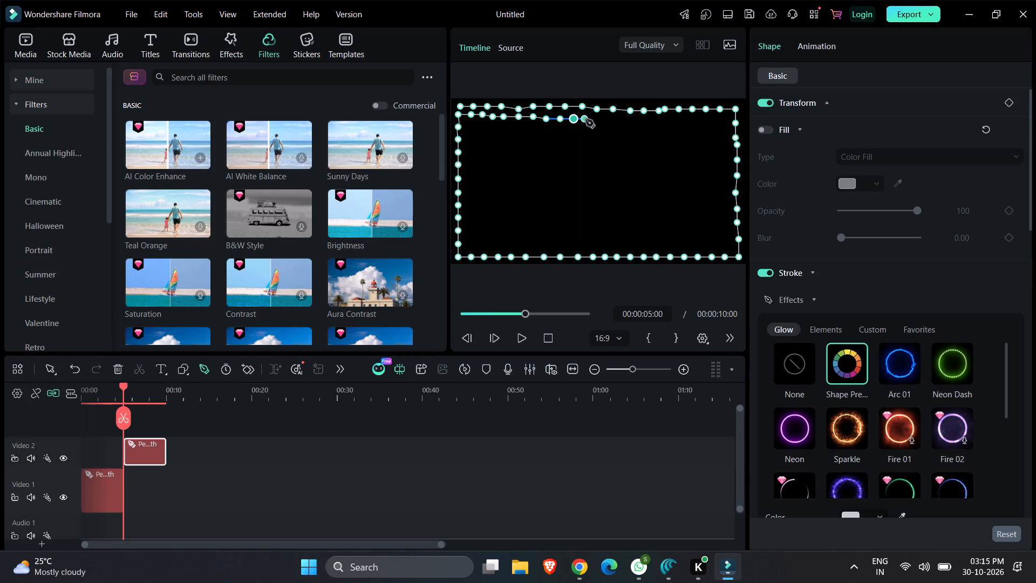
click(585, 120)
click(597, 121)
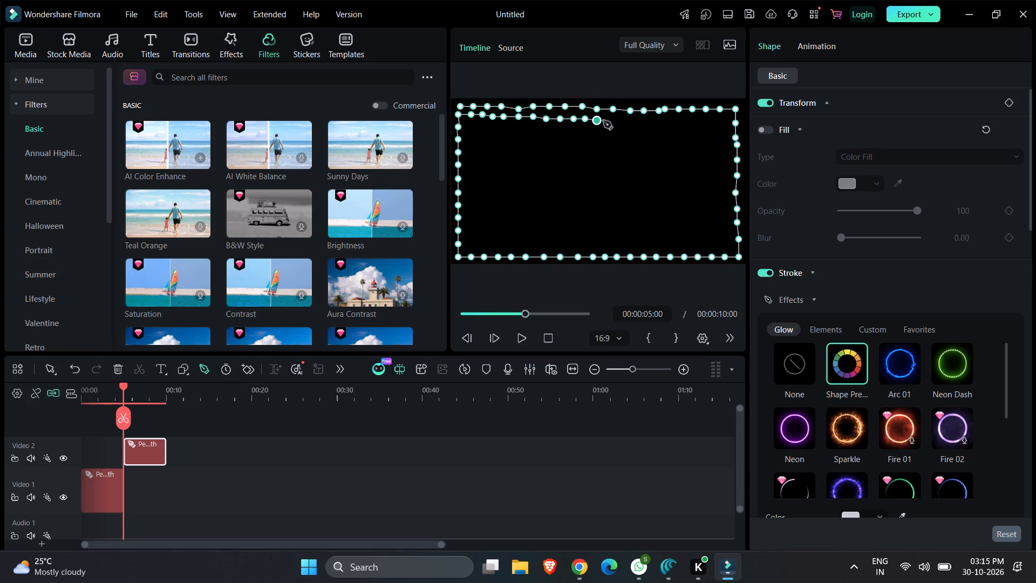
Continue the pen path's second row rightward from the frame's middle, stopping just inside the right-edge column of points.
click(608, 121)
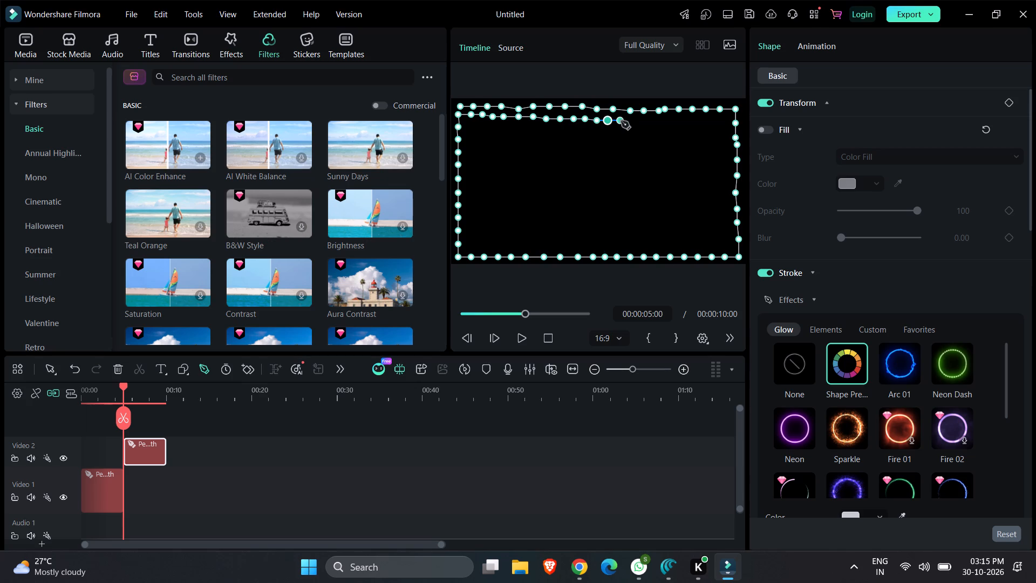
click(621, 120)
click(633, 120)
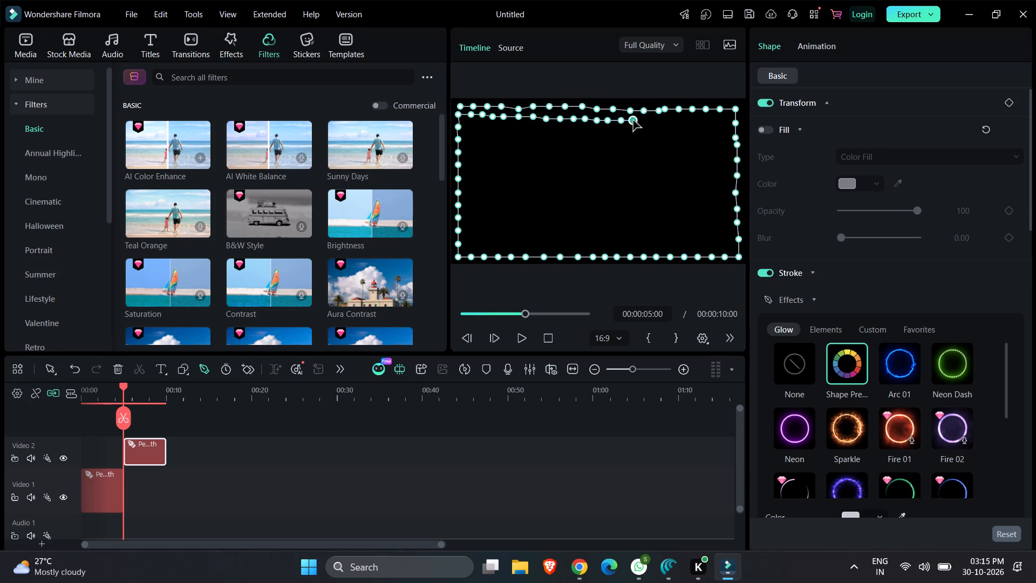
click(644, 121)
click(657, 121)
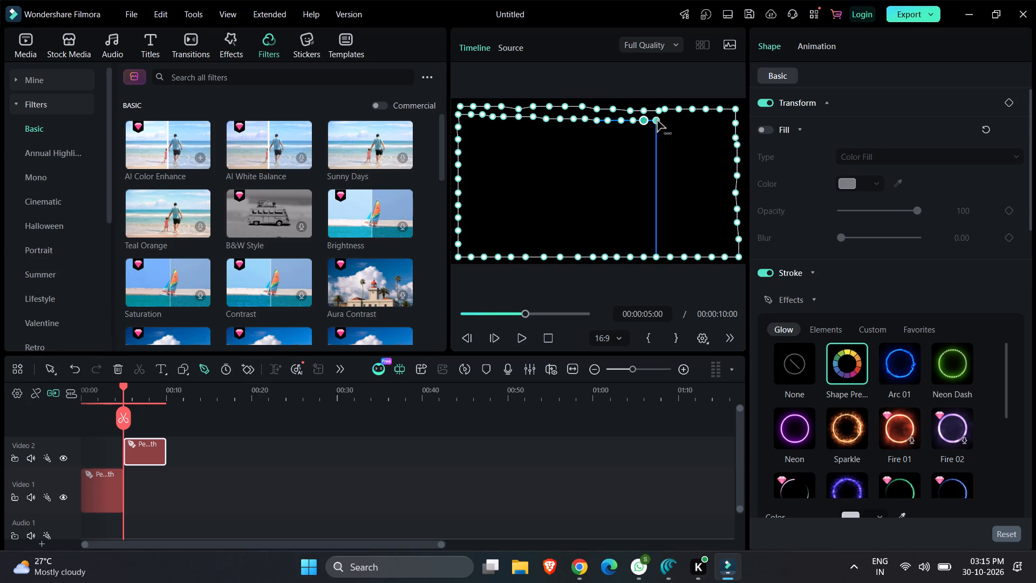
click(667, 121)
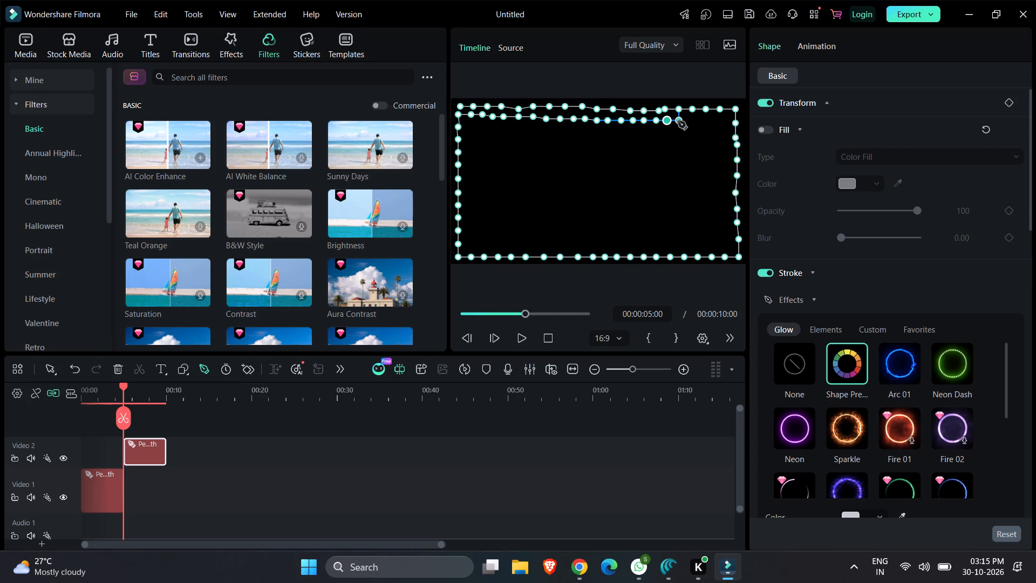
click(678, 121)
click(692, 121)
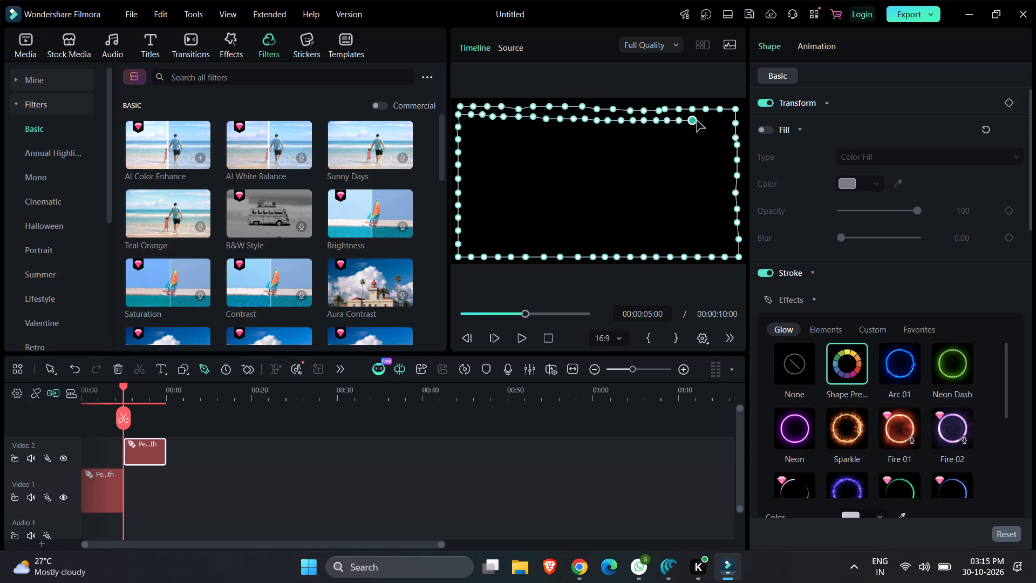
click(704, 123)
click(713, 121)
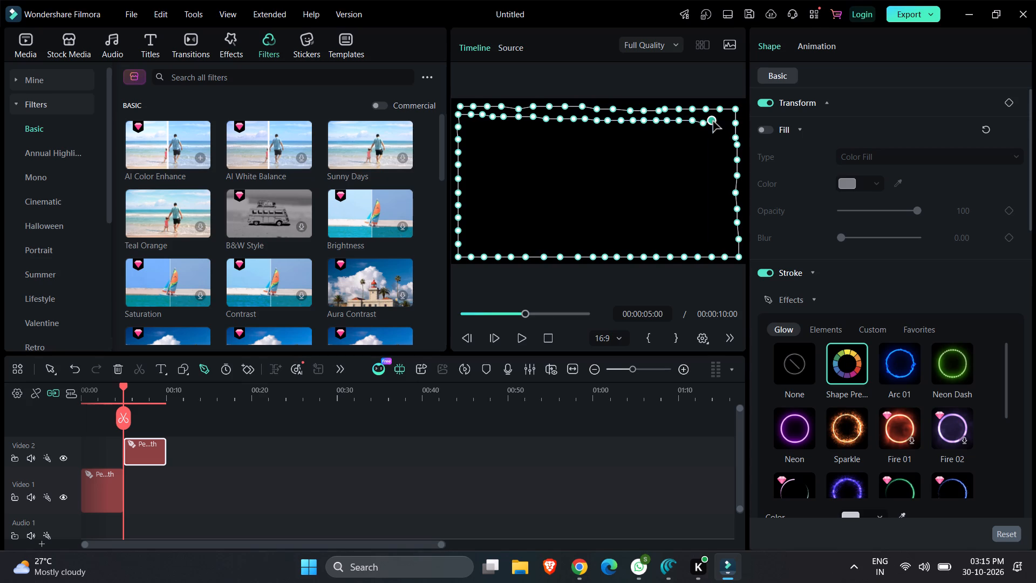
click(725, 121)
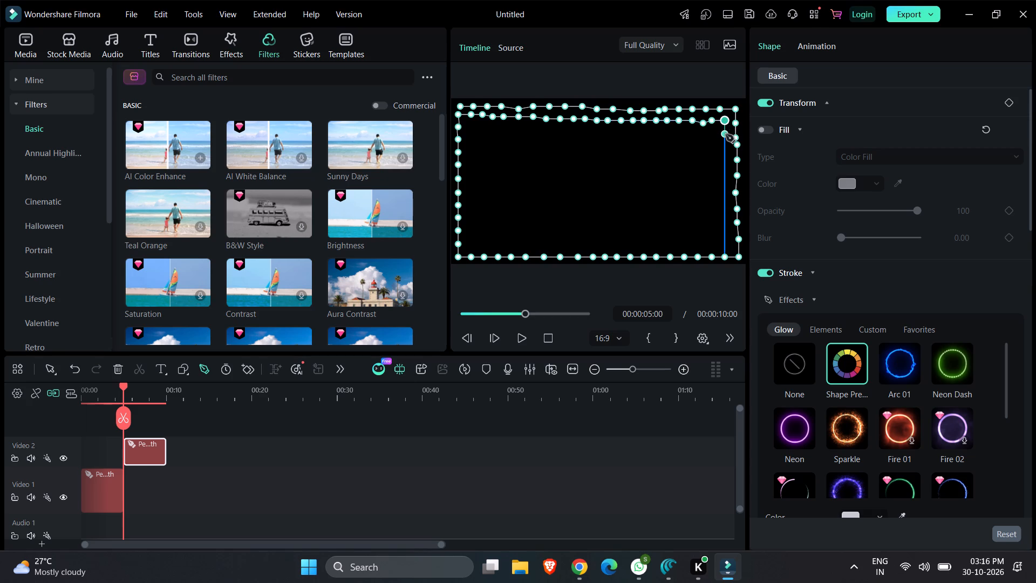
Run the pen path down just inside the right-edge column in closely spaced points, stopping just above the bottom-edge row.
click(726, 134)
click(723, 148)
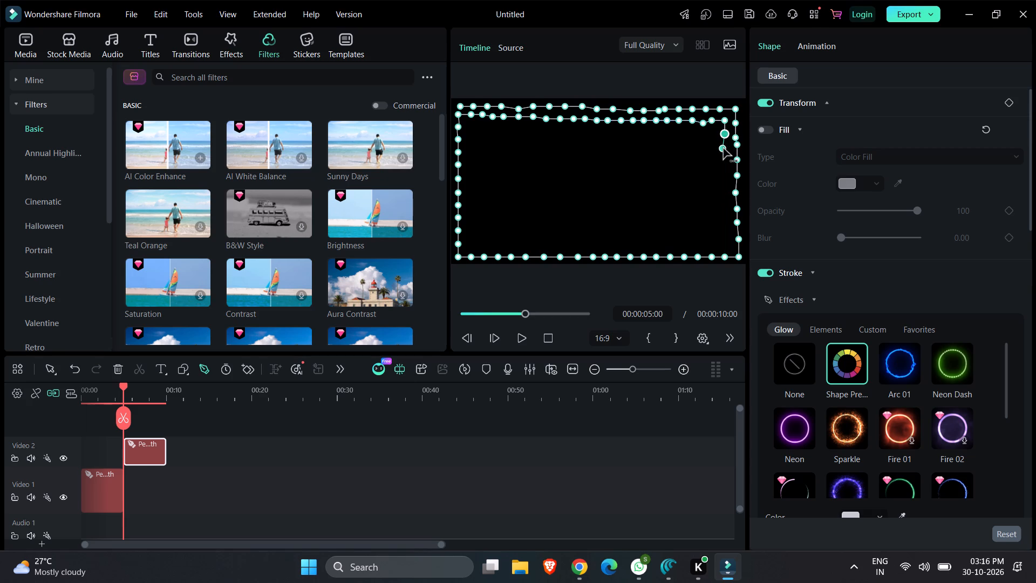
click(724, 161)
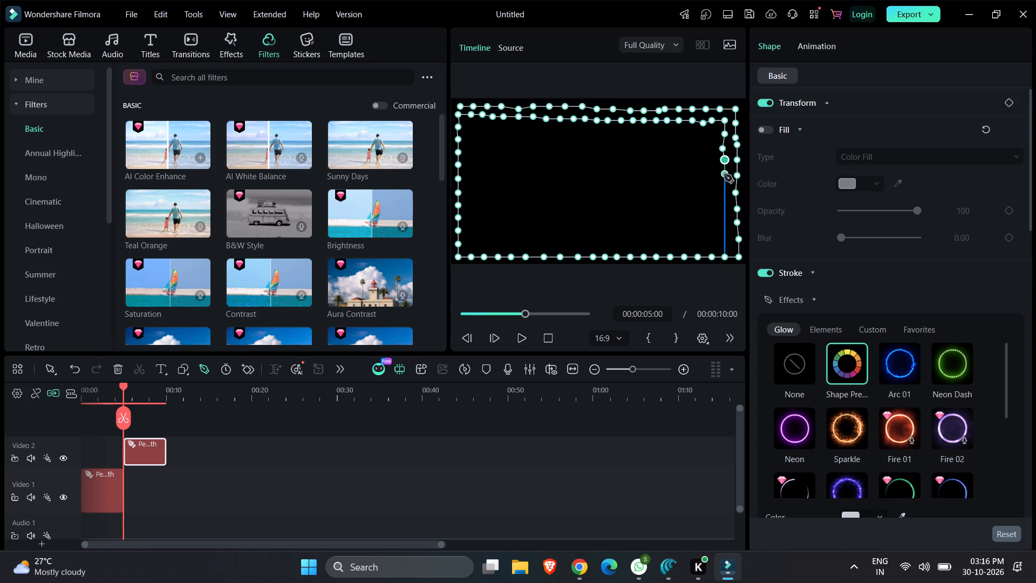
click(724, 174)
click(725, 186)
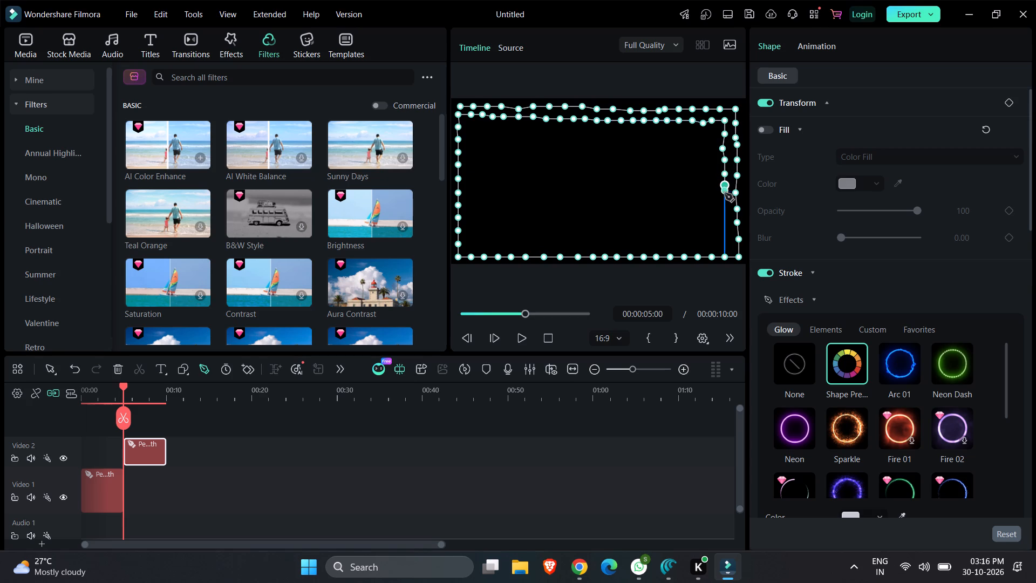
click(725, 198)
click(725, 209)
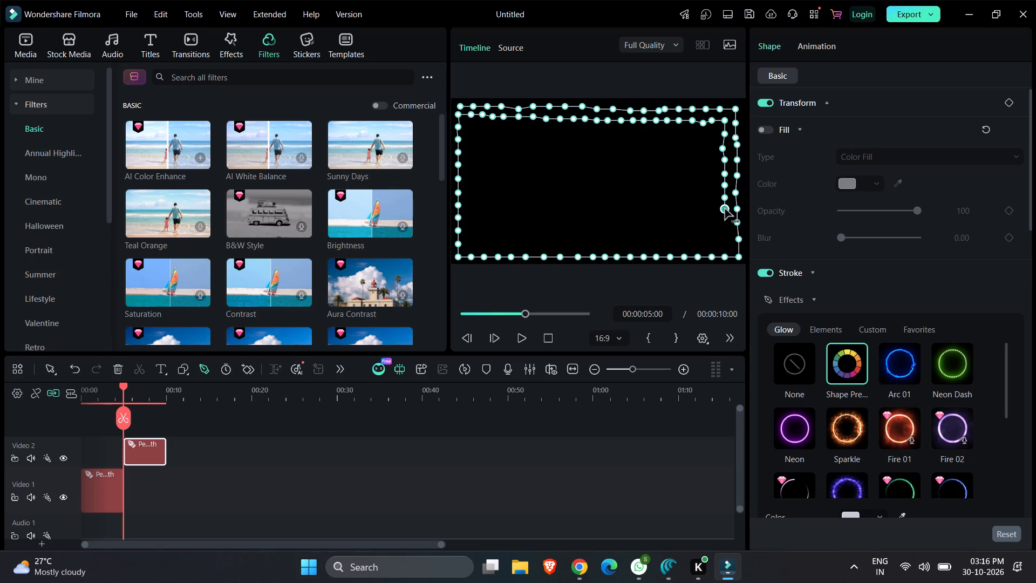
click(725, 221)
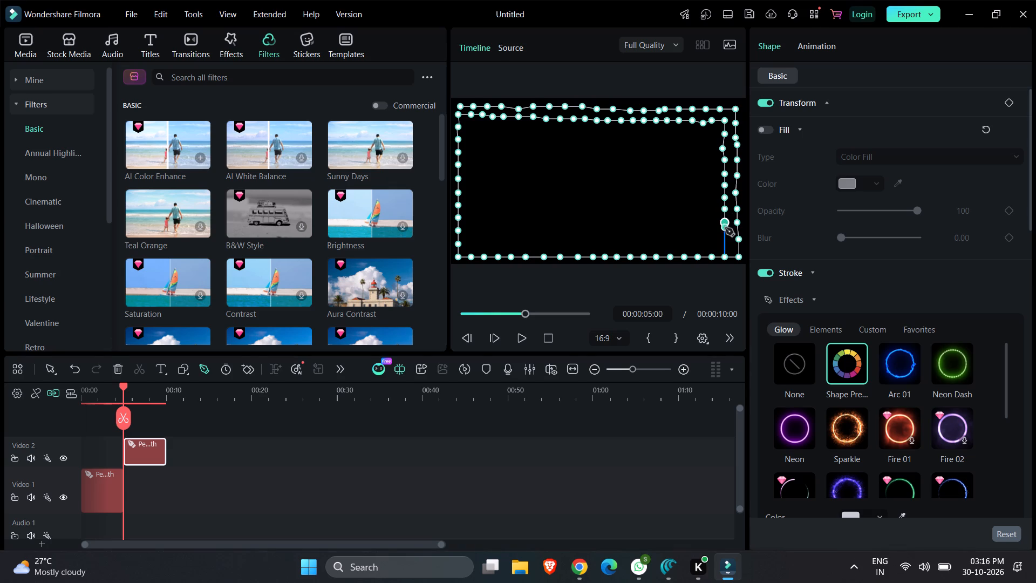
click(726, 234)
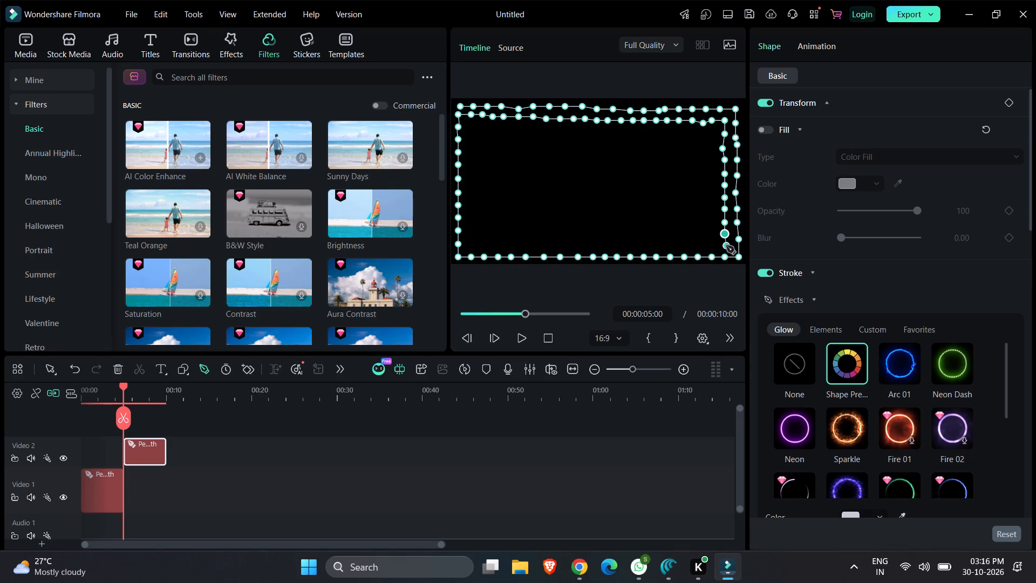
click(726, 247)
Turn the pen path leftward just above the bottom-edge row and extend it in closely spaced points to the frame's middle.
click(715, 247)
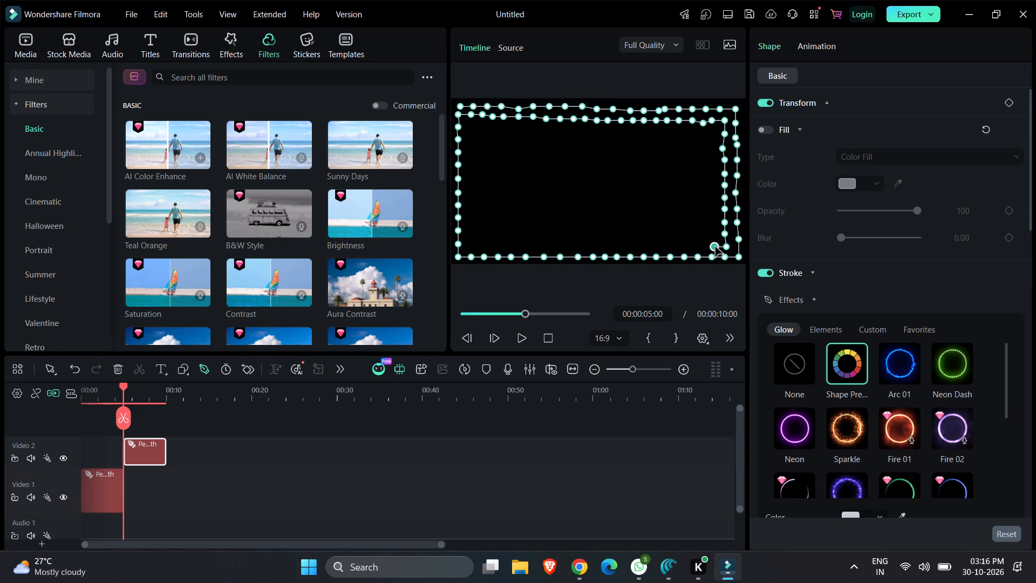
click(703, 247)
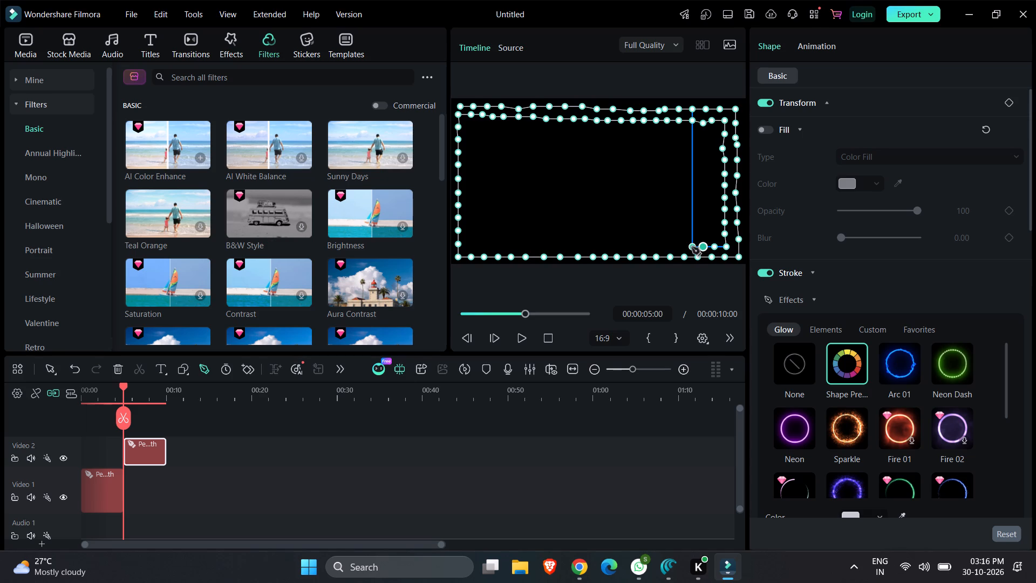
click(692, 247)
click(678, 247)
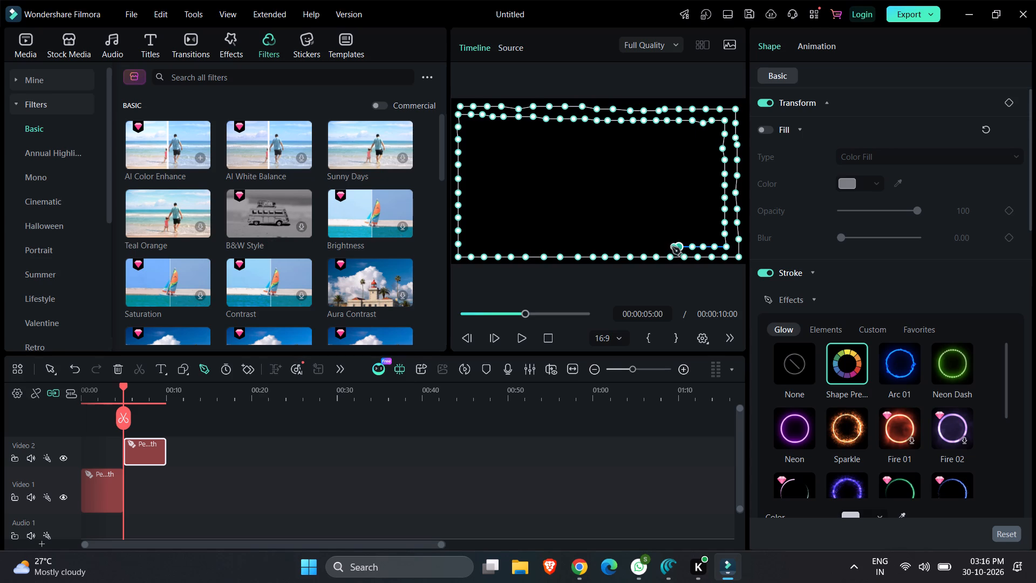
click(667, 247)
click(655, 247)
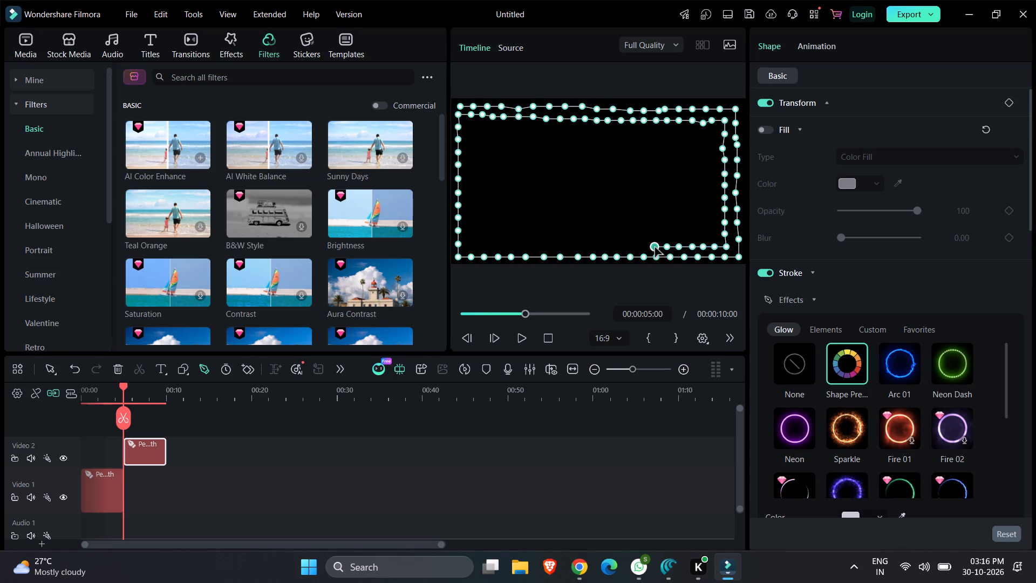
click(644, 246)
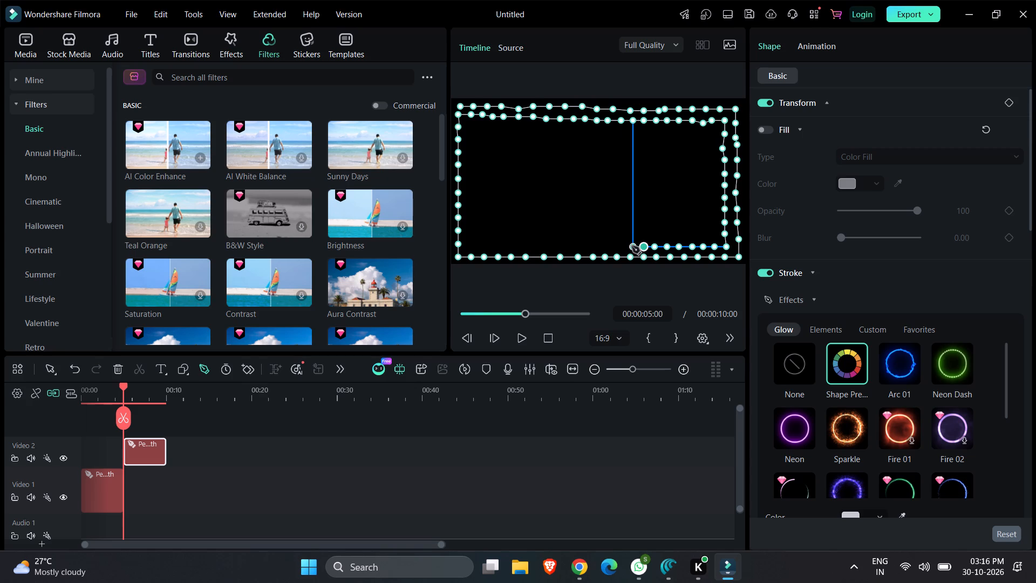
click(631, 246)
click(619, 246)
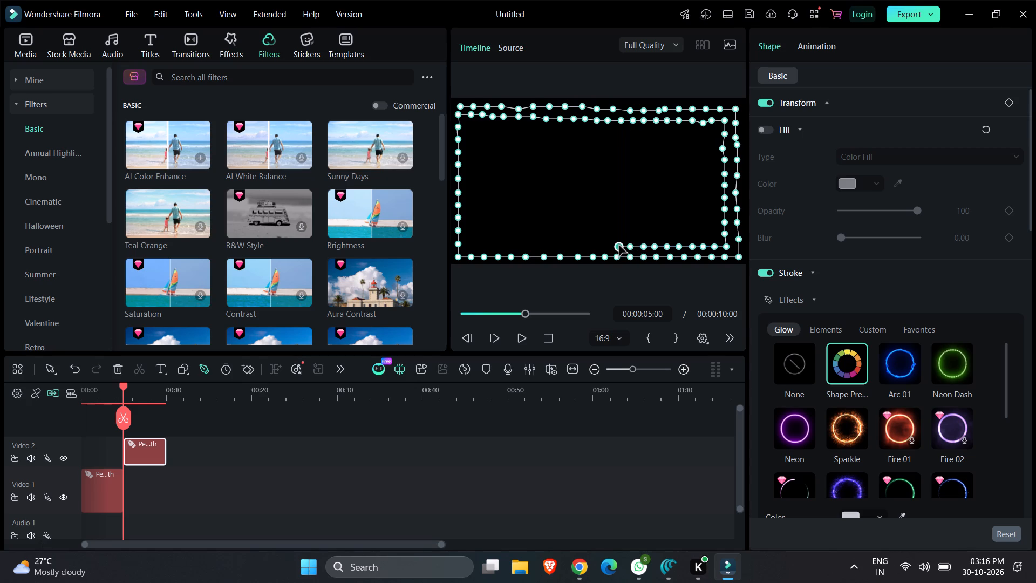
click(606, 246)
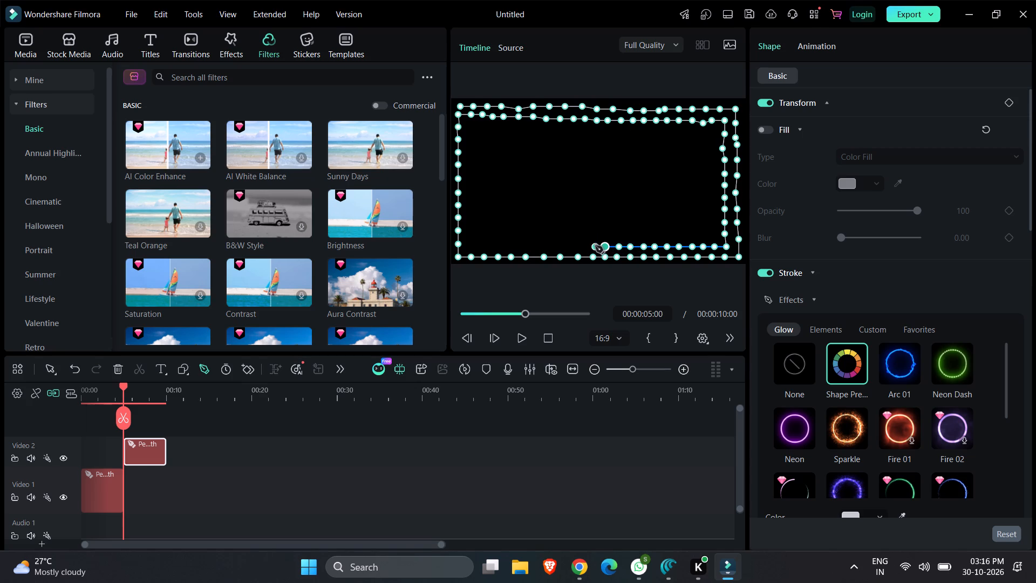
click(595, 246)
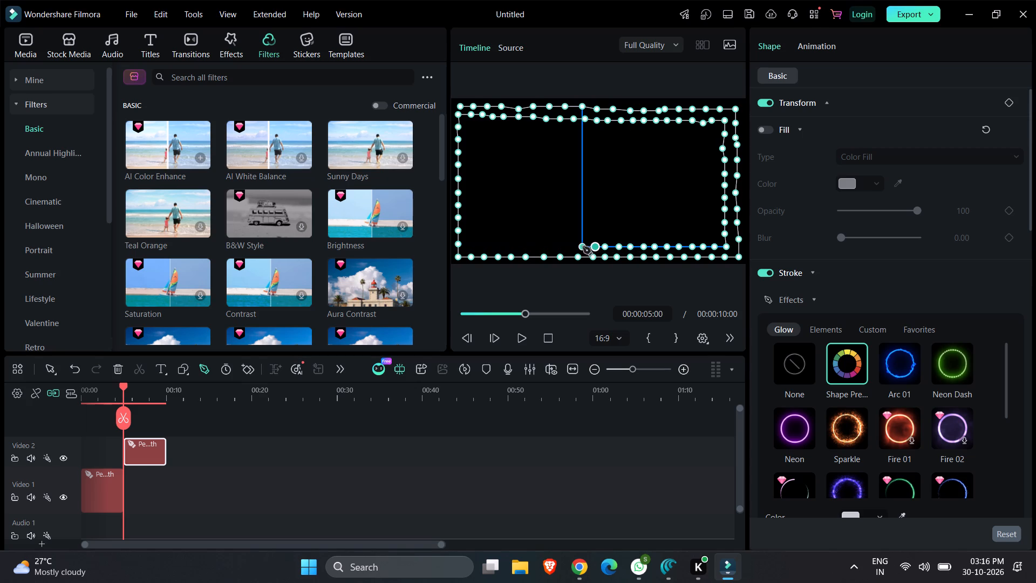
Extend the inner bottom row of the pen path from the frame's middle leftward, stopping just inside the left-edge column.
click(583, 247)
click(571, 247)
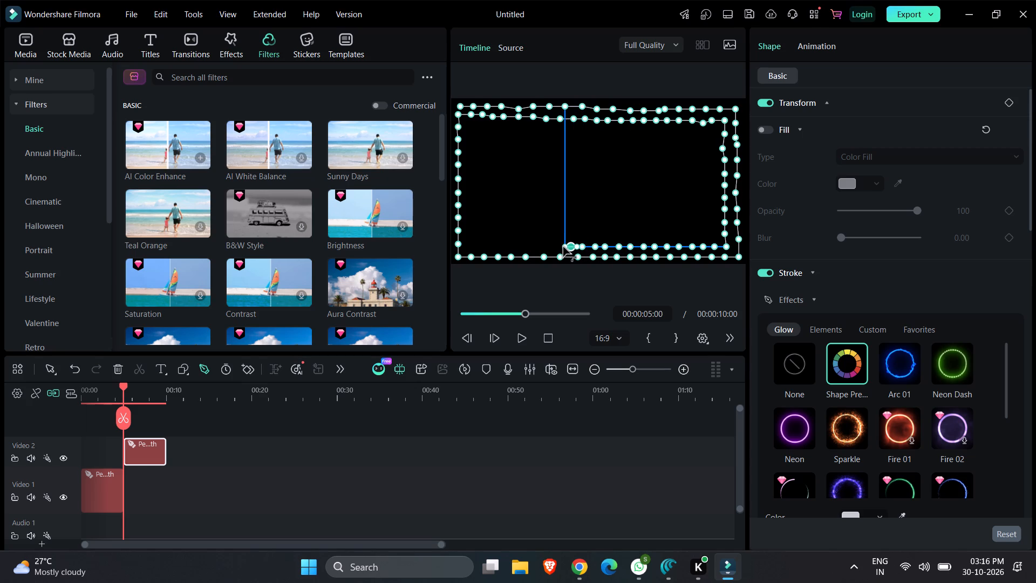
click(569, 246)
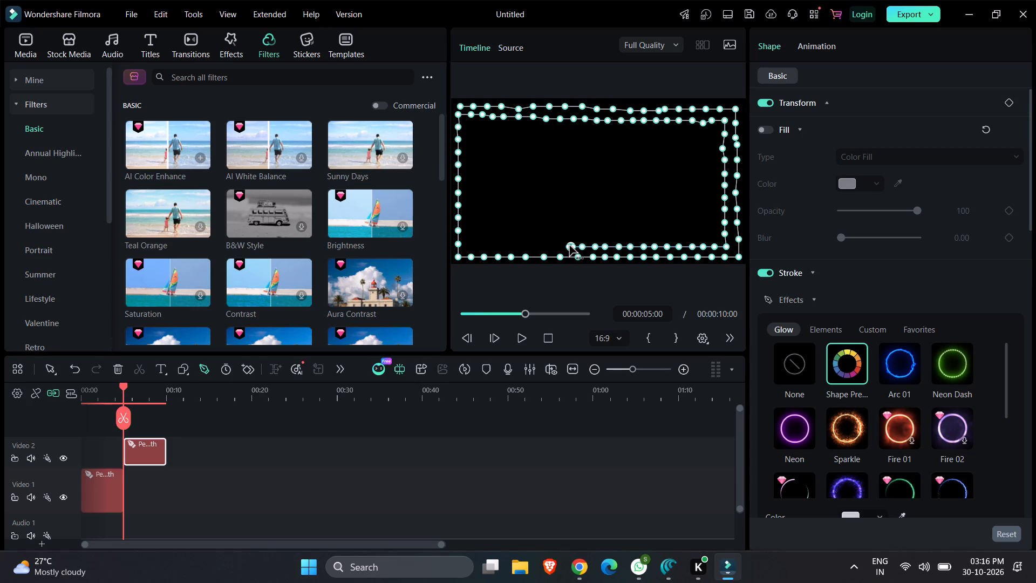
click(557, 247)
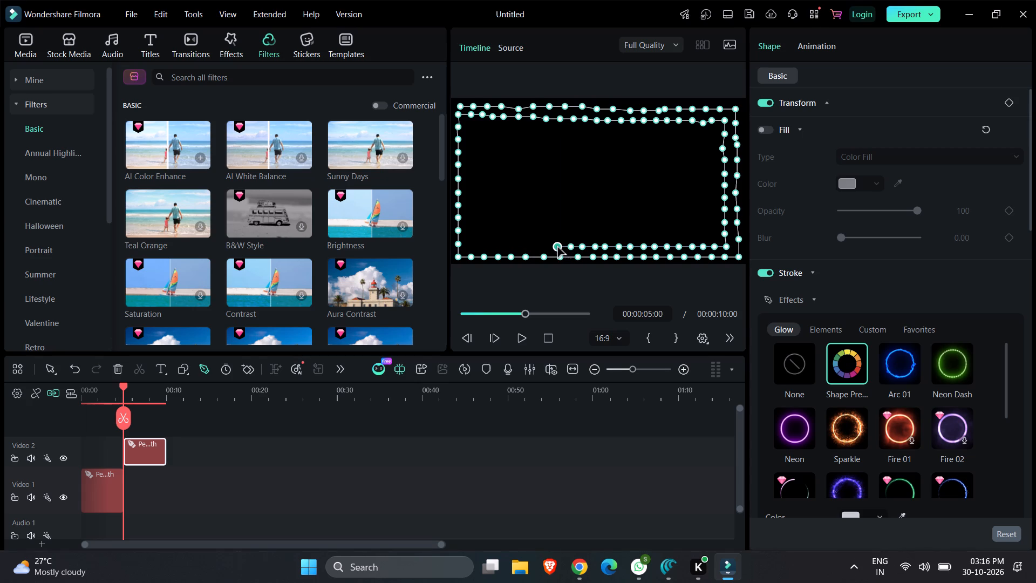
click(546, 247)
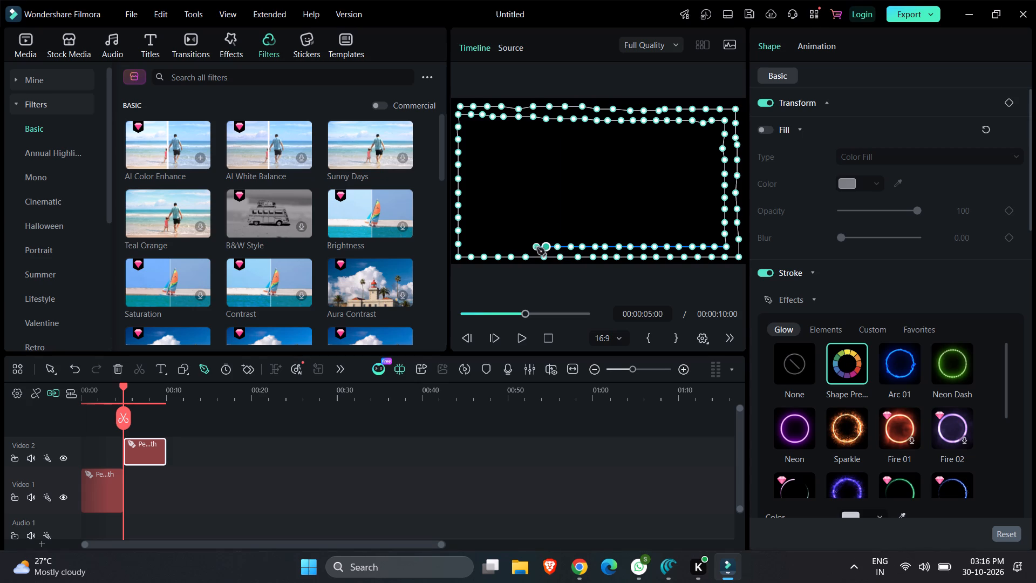
click(533, 248)
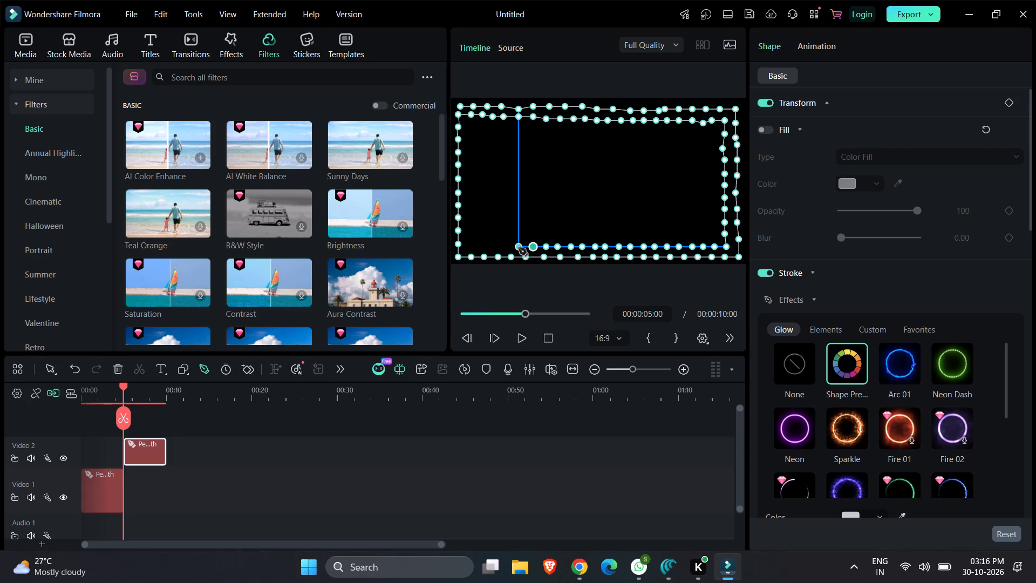
click(519, 248)
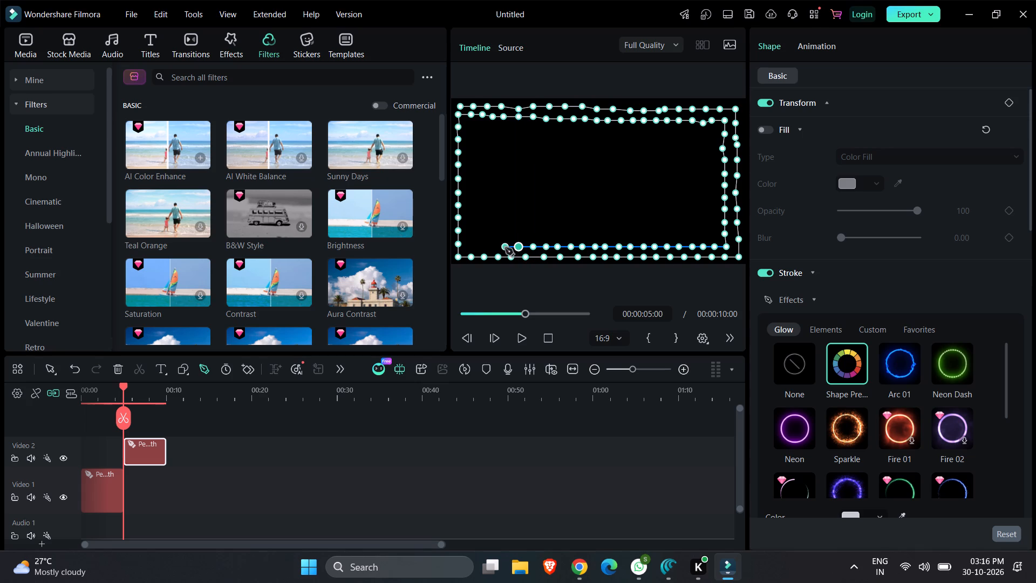
click(505, 246)
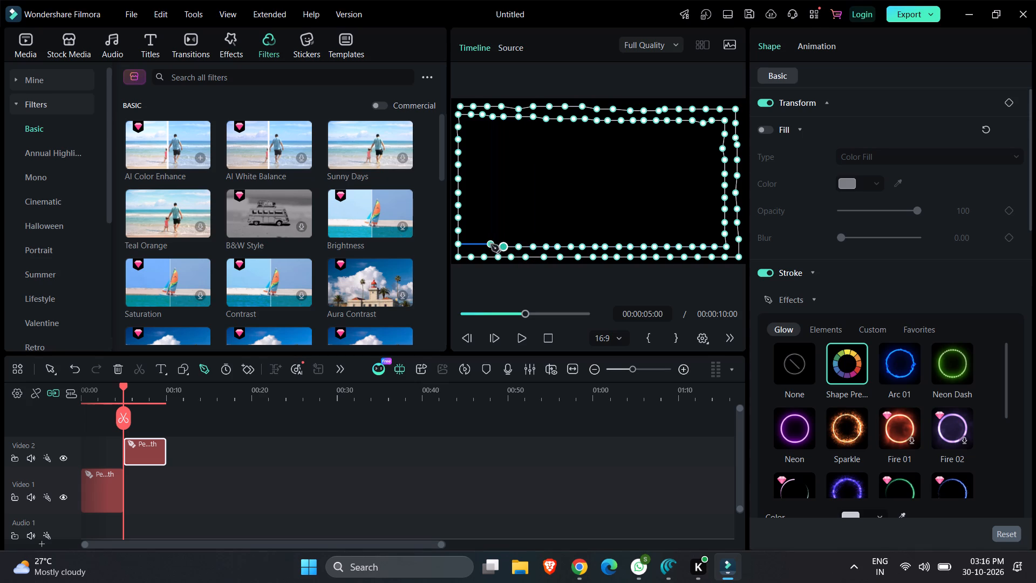
click(491, 245)
click(478, 245)
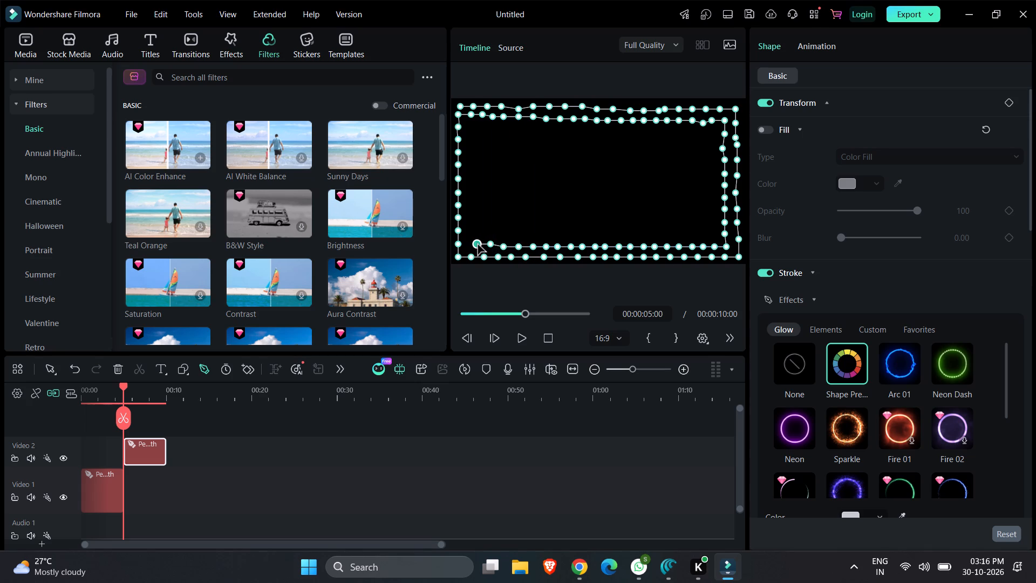
click(468, 245)
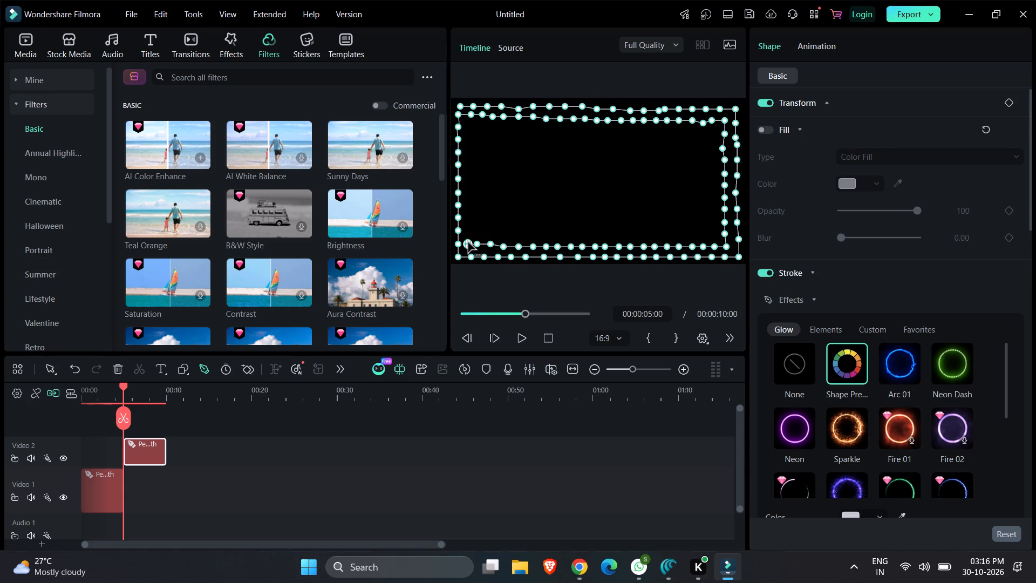
Run the pen path up just inside the left-edge column in closely spaced points, stopping just below the second row.
click(468, 231)
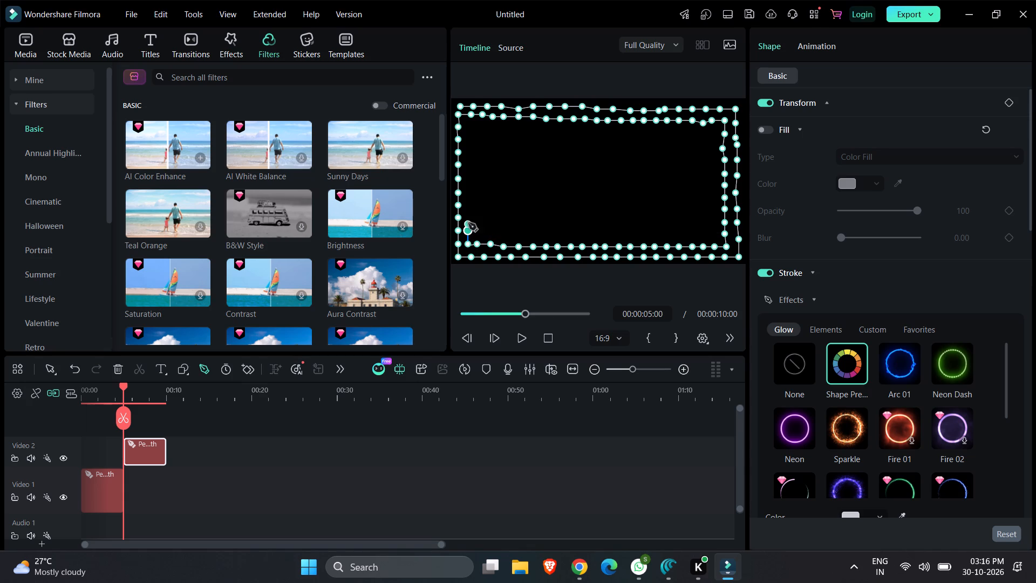
click(468, 216)
click(467, 201)
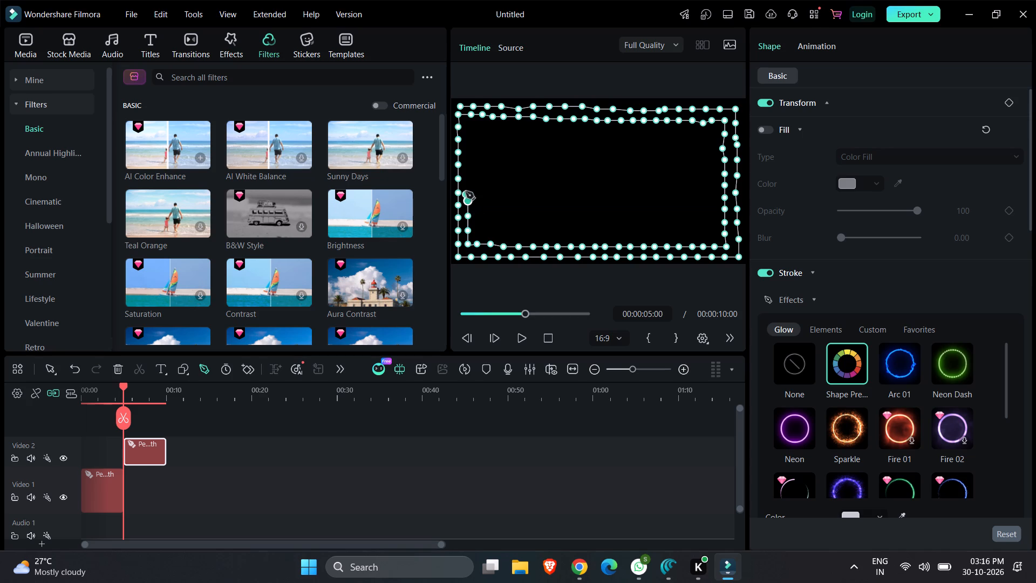
click(468, 187)
click(467, 172)
click(467, 155)
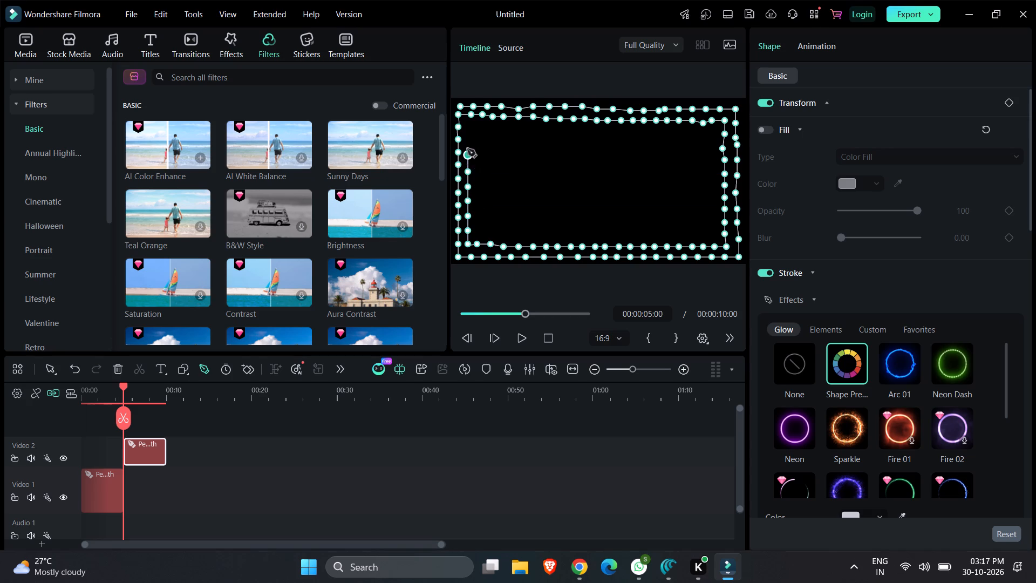
click(468, 144)
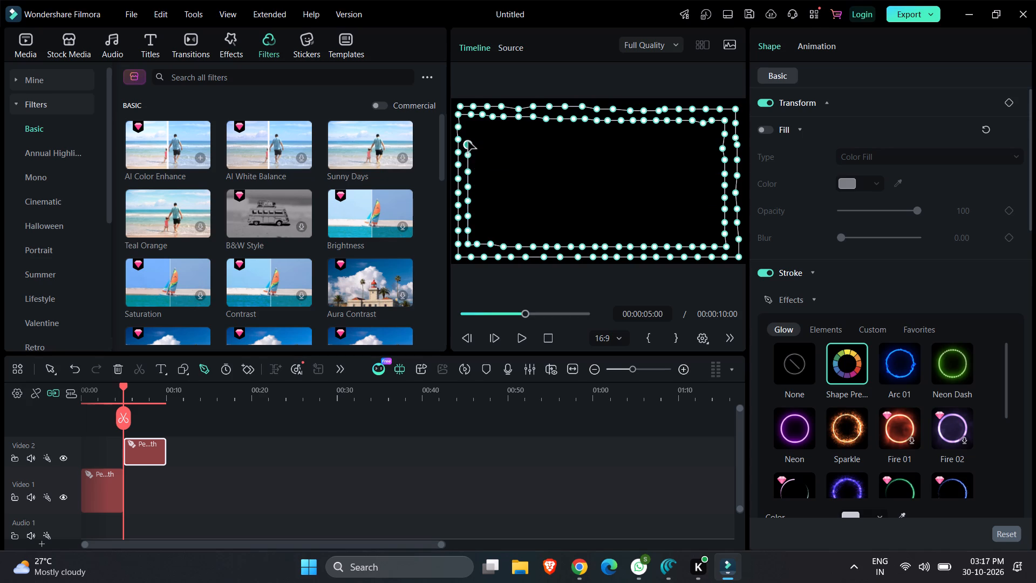
click(468, 132)
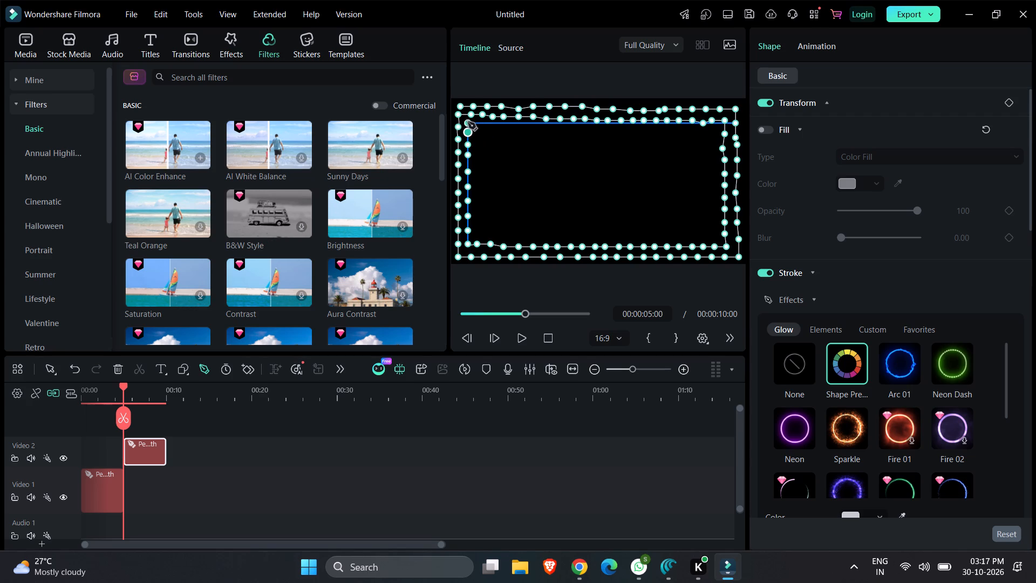
click(467, 122)
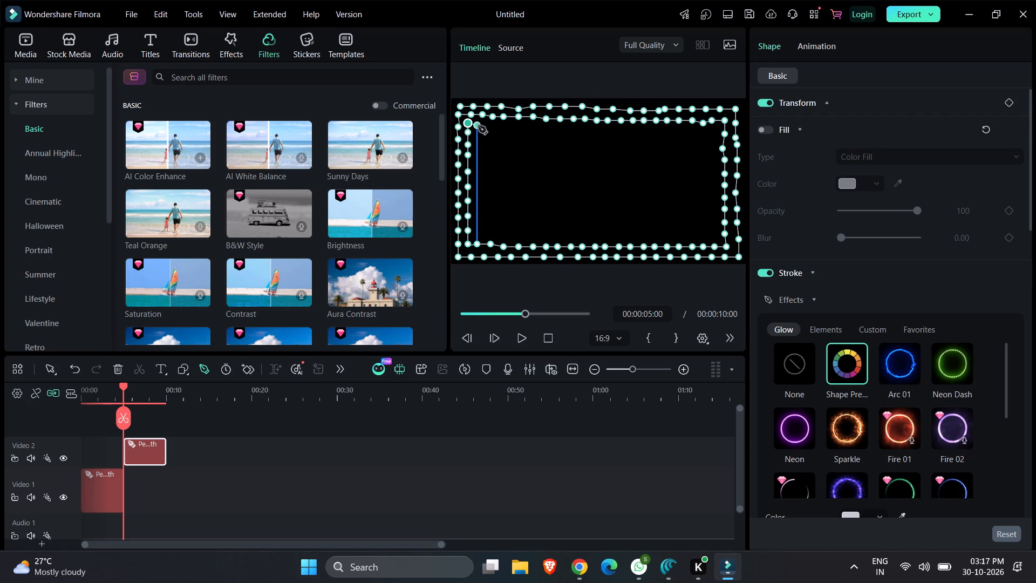
Turn the pen path rightward below the second row and extend this third row in closely spaced points just past the frame's middle.
click(479, 127)
click(490, 129)
click(506, 130)
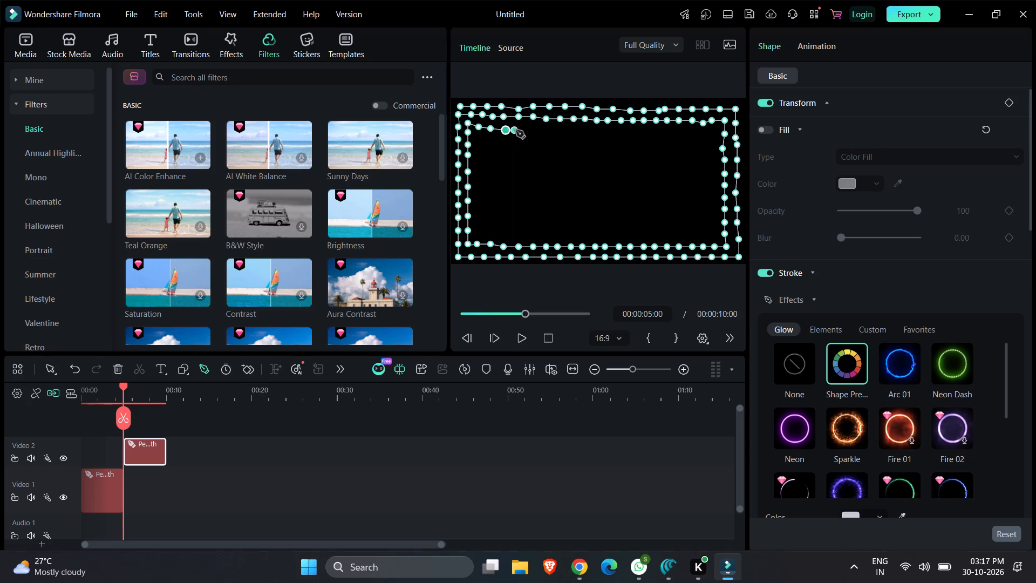
click(518, 130)
click(530, 130)
click(544, 131)
click(558, 131)
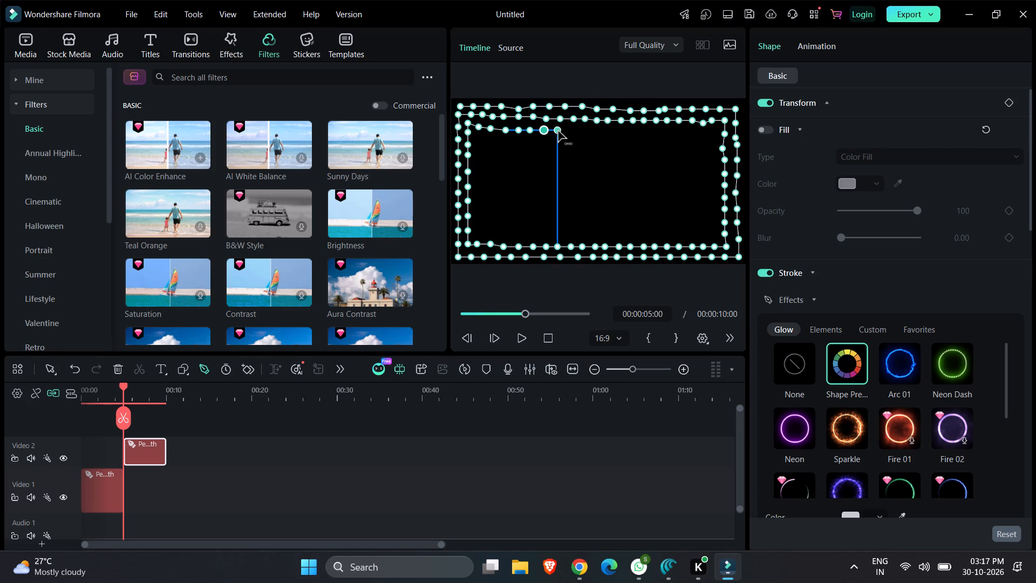
click(570, 133)
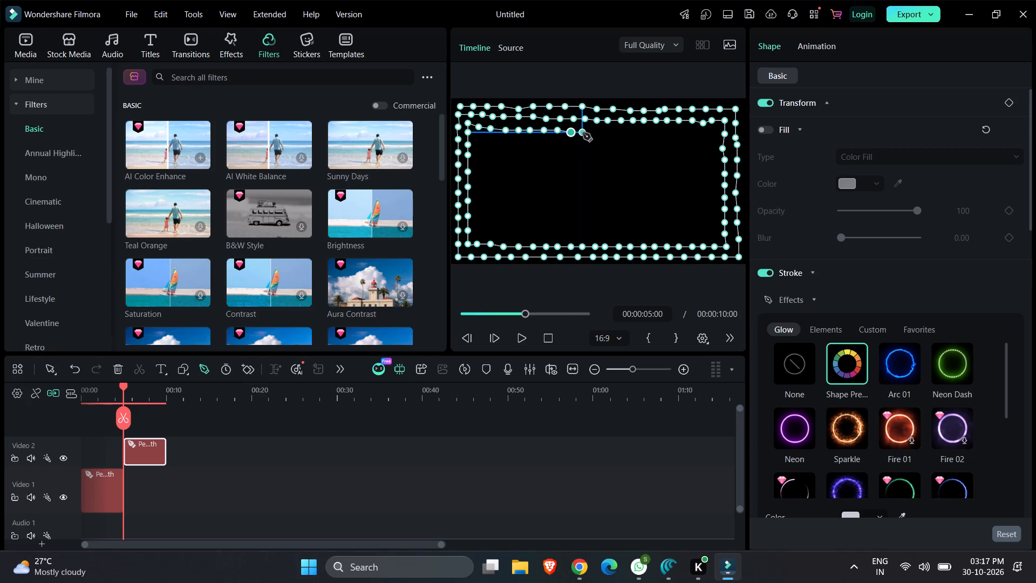
click(583, 133)
click(594, 133)
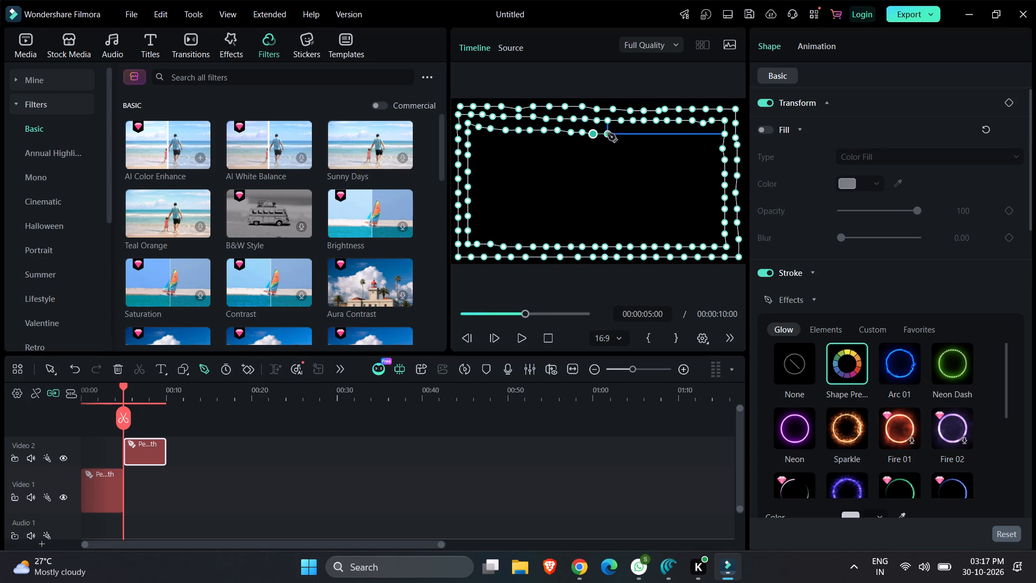
click(608, 133)
Continue the pen path's third row rightward from the frame's middle, stopping just inside the inner right column of points.
click(619, 133)
double_click(619, 133)
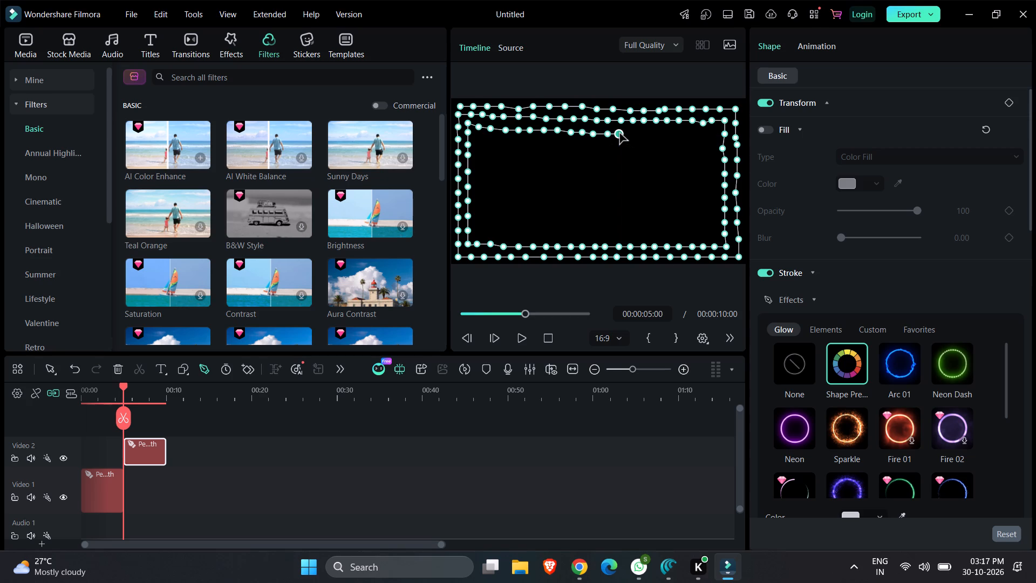
click(621, 135)
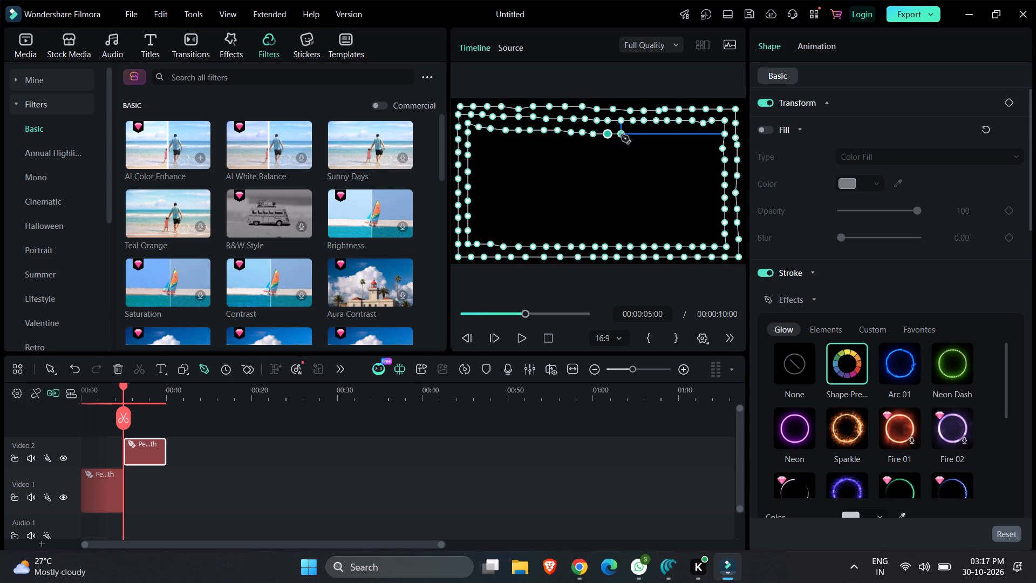
click(628, 134)
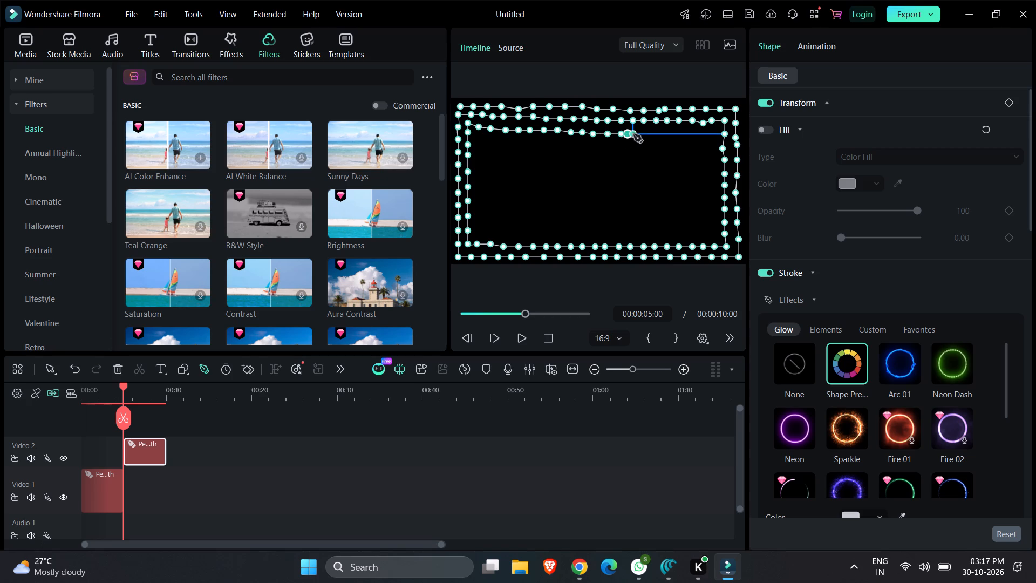
click(636, 134)
click(644, 134)
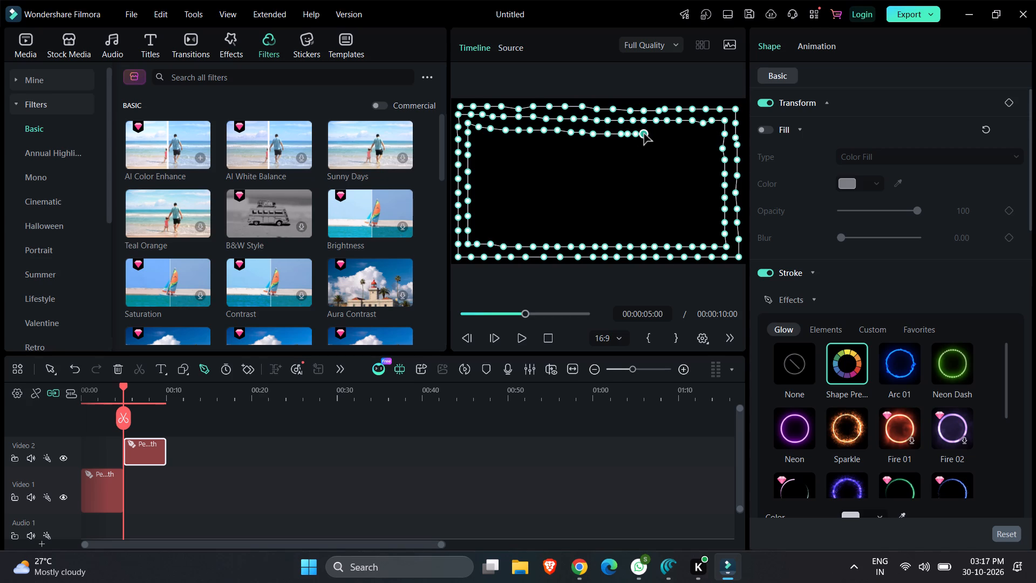
click(653, 134)
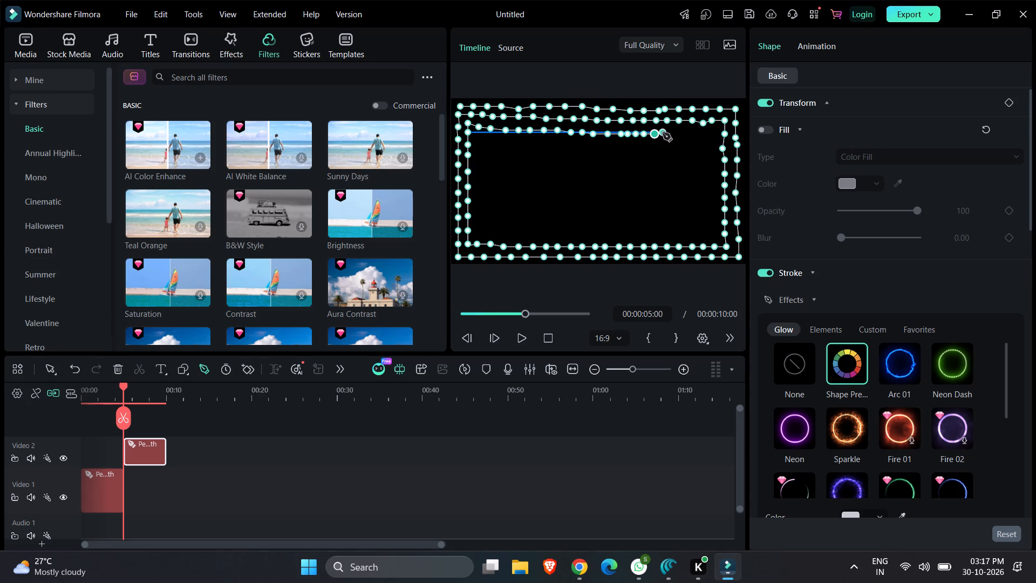
click(663, 133)
click(671, 134)
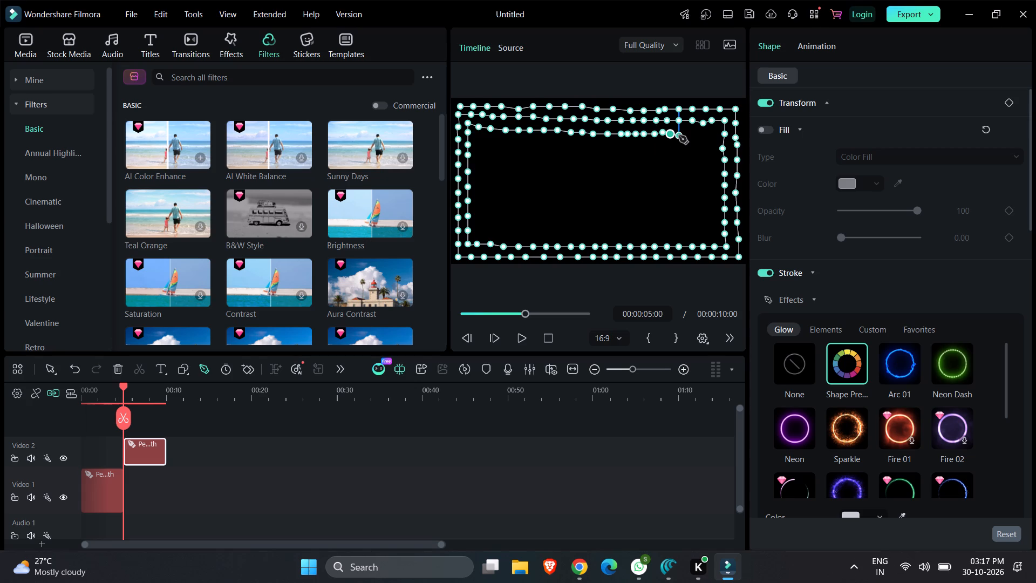
click(679, 135)
click(686, 135)
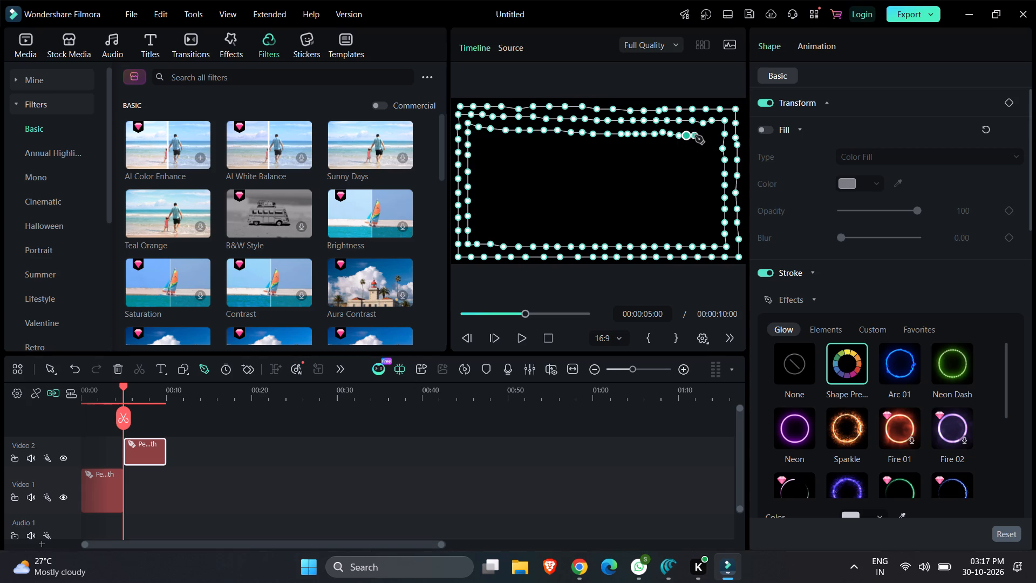
click(696, 135)
click(704, 135)
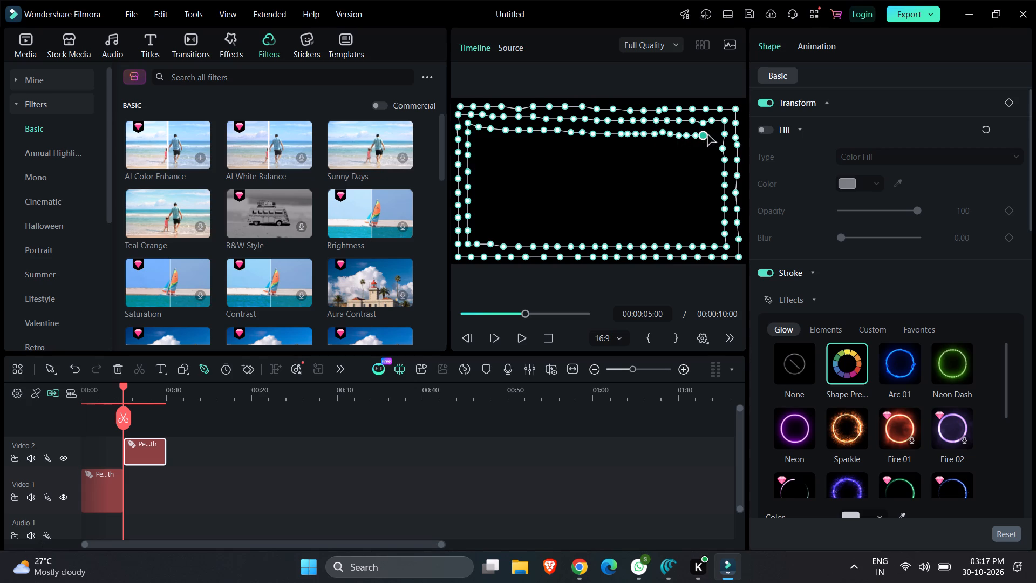
click(714, 135)
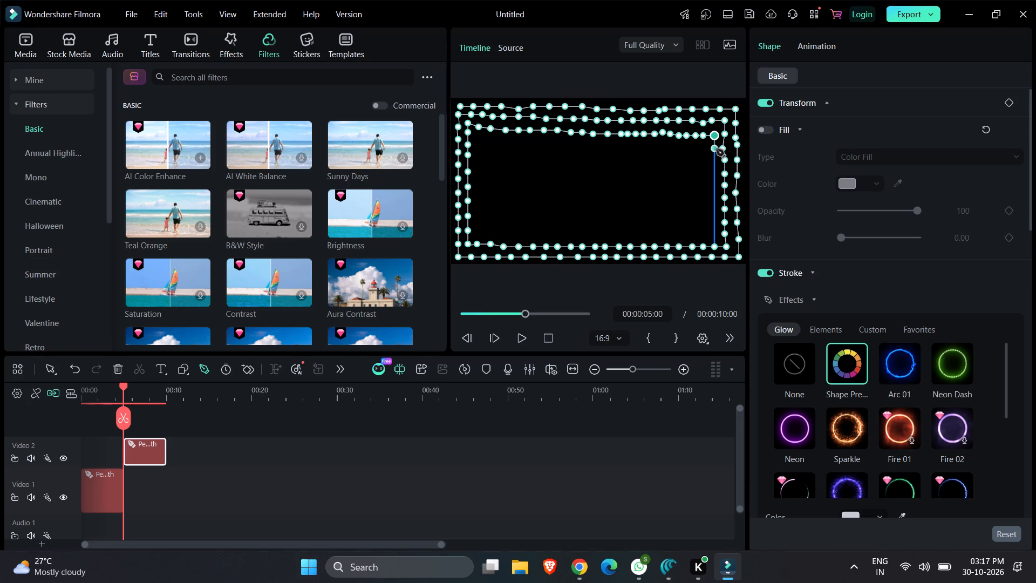
Run the pen path down just inside the inner right column in closely spaced points, stopping just above the inner bottom row.
click(716, 149)
click(716, 159)
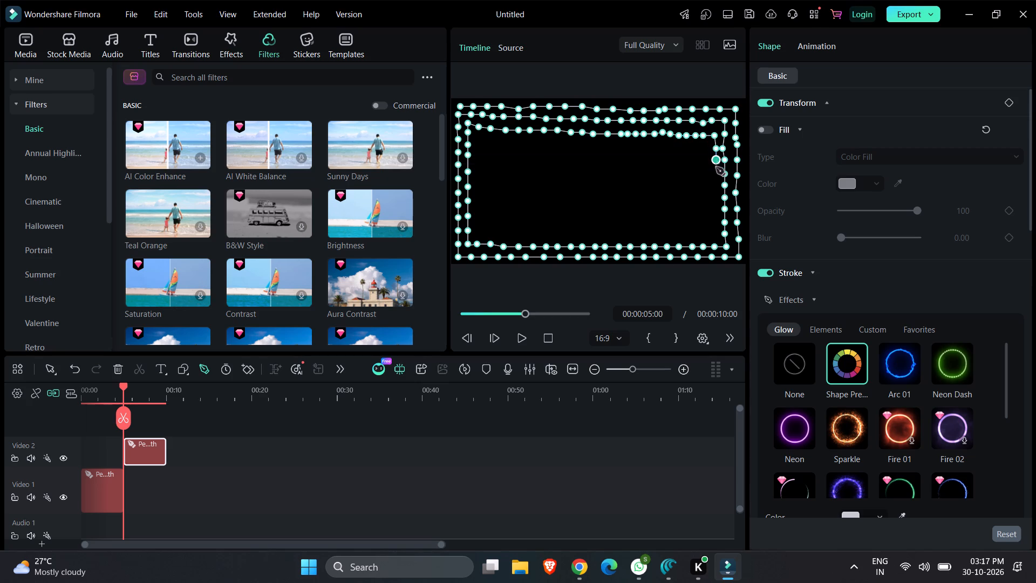
click(716, 173)
click(716, 187)
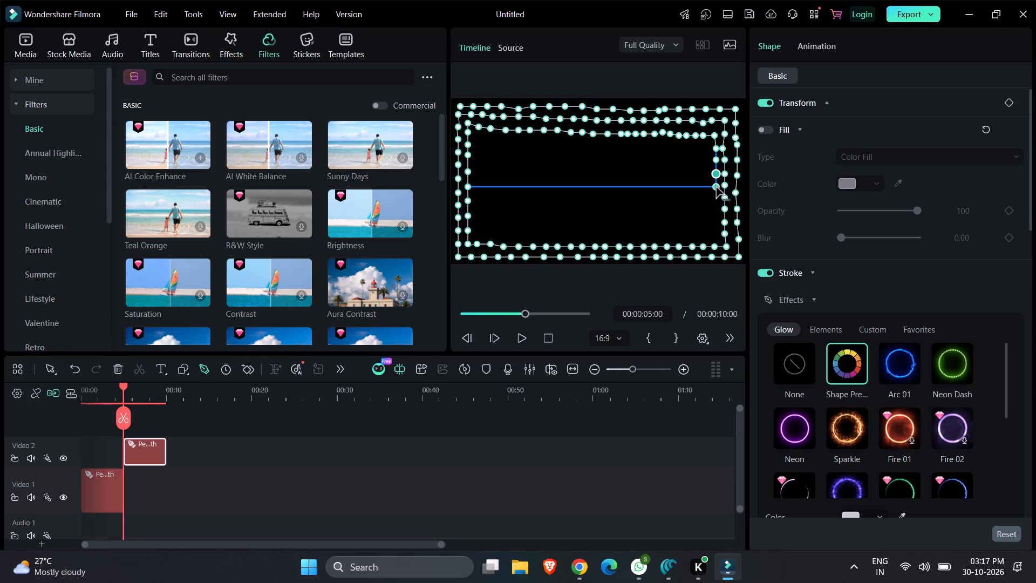
click(716, 200)
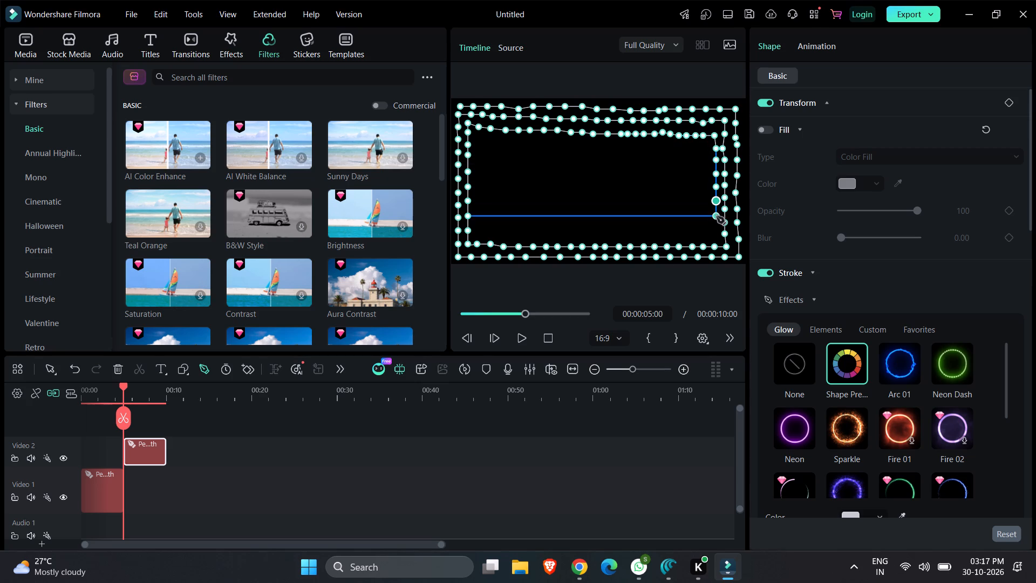
click(717, 216)
click(717, 226)
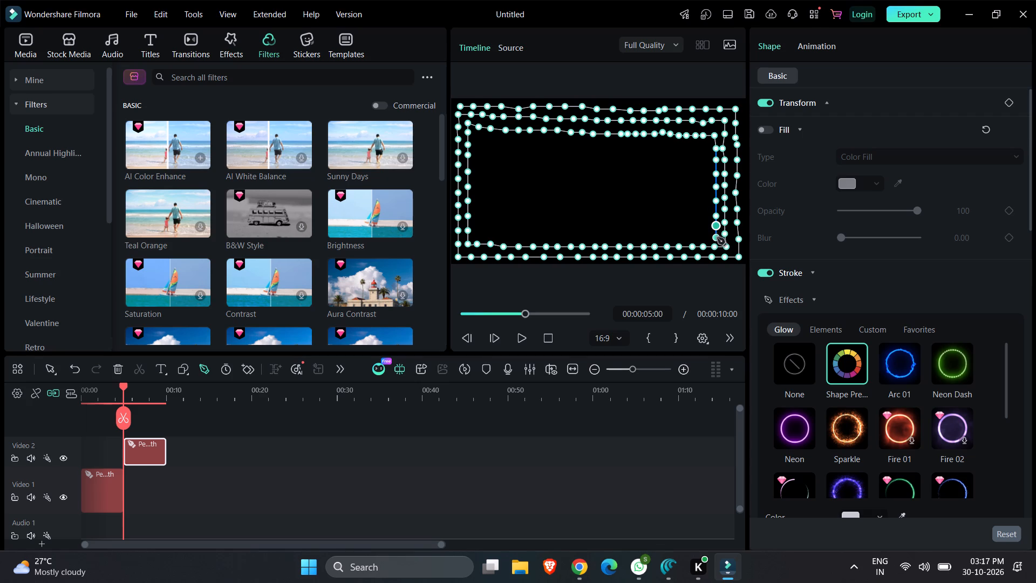
click(717, 238)
Turn the pen path leftward just above the inner bottom row and extend it in closely spaced points to the frame's middle.
click(706, 238)
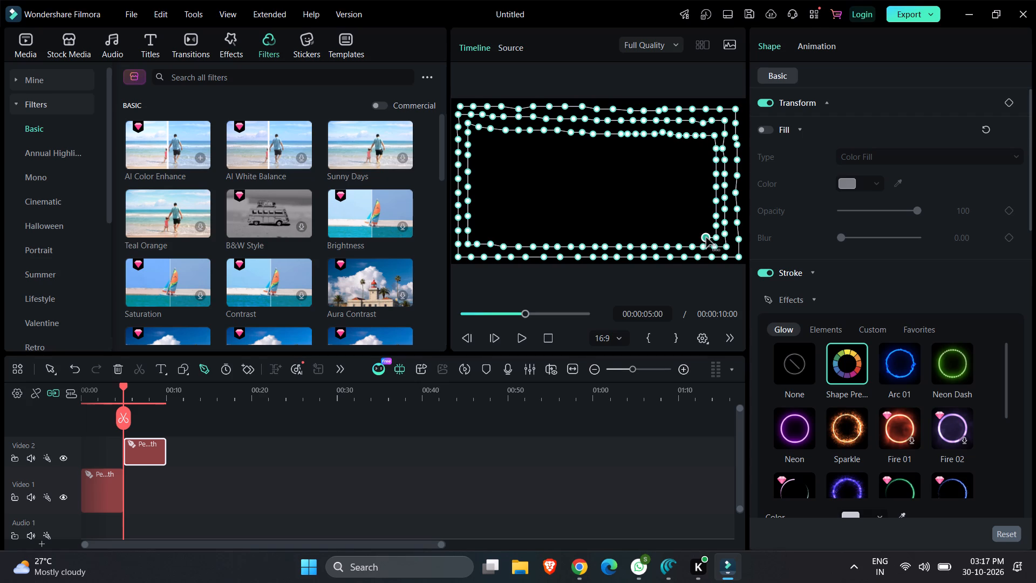
click(704, 237)
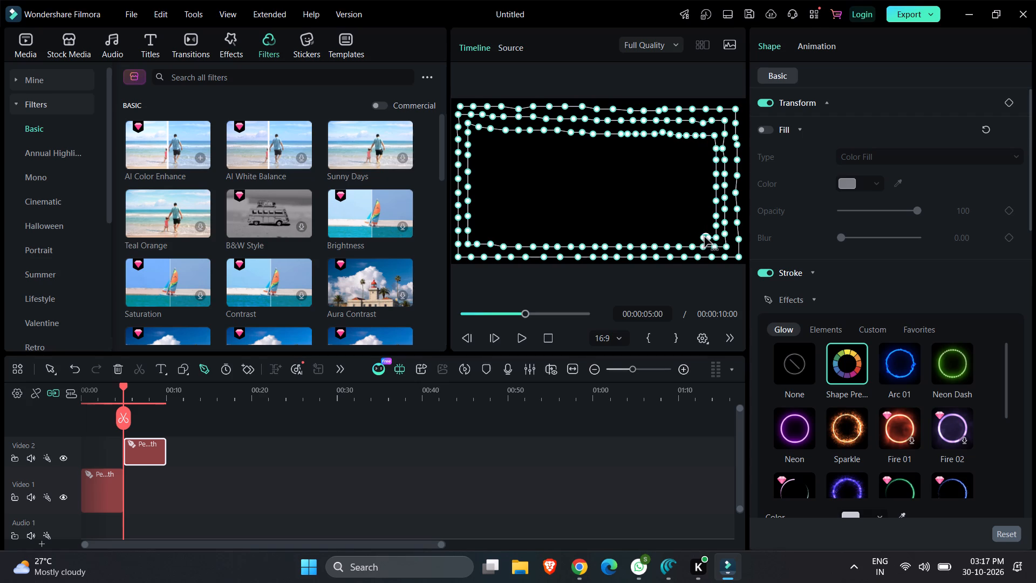
click(691, 237)
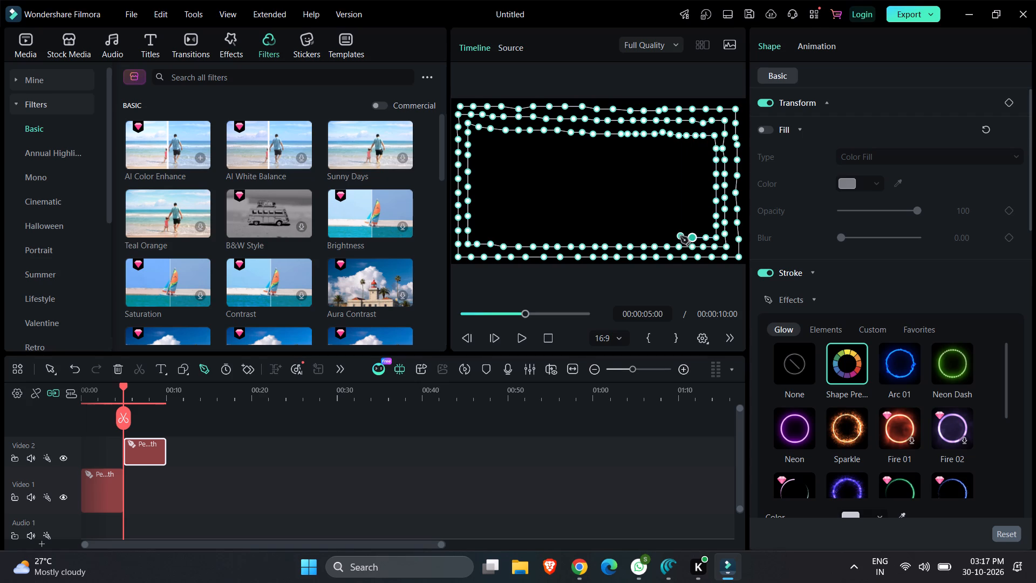
click(680, 236)
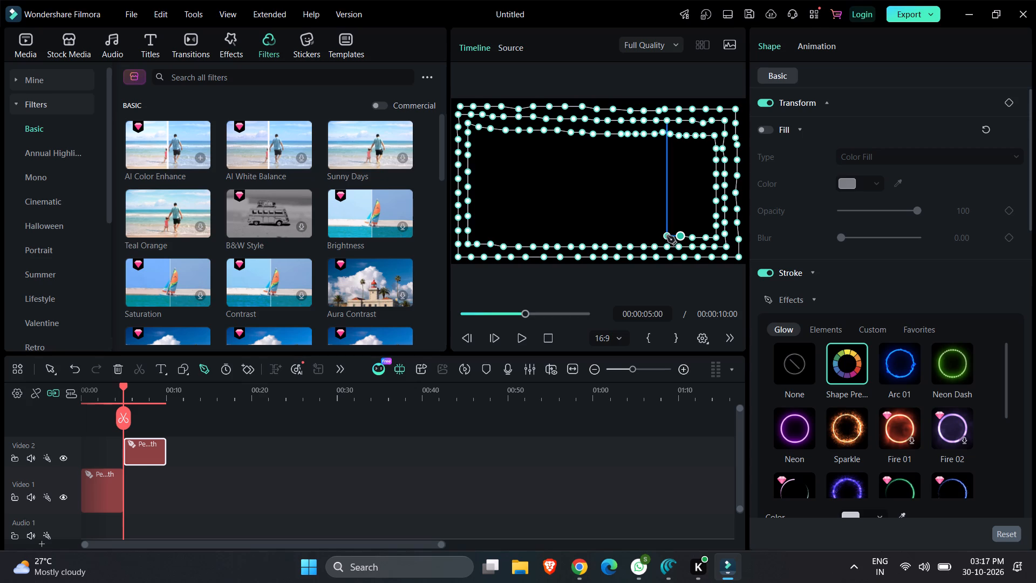
click(667, 236)
click(655, 236)
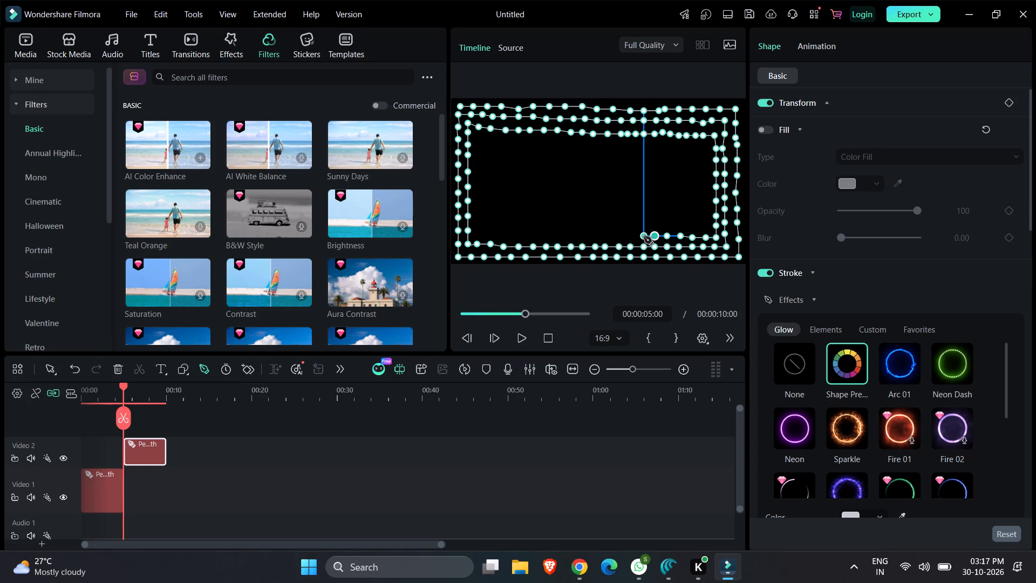
click(644, 236)
click(633, 237)
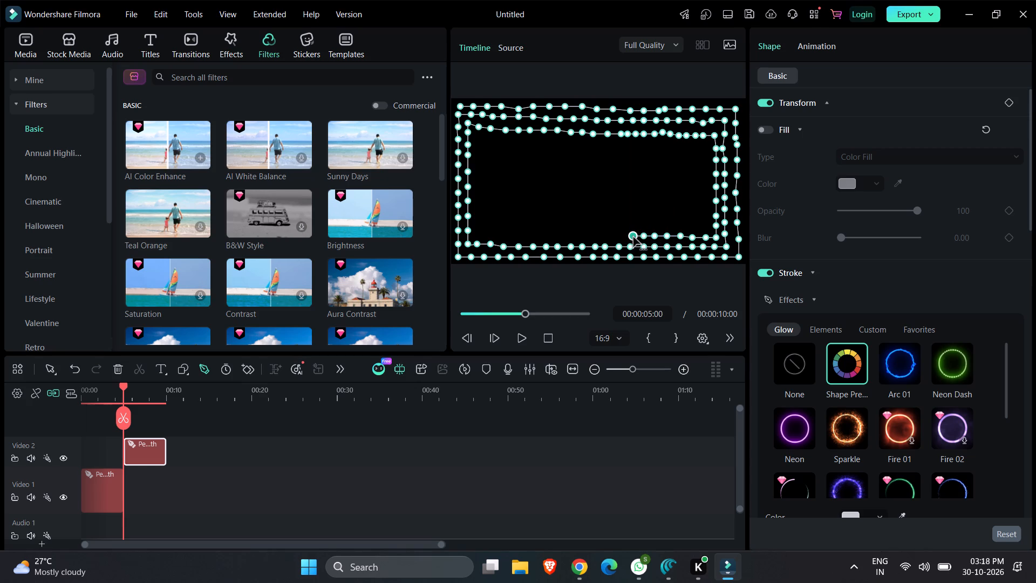
click(622, 237)
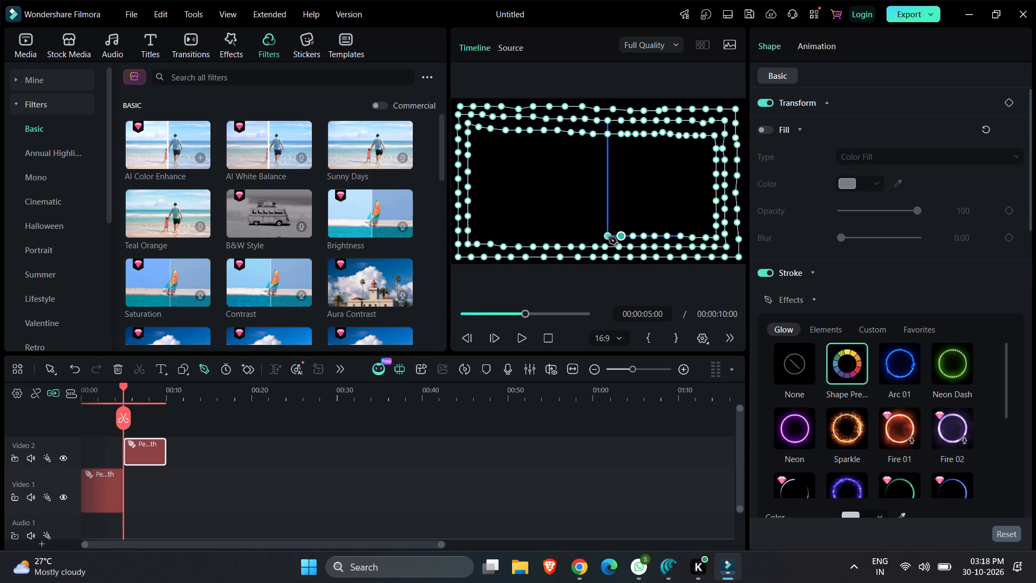
click(609, 237)
click(596, 236)
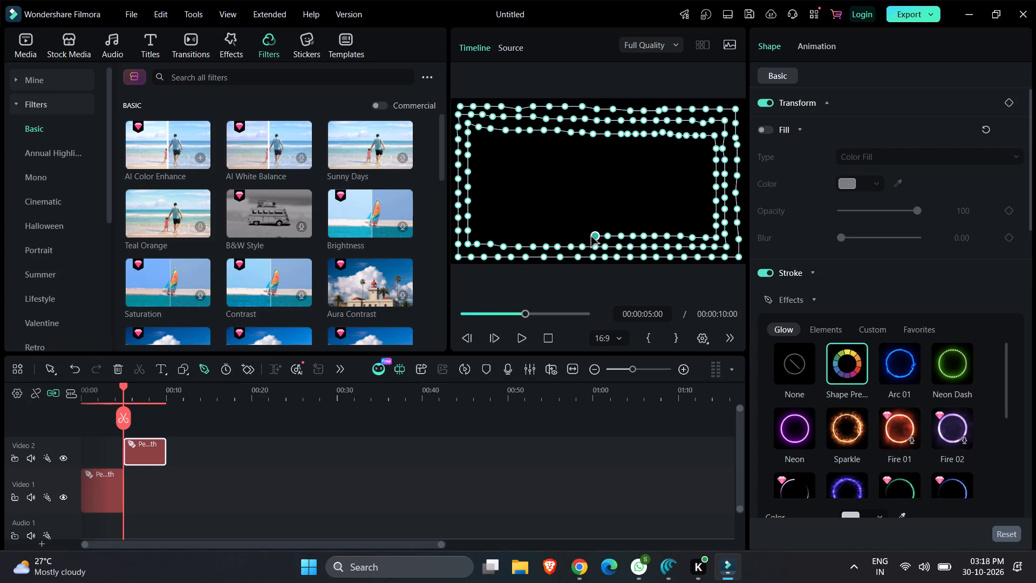
Extend the pen path leftward from the frame's middle just above the inner bottom row, stopping just inside the inner left column.
click(585, 236)
click(573, 236)
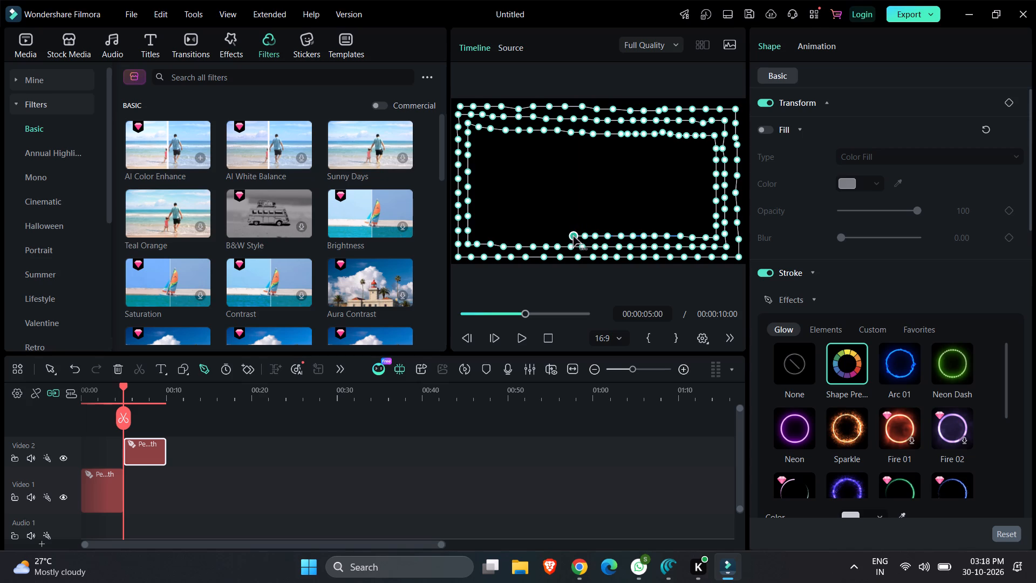
click(560, 236)
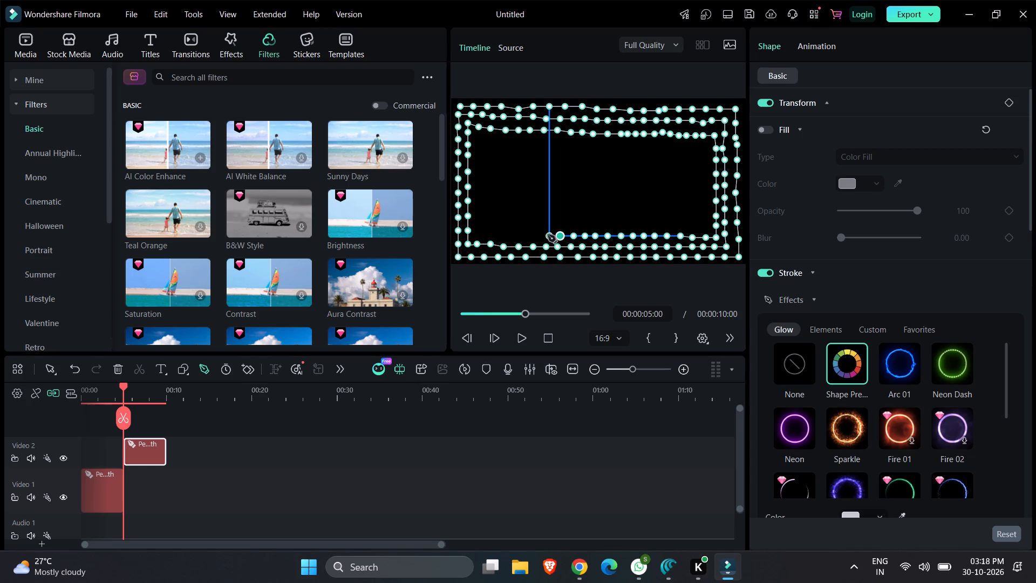
click(548, 235)
click(537, 236)
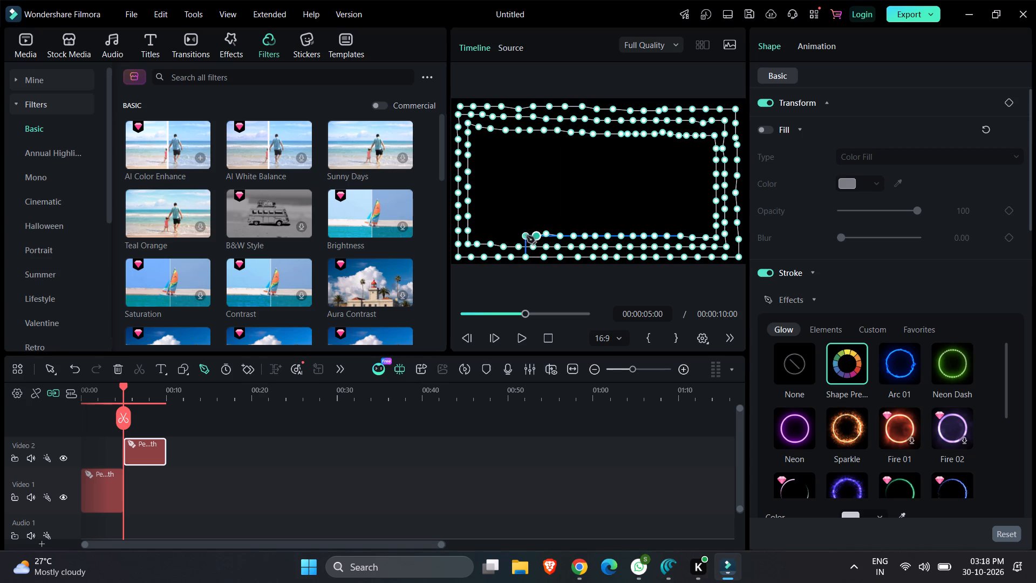
click(521, 235)
click(506, 235)
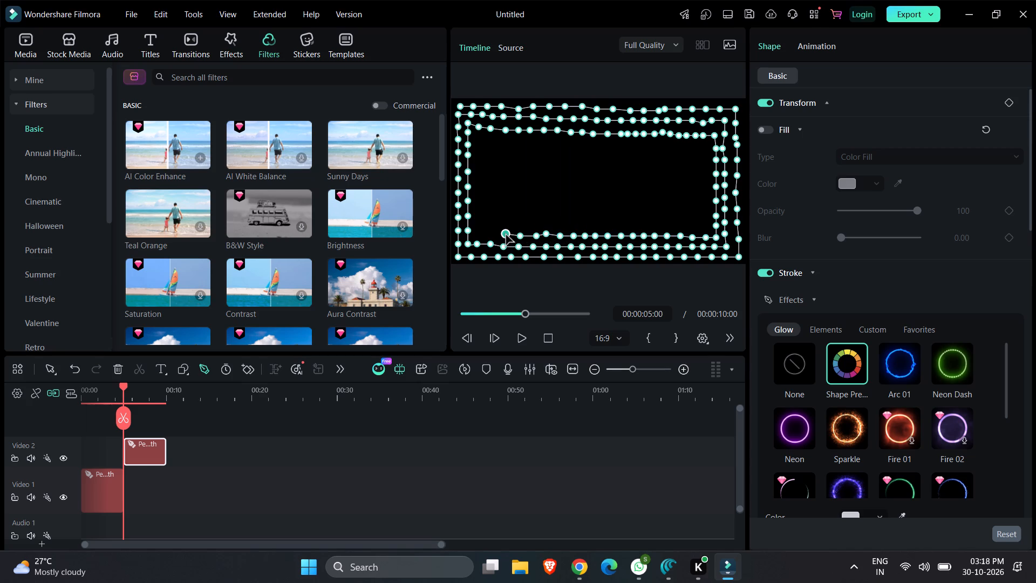
click(494, 235)
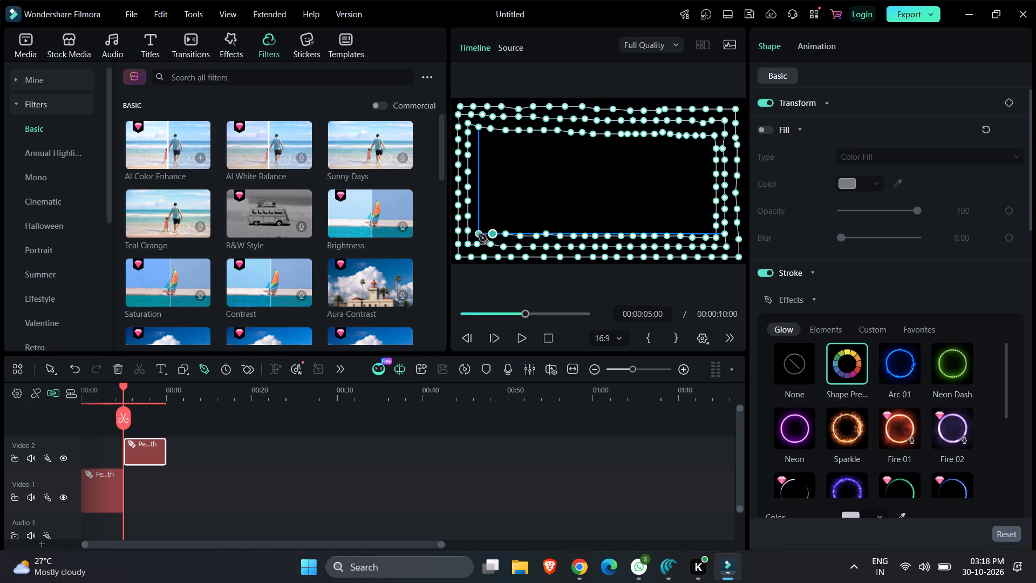
click(479, 234)
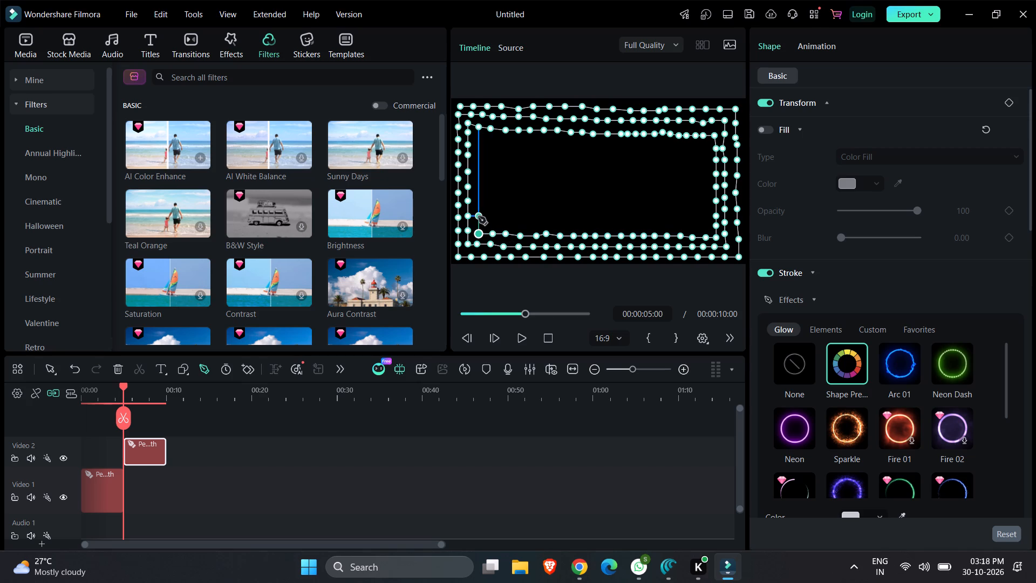
Run the pen path up just inside the inner left column in closely spaced points to just below the third row, and finish the path.
click(479, 216)
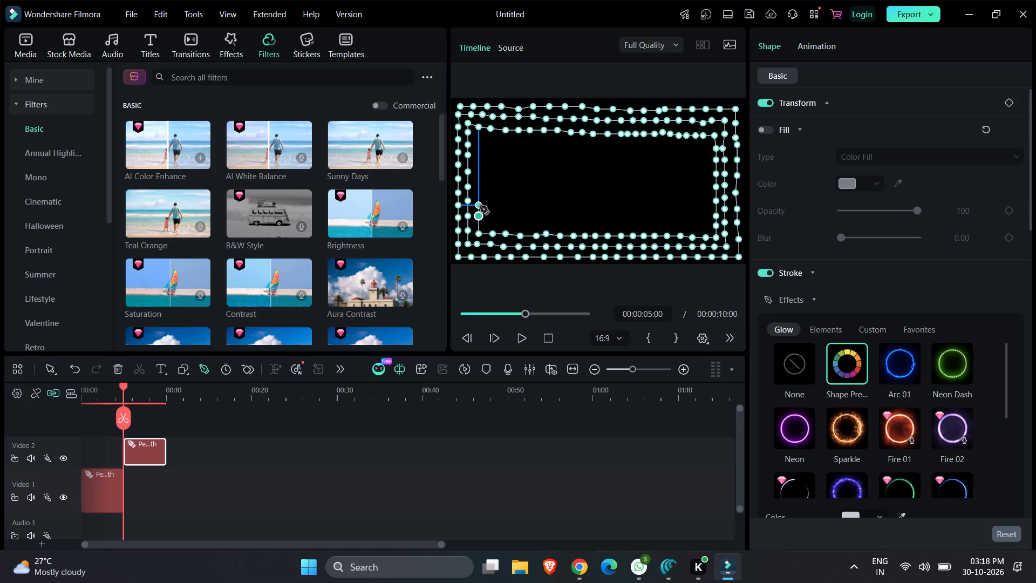
click(480, 204)
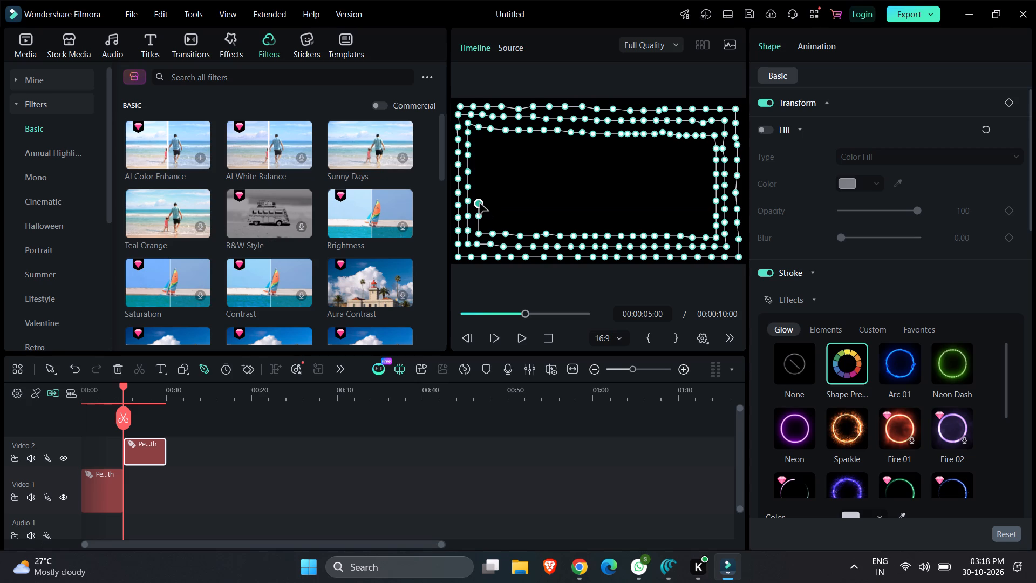
click(480, 192)
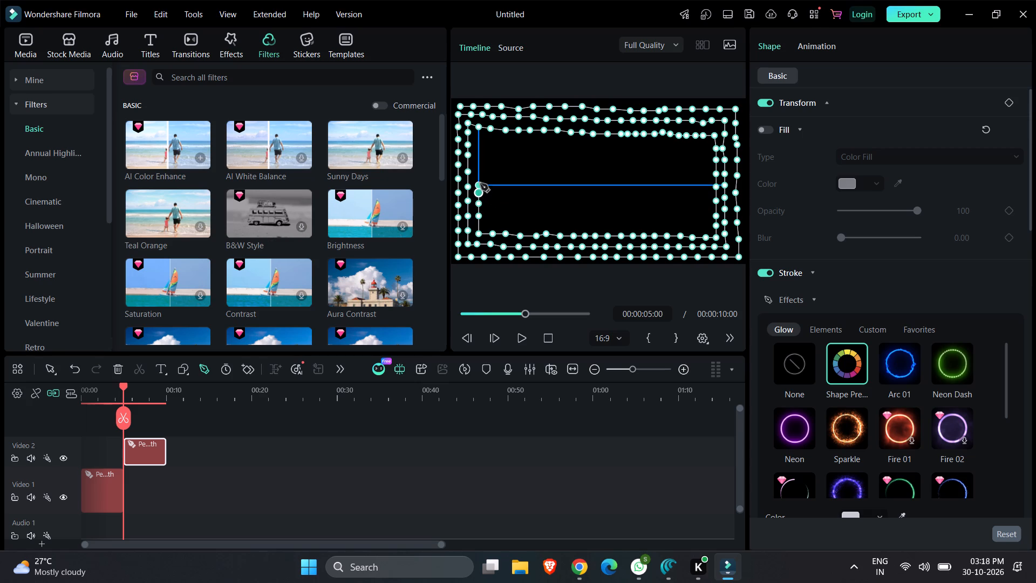
click(480, 180)
click(480, 168)
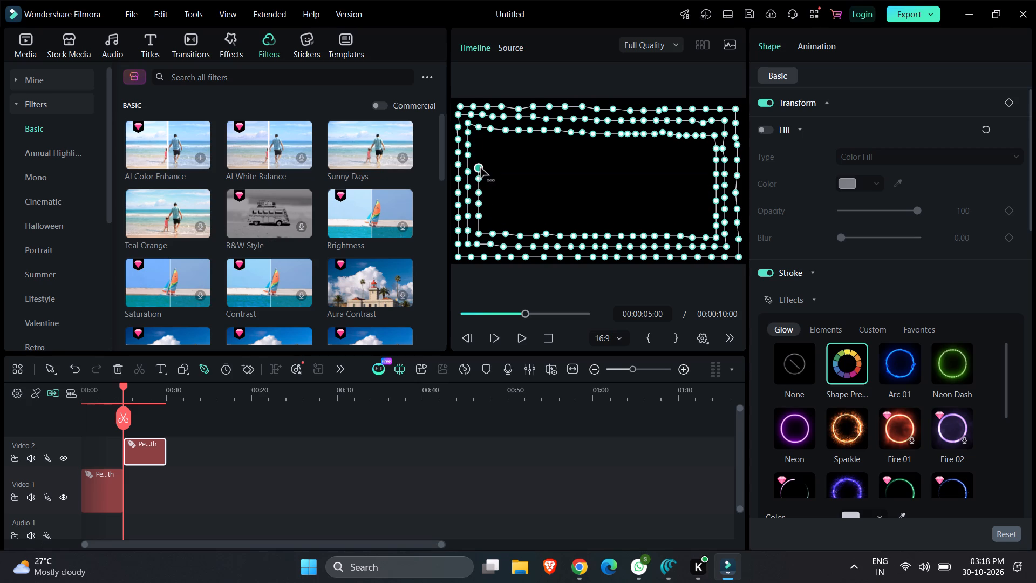
click(480, 157)
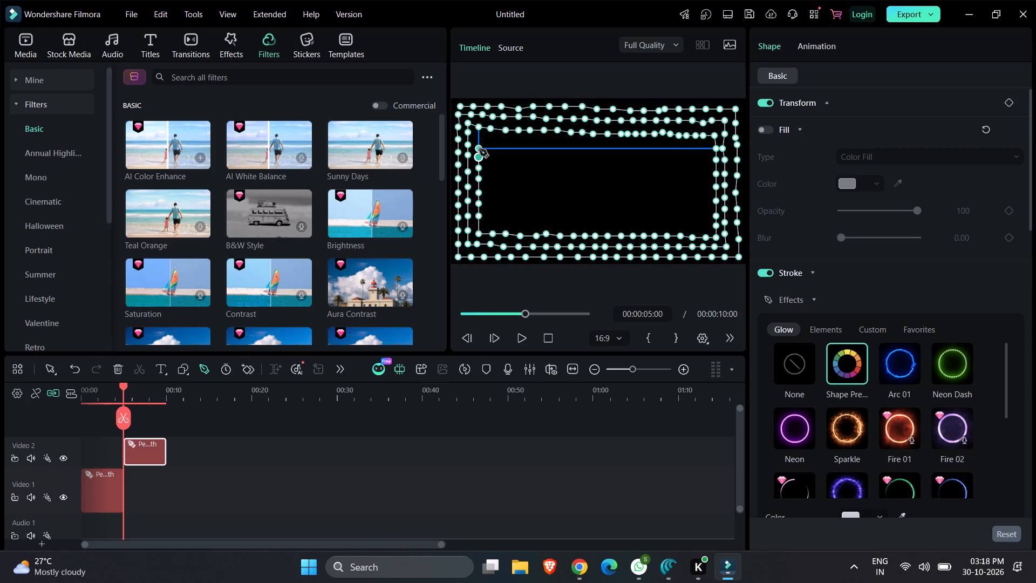
click(479, 146)
click(479, 136)
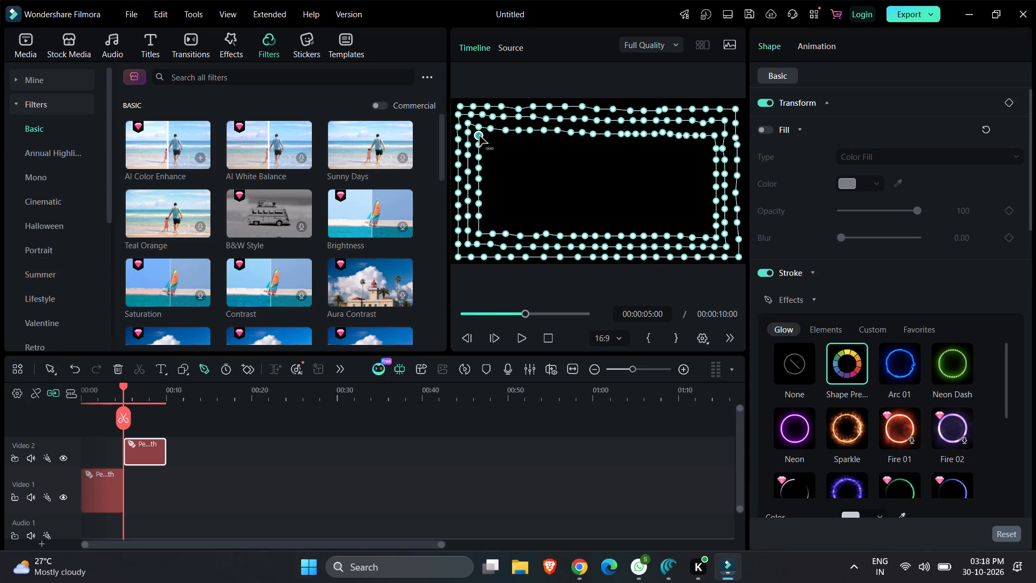
click(465, 463)
click(482, 220)
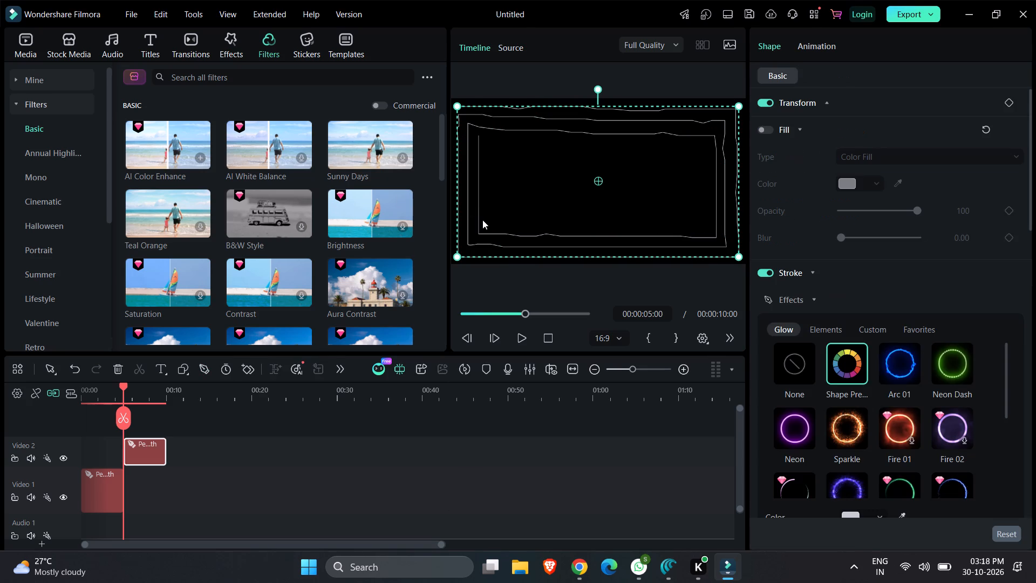
Apply the Arc 01 glow effect to the spiral path's stroke.
click(895, 362)
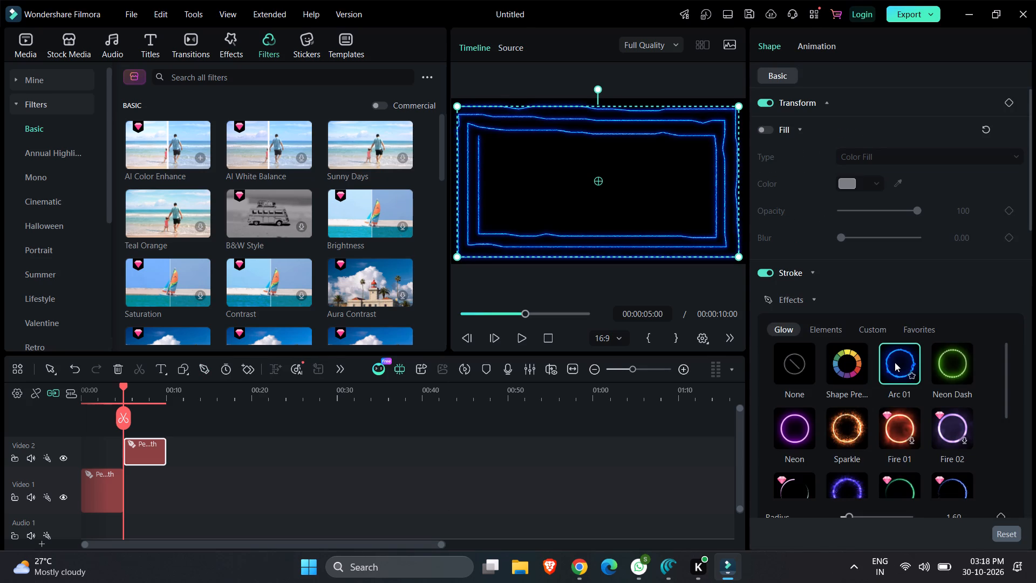
click(522, 504)
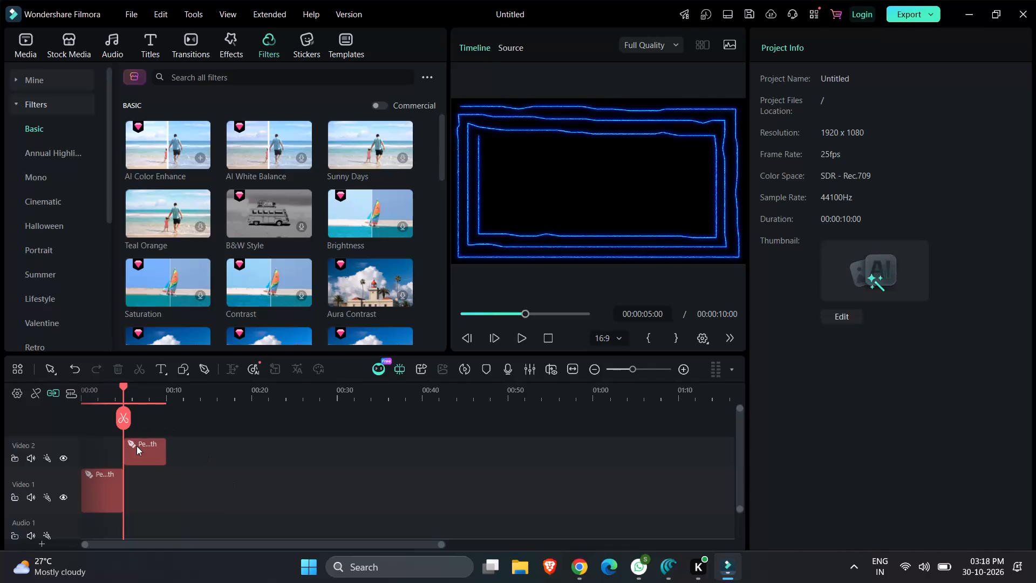
Extend the Sparkle pen path clip on Video 1 so that it ends at 10 seconds.
click(137, 446)
click(105, 488)
drag(119, 492, 163, 486)
Move the spiral pen path clip on Video 2 to start at 00:00:10:00, directly after the Video 1 clip ends.
click(151, 449)
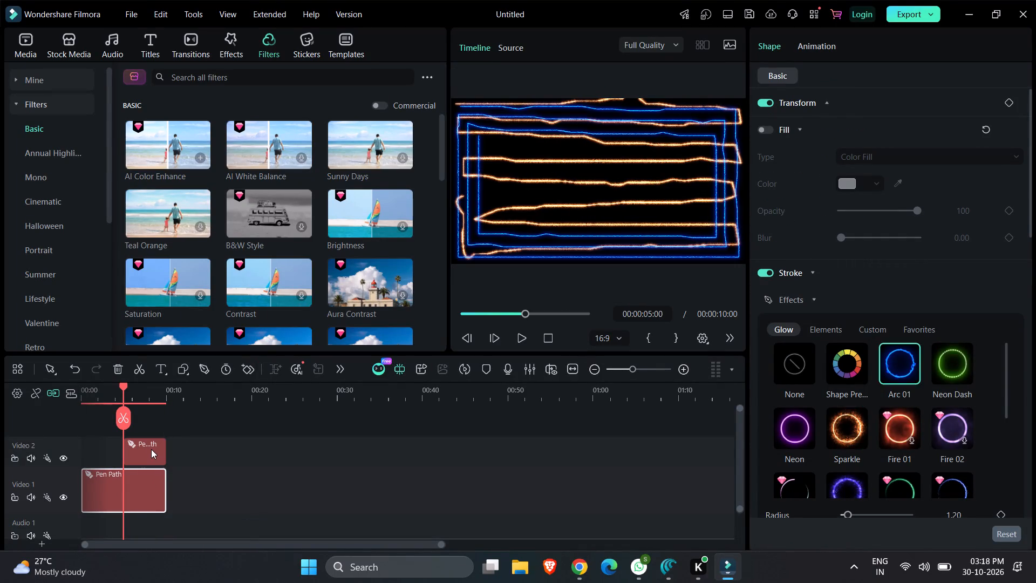
drag(151, 449, 198, 445)
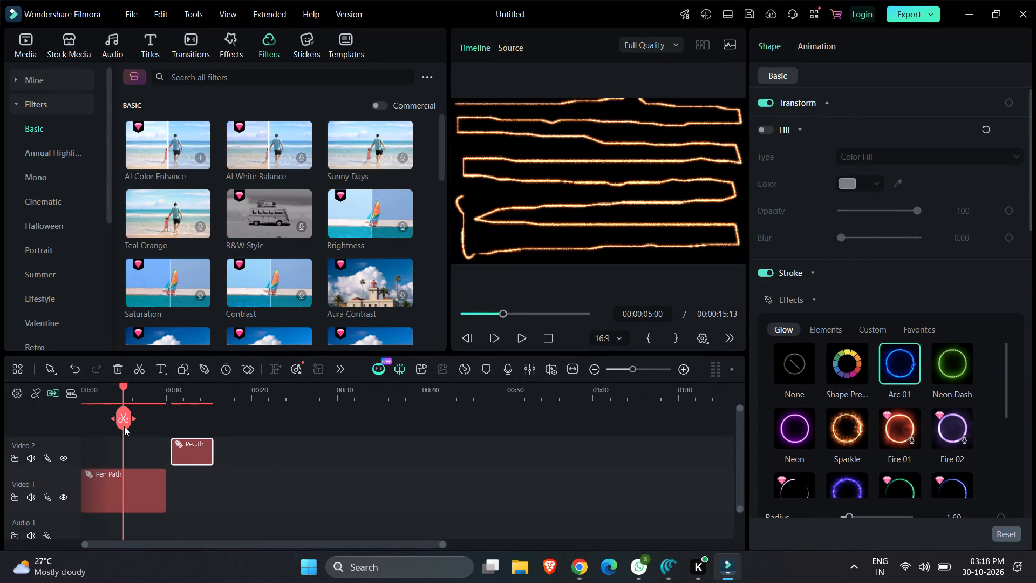
drag(121, 420, 169, 418)
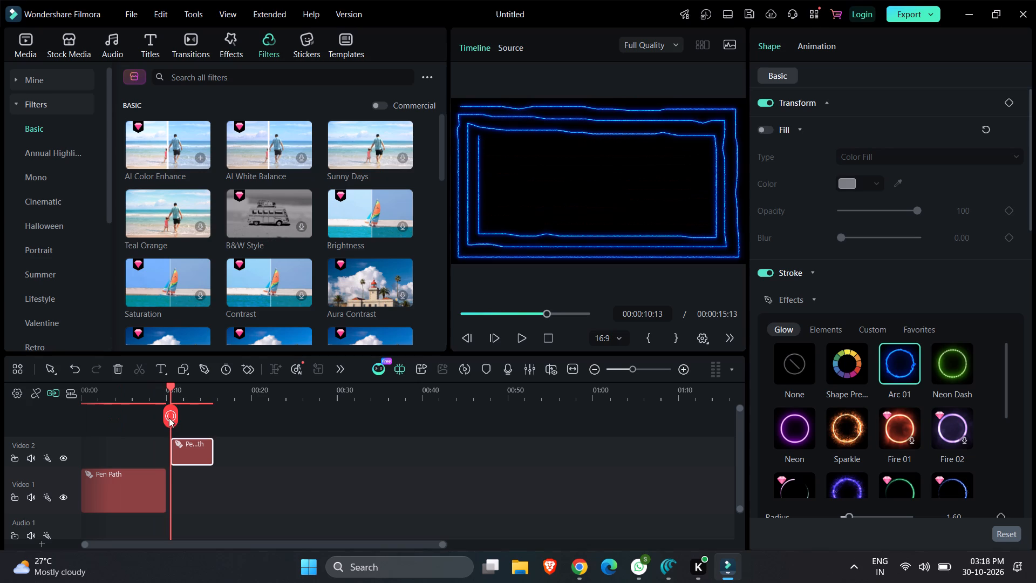
drag(169, 418, 168, 418)
drag(184, 444, 175, 445)
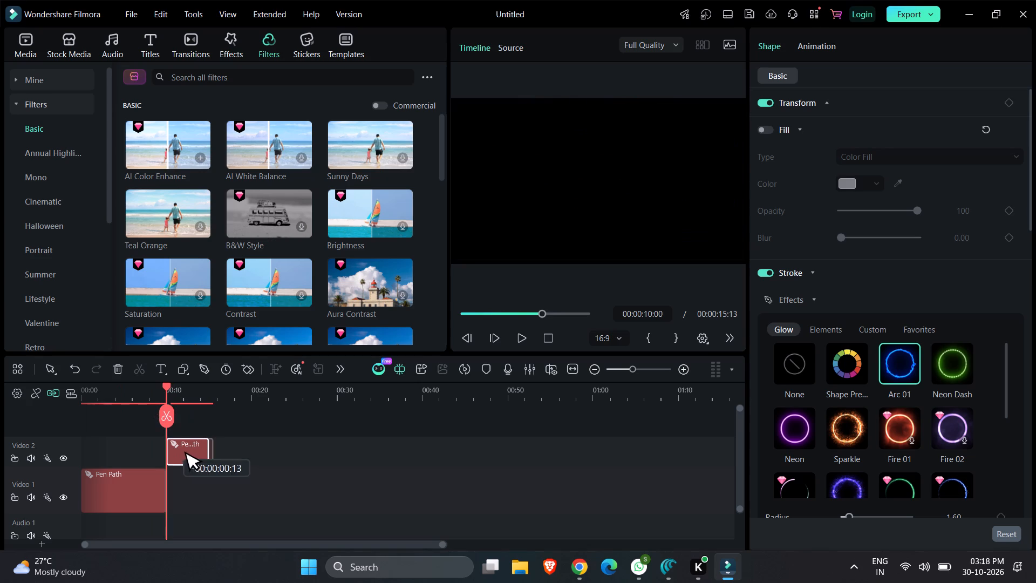
drag(175, 445, 175, 445)
drag(175, 445, 181, 446)
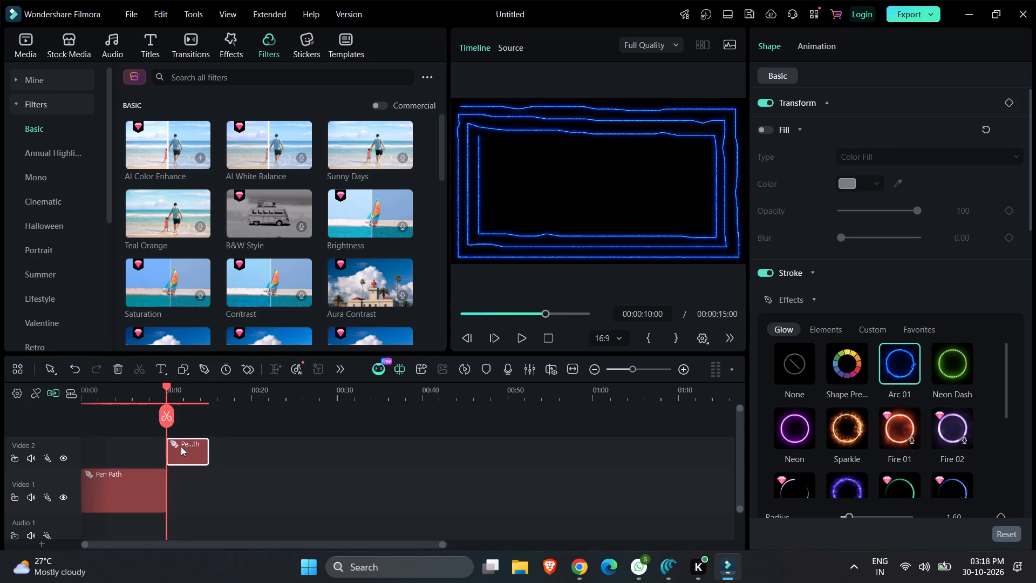
Extend the spiral pen path clip on Video 2 to end at 00:00:20:05, for a duration of 00:00:10:05.
drag(207, 448, 245, 446)
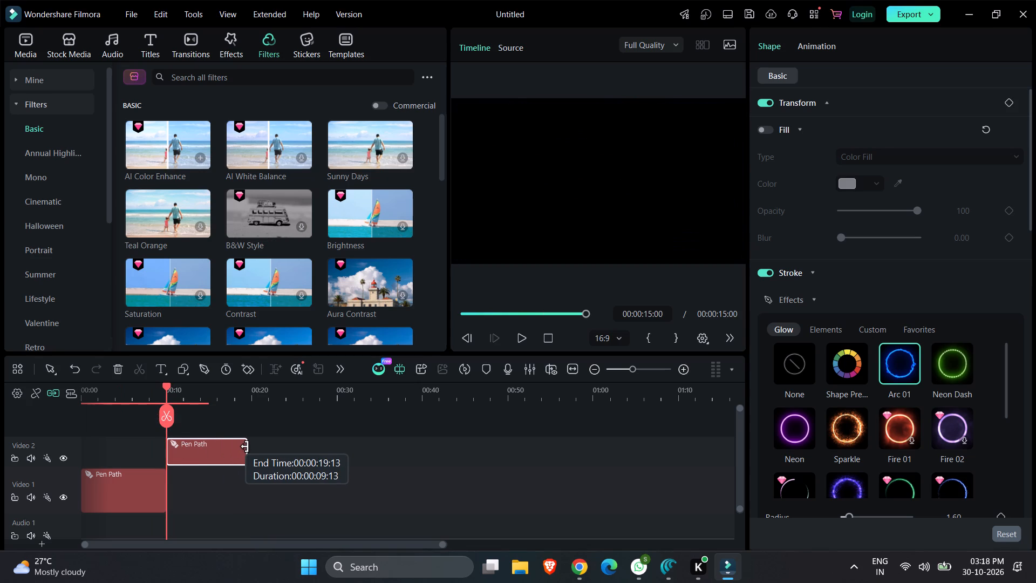
drag(245, 446, 248, 446)
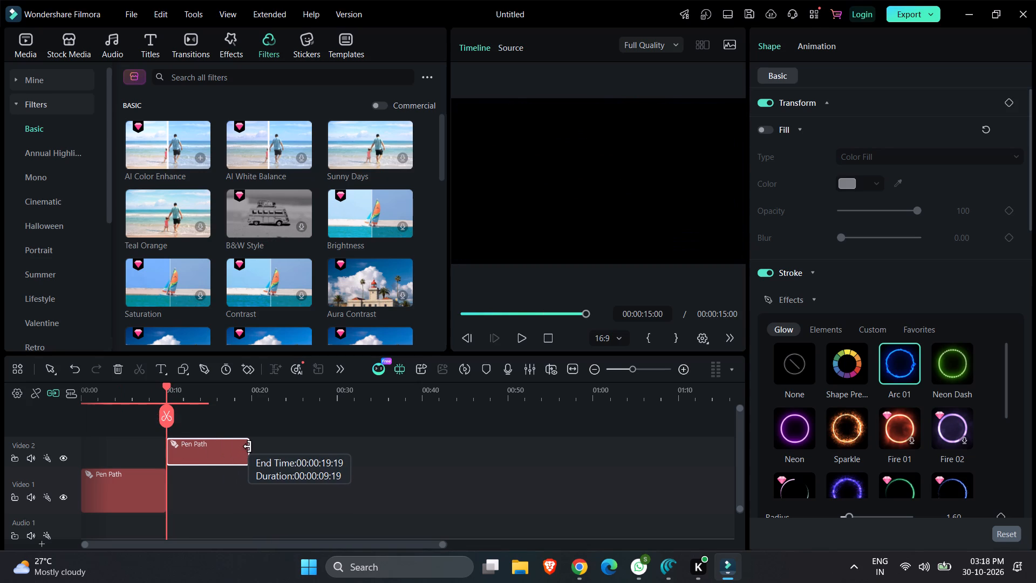
drag(248, 446, 250, 446)
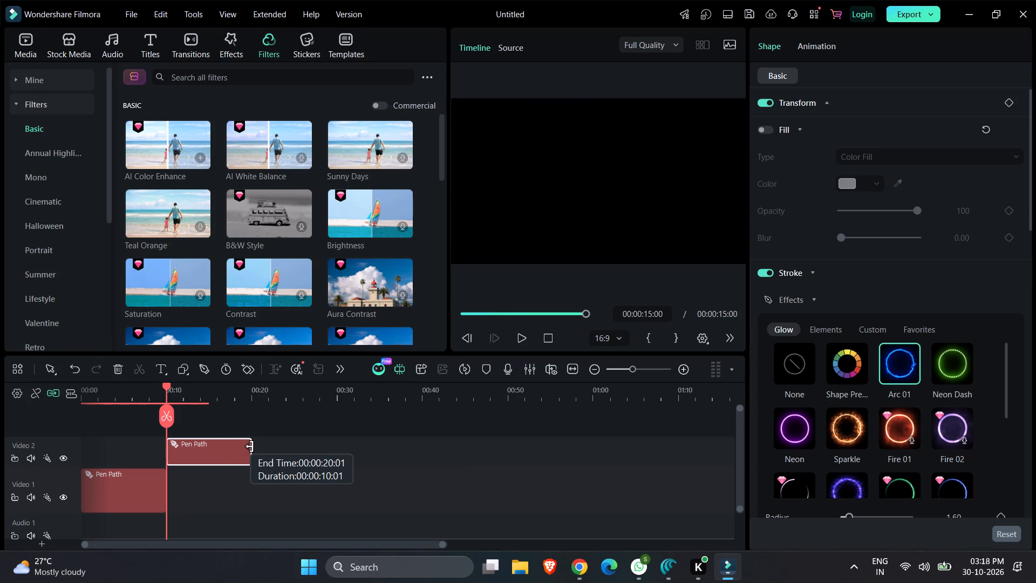
drag(250, 446, 250, 447)
click(250, 447)
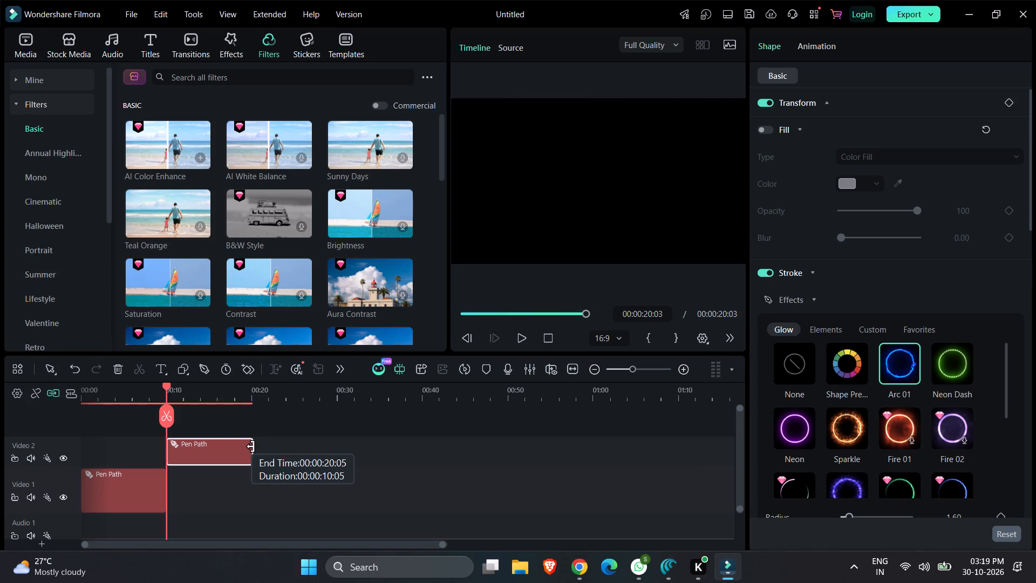
Starting at 00:00:20:05, draw a new Pen tool path of closely spaced points diagonally from the frame's lower-left corner to its upper-right corner.
drag(165, 415, 267, 413)
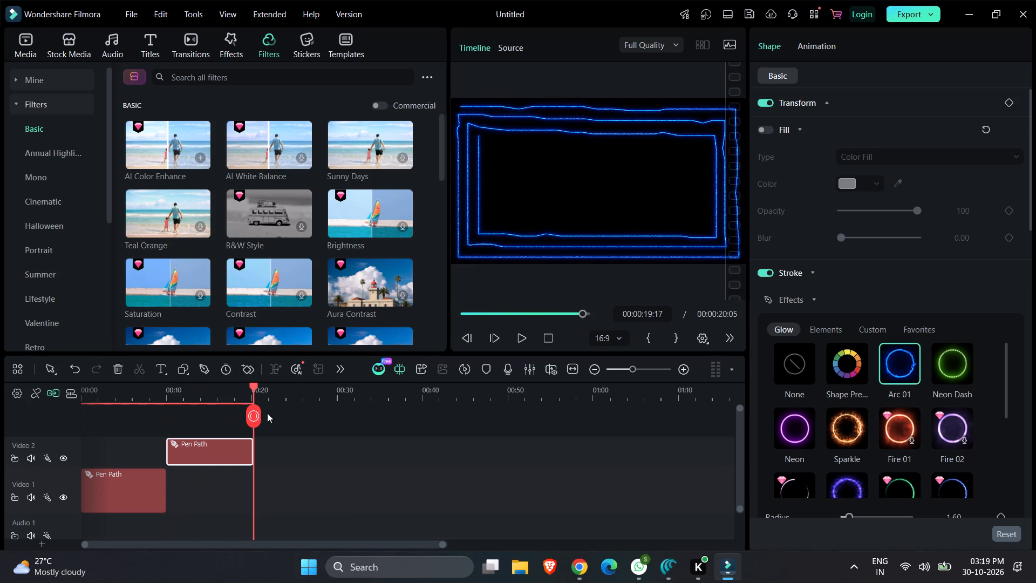
drag(267, 413, 275, 419)
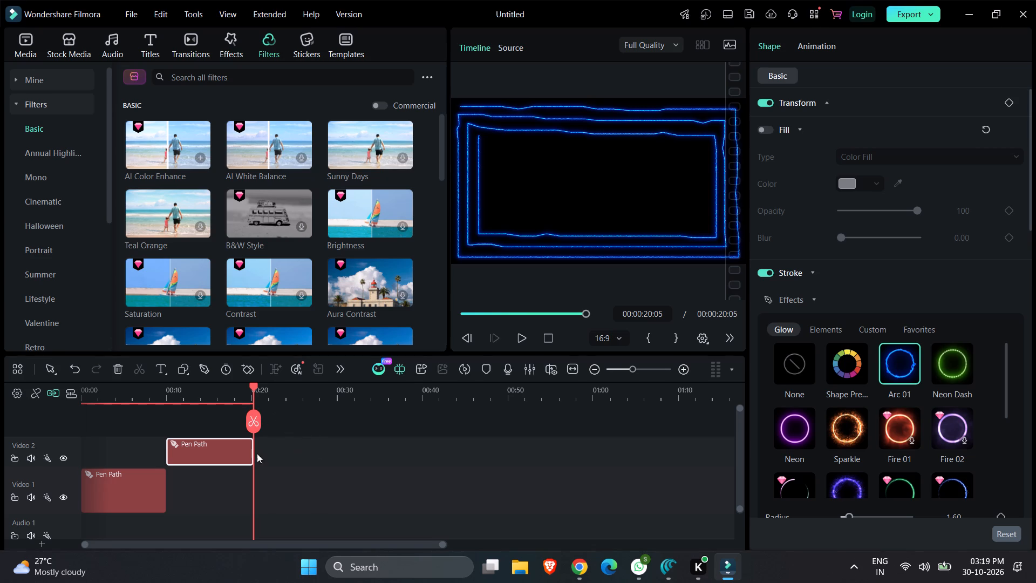
click(205, 371)
click(460, 255)
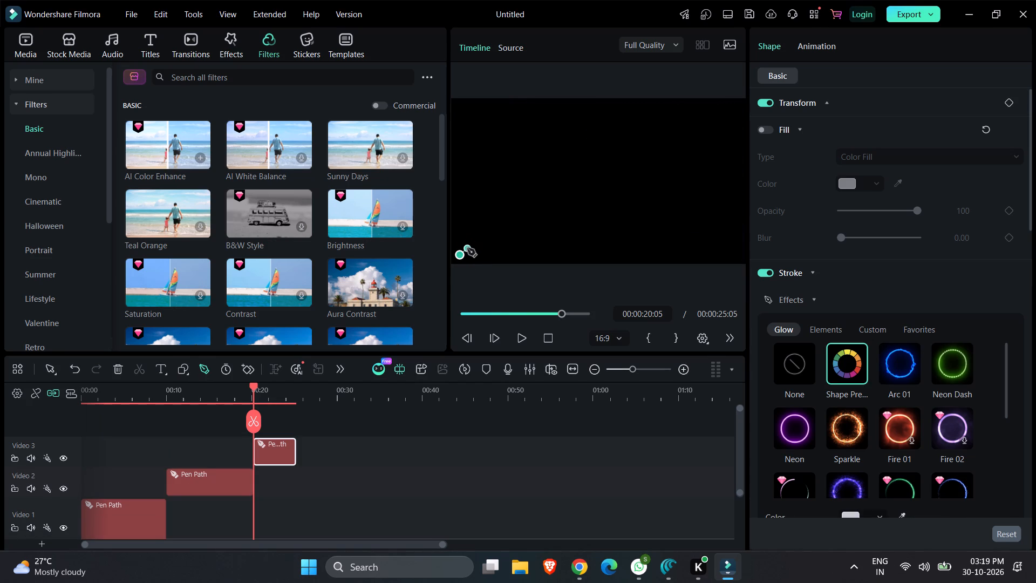
click(467, 248)
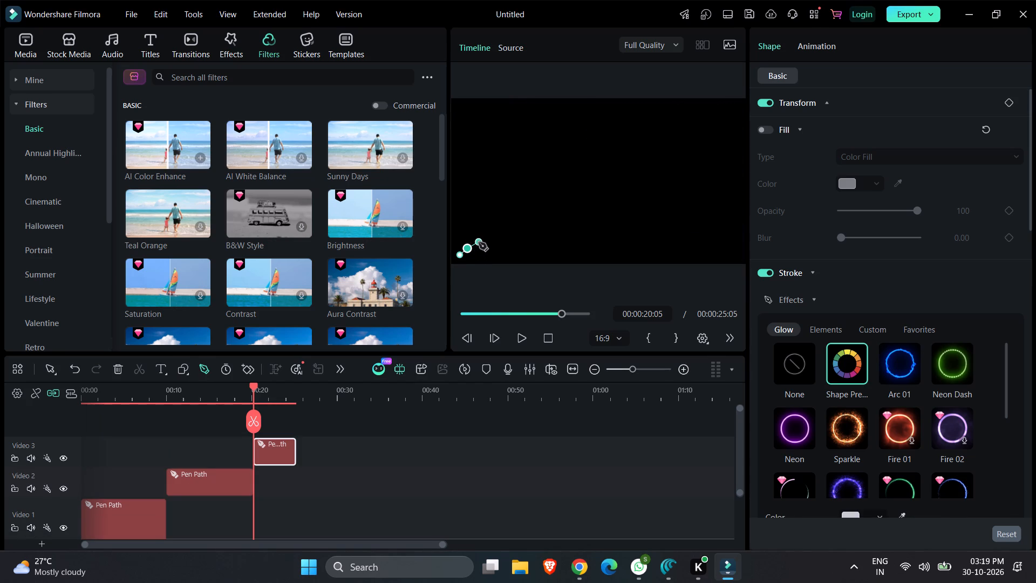
click(479, 242)
click(491, 235)
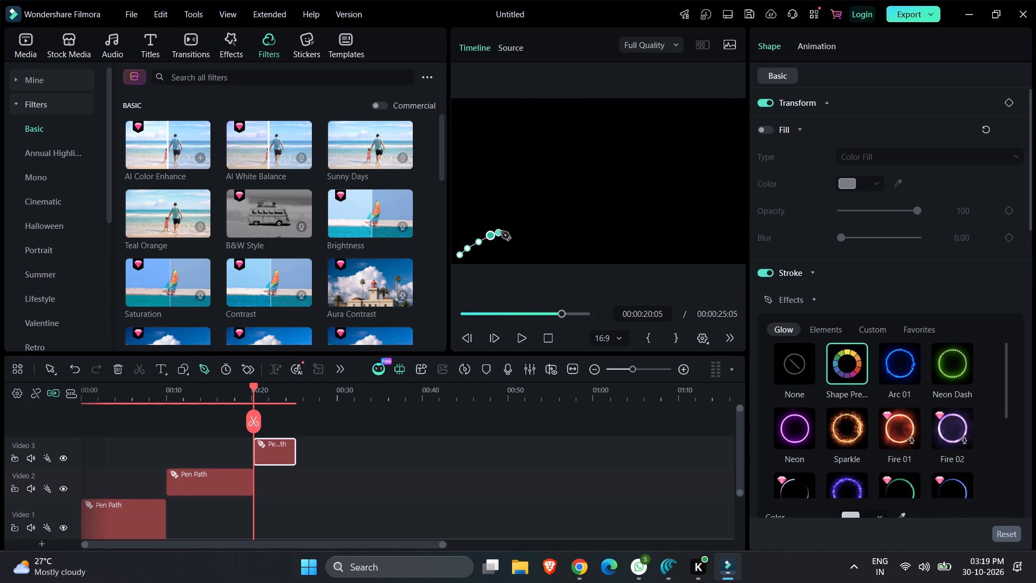
click(502, 230)
click(512, 225)
click(525, 219)
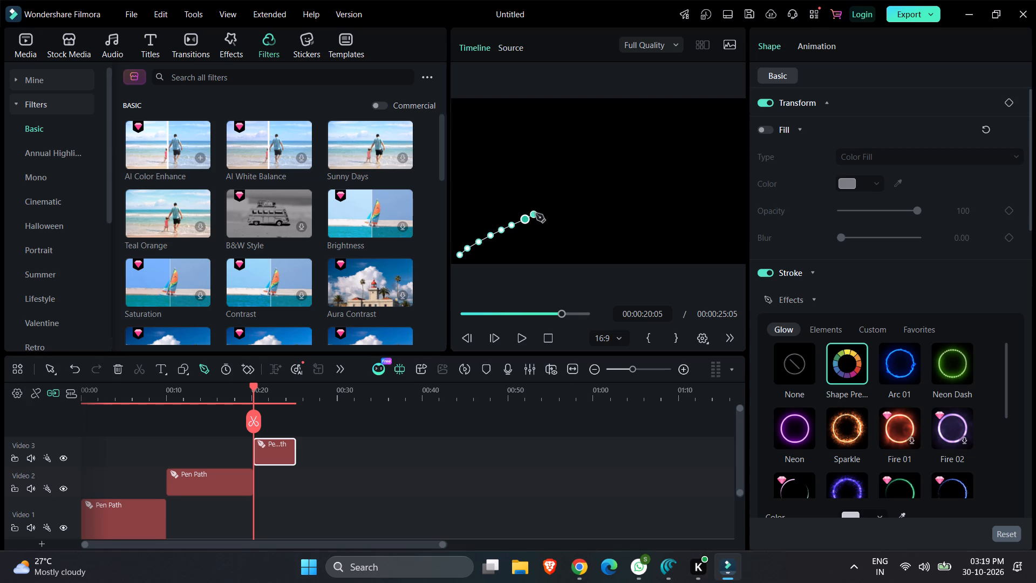
click(537, 213)
click(549, 209)
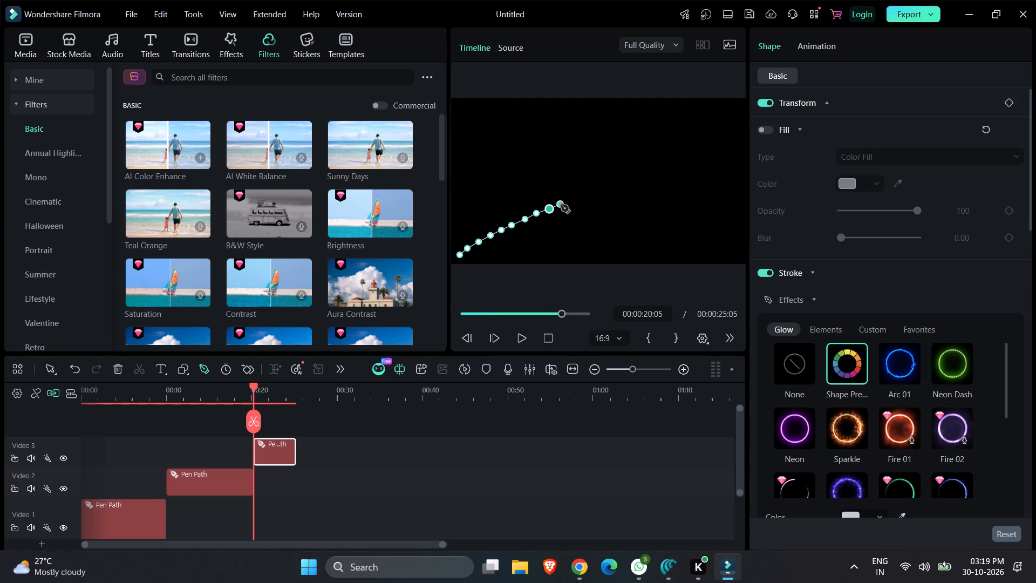
click(564, 206)
click(575, 201)
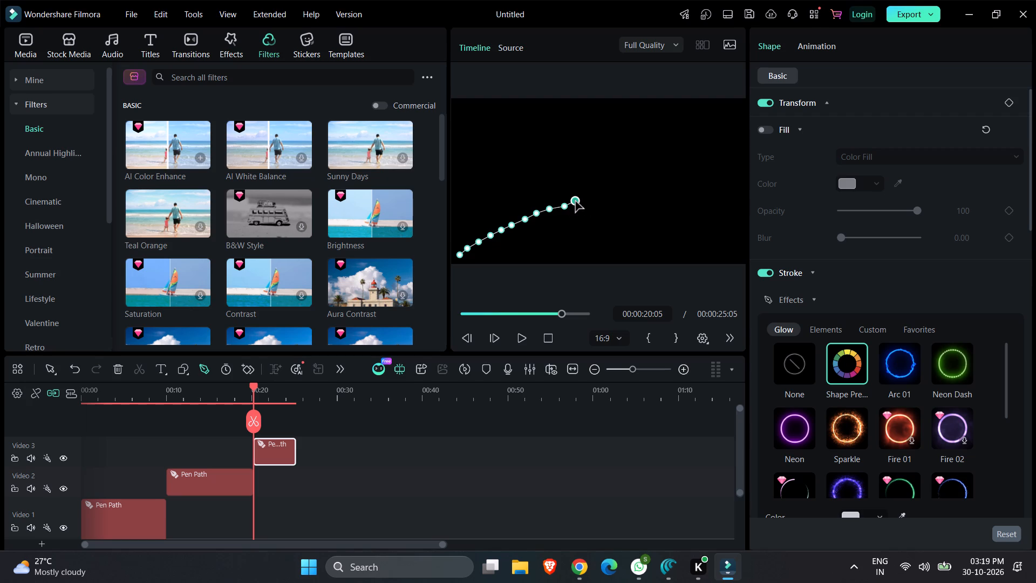
click(585, 195)
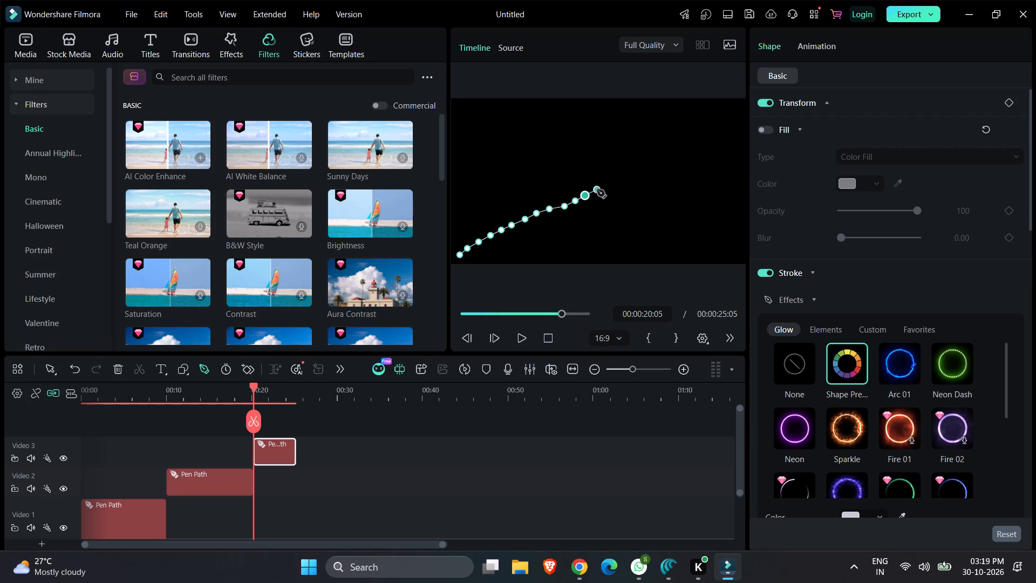
click(597, 189)
click(604, 185)
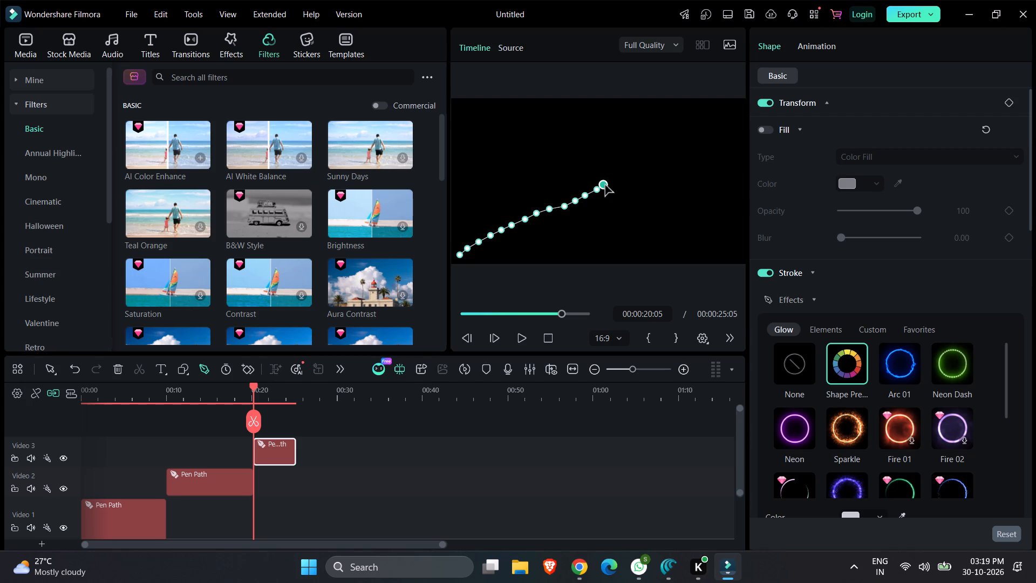
click(608, 185)
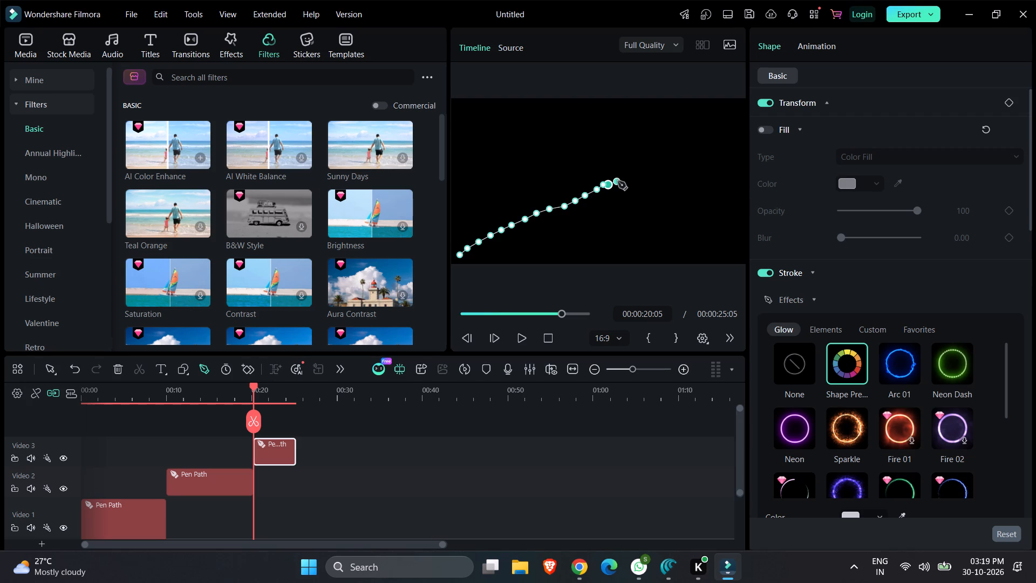
click(621, 180)
click(630, 175)
click(643, 167)
click(652, 163)
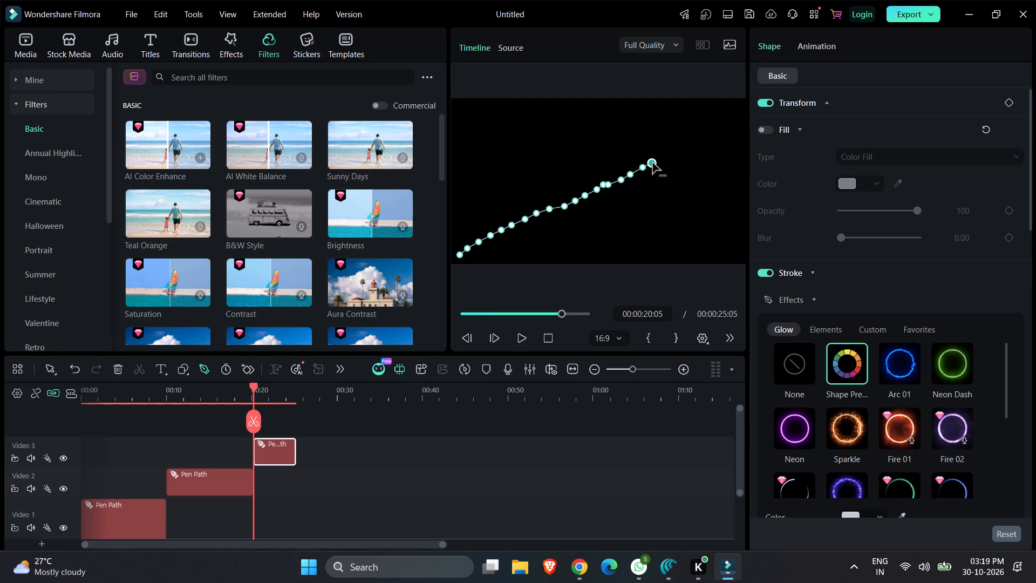
click(656, 161)
click(663, 158)
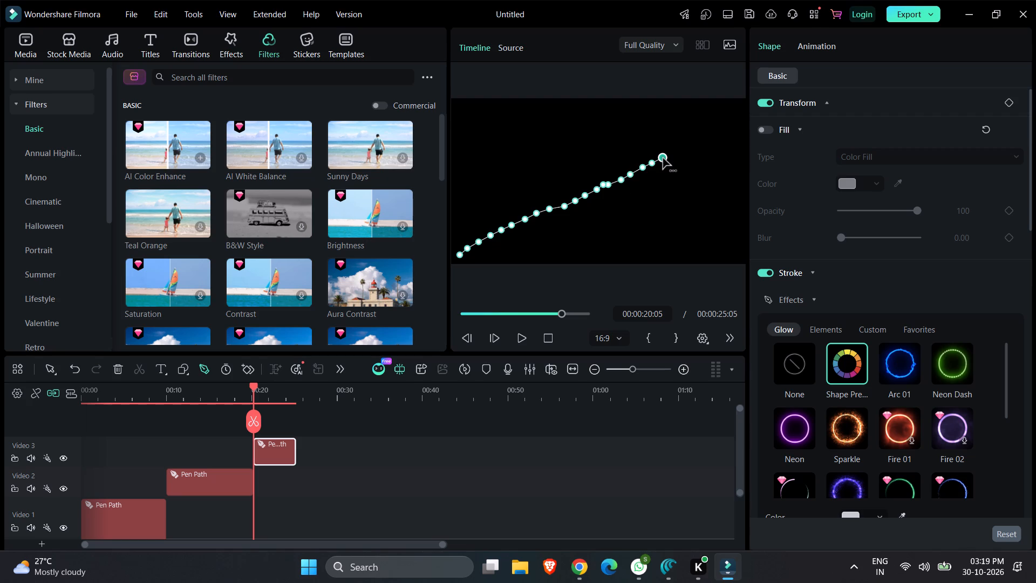
click(673, 153)
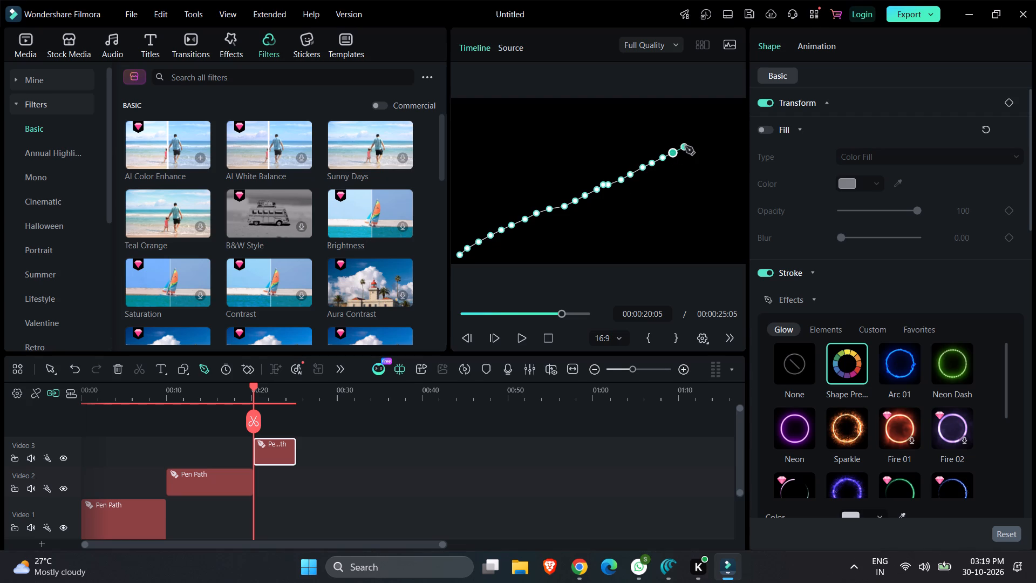
click(685, 146)
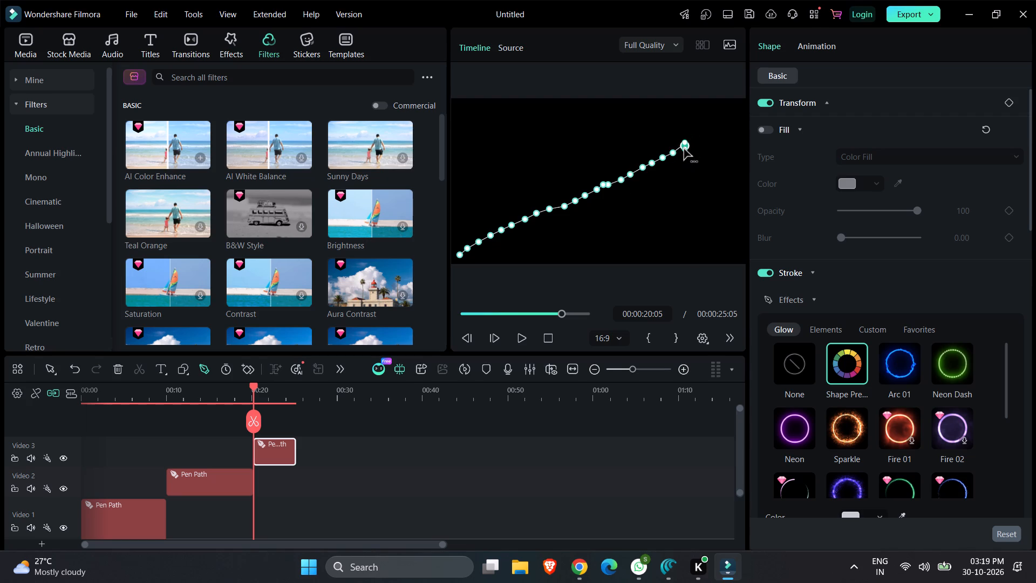
click(684, 149)
click(696, 140)
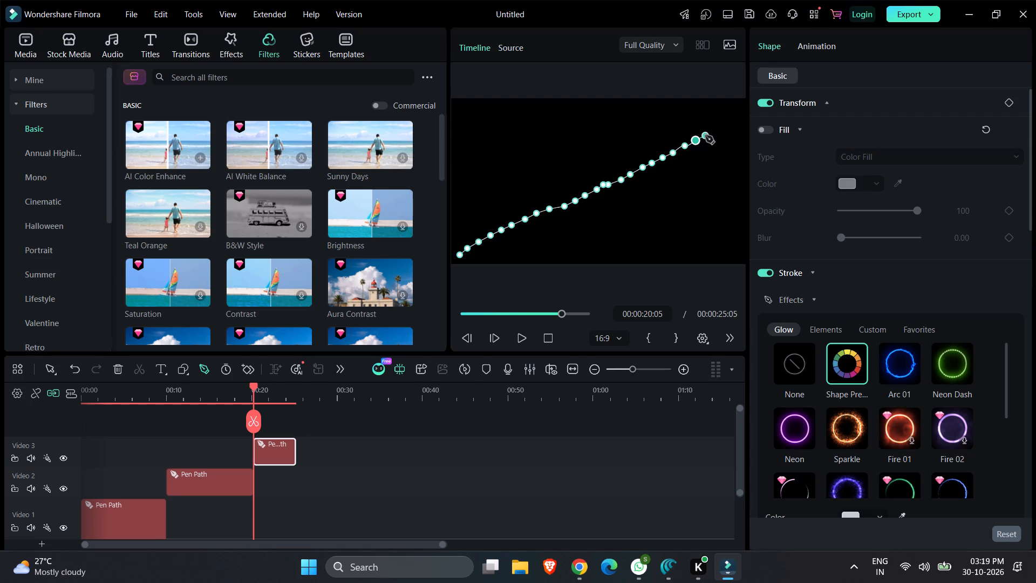
click(707, 134)
click(715, 127)
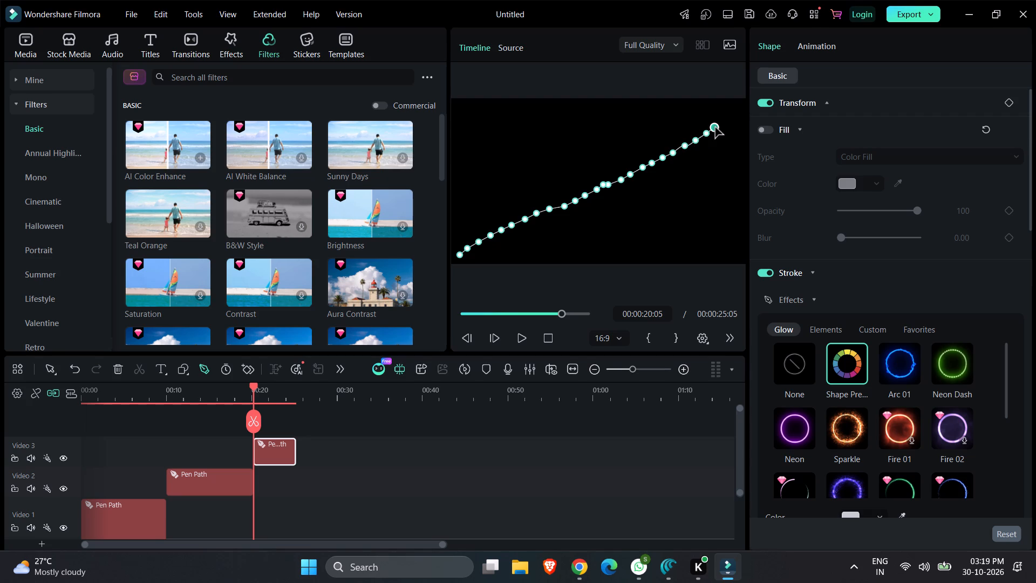
click(726, 121)
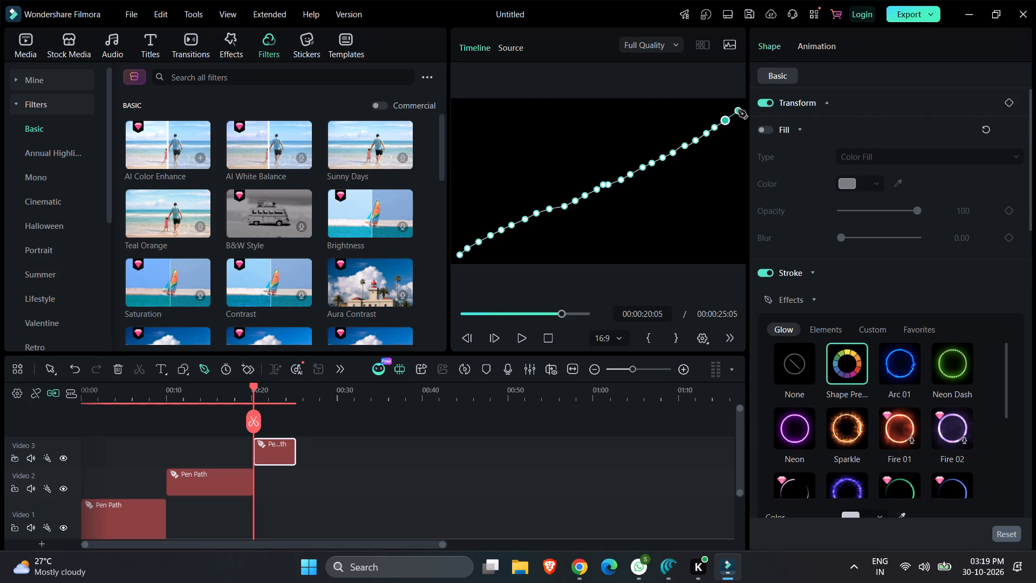
click(739, 110)
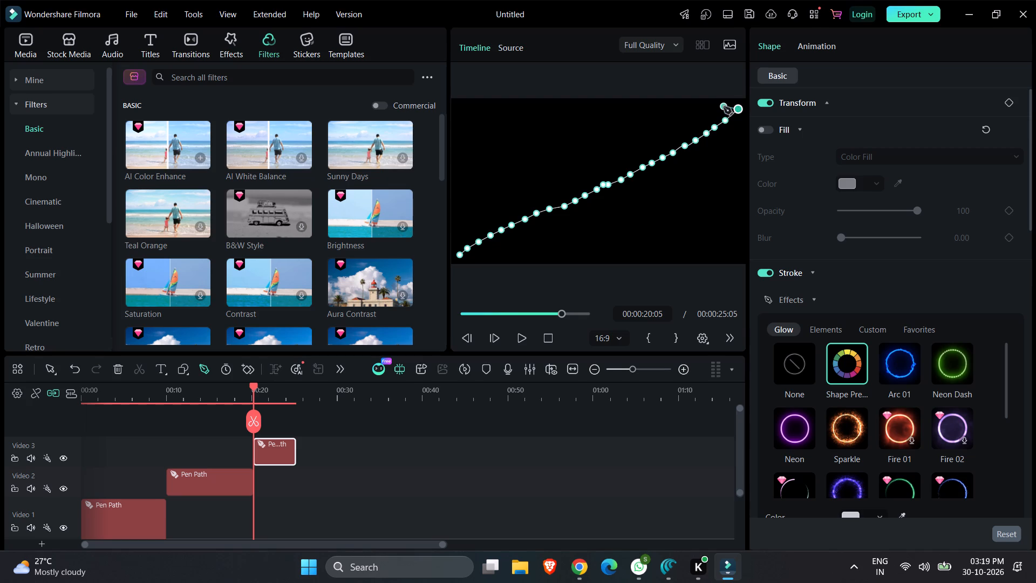
Continue the third pen path with closely spaced points along the frame's top edge, from the upper-right corner to the upper-left corner.
click(724, 105)
click(712, 107)
click(697, 107)
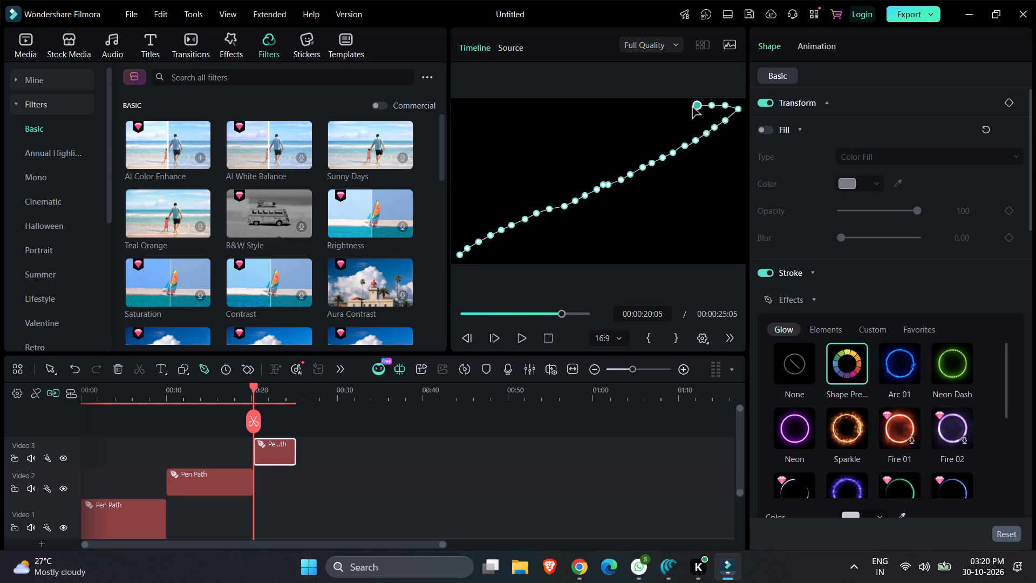
click(681, 106)
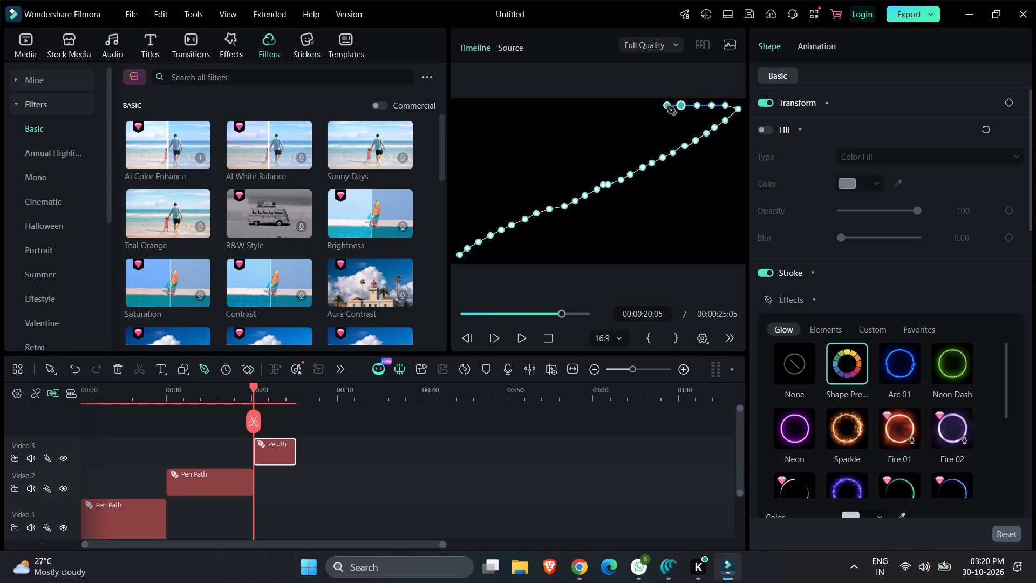
click(665, 105)
click(650, 105)
click(636, 106)
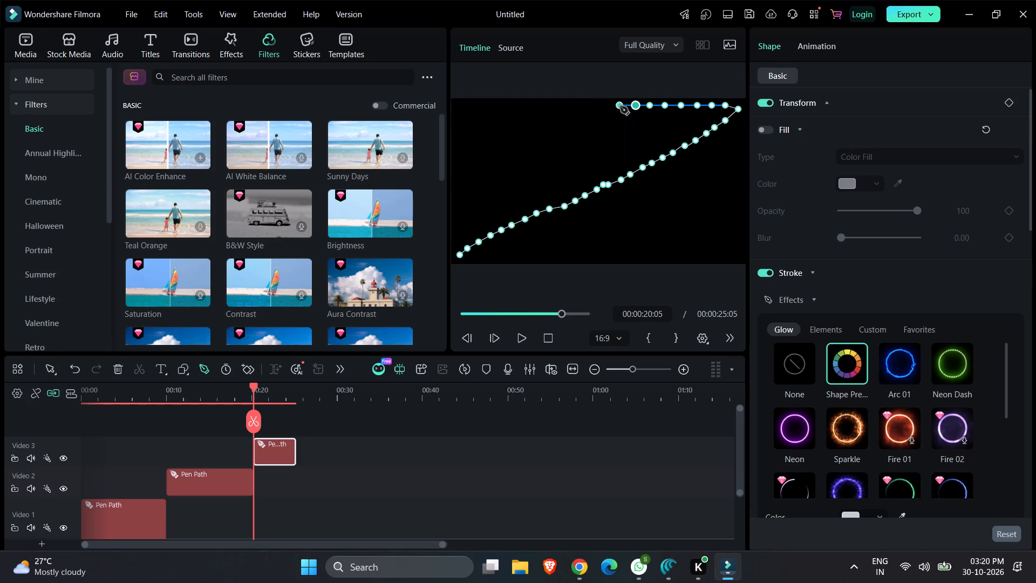
click(620, 106)
click(607, 106)
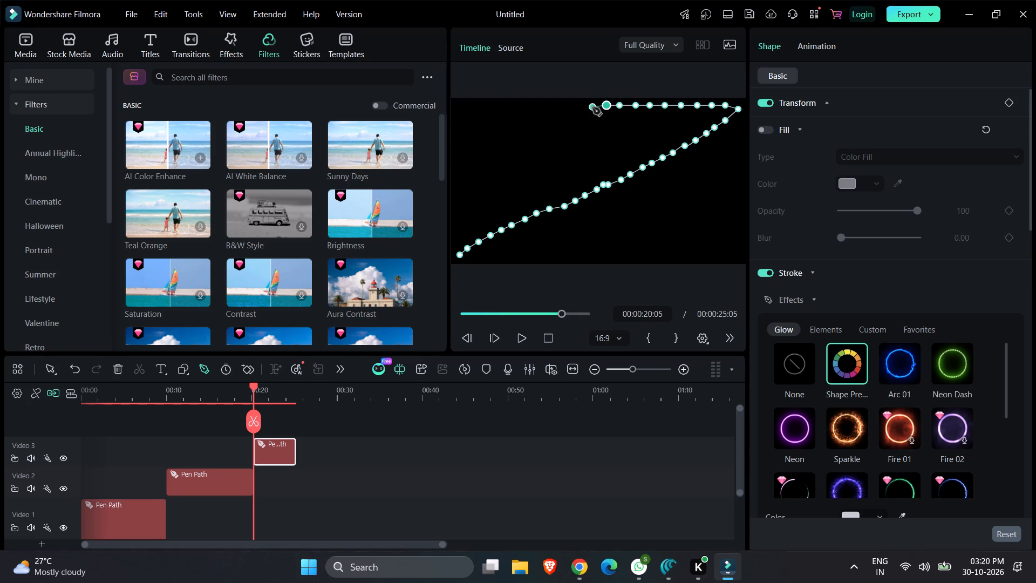
click(592, 107)
click(576, 107)
click(562, 110)
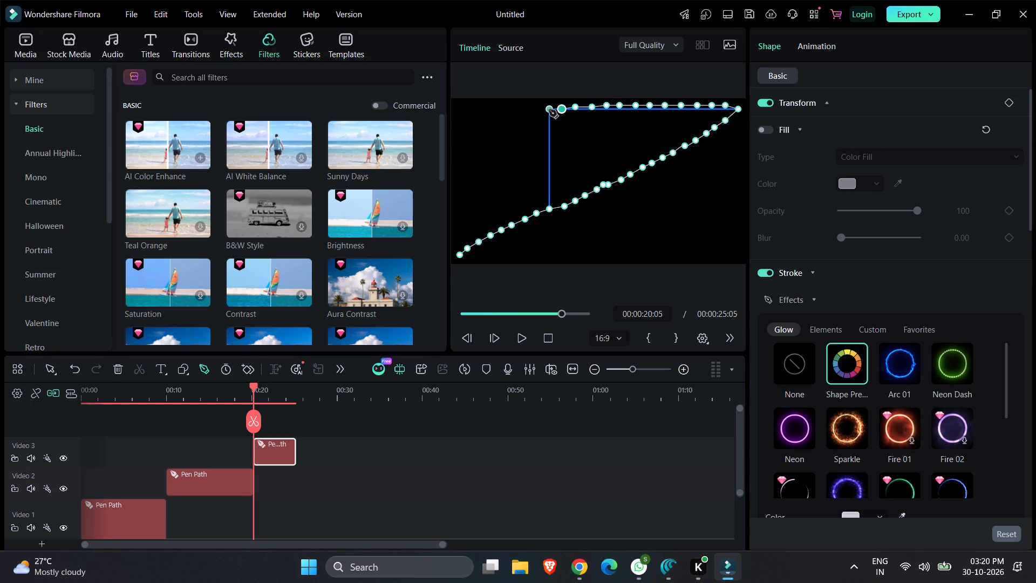
click(549, 110)
click(534, 111)
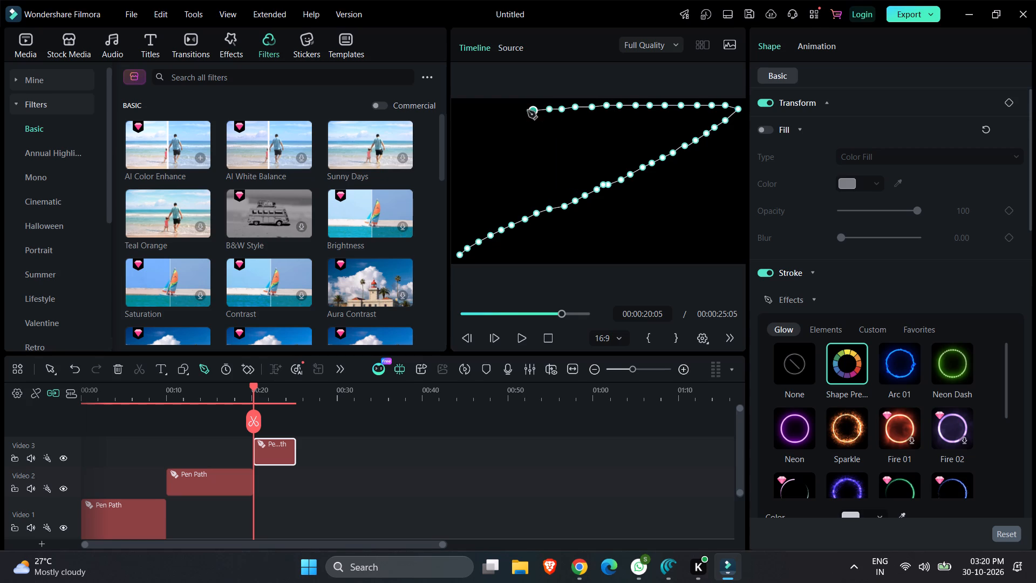
click(521, 111)
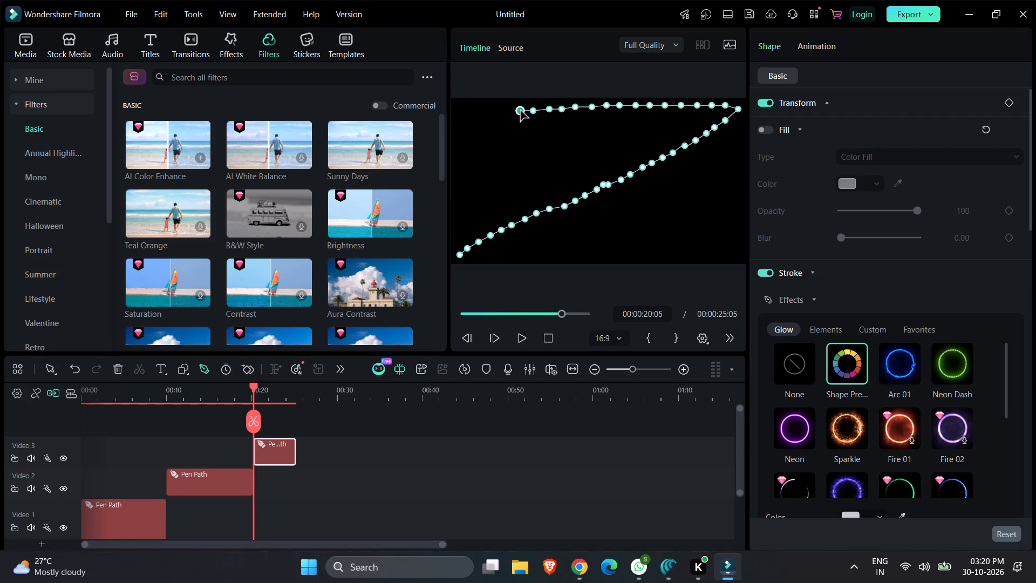
click(509, 111)
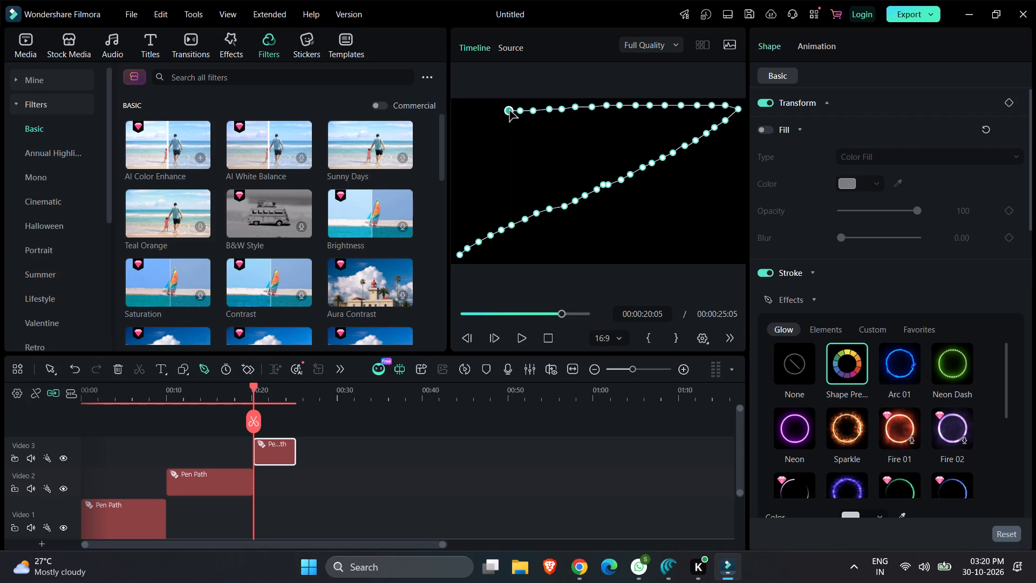
click(497, 111)
click(483, 111)
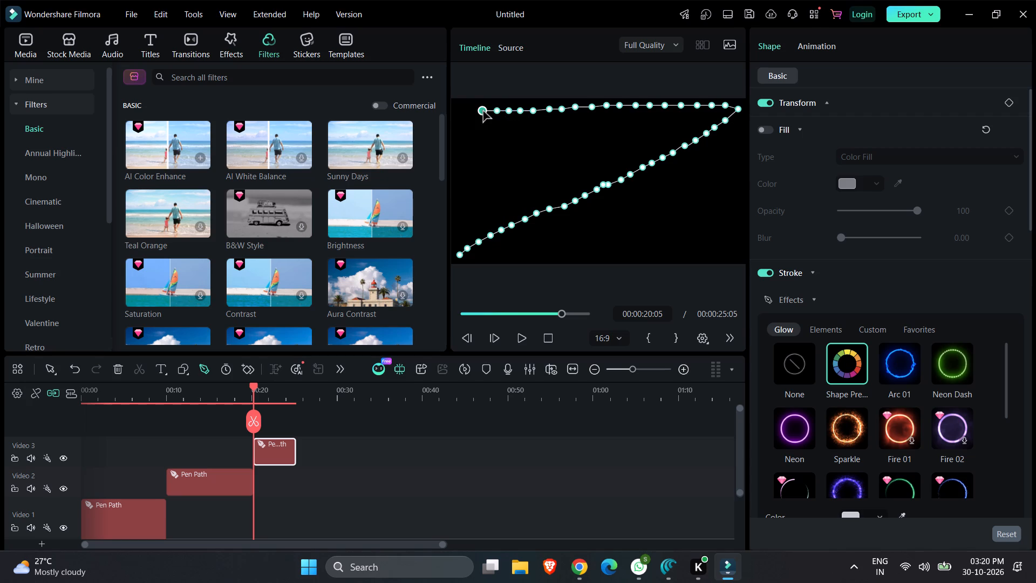
click(473, 112)
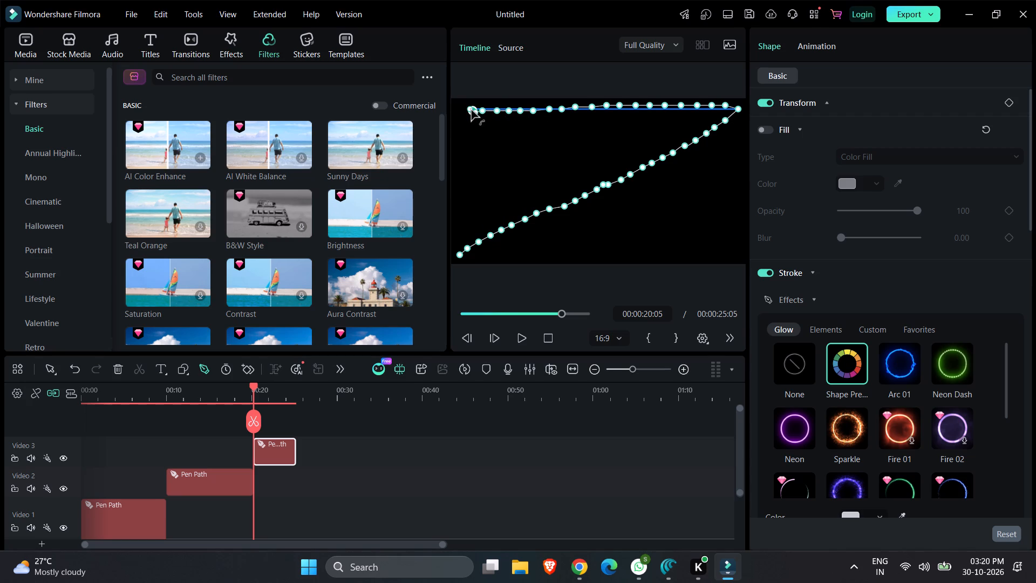
click(471, 111)
click(458, 111)
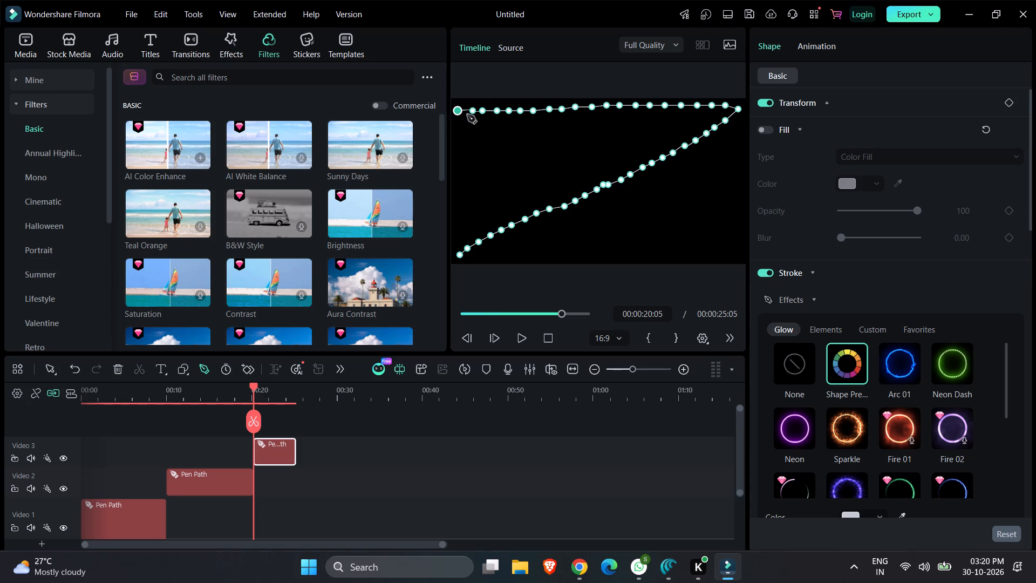
Continue the path diagonally down from the frame's upper-left corner with closely spaced points until it meets the first diagonal near the centre.
click(470, 120)
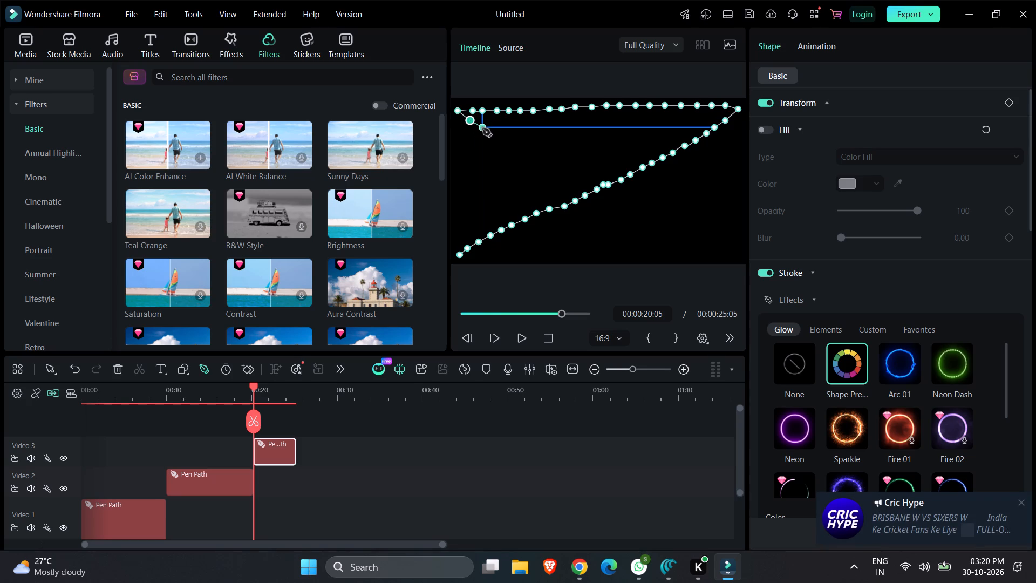
click(478, 128)
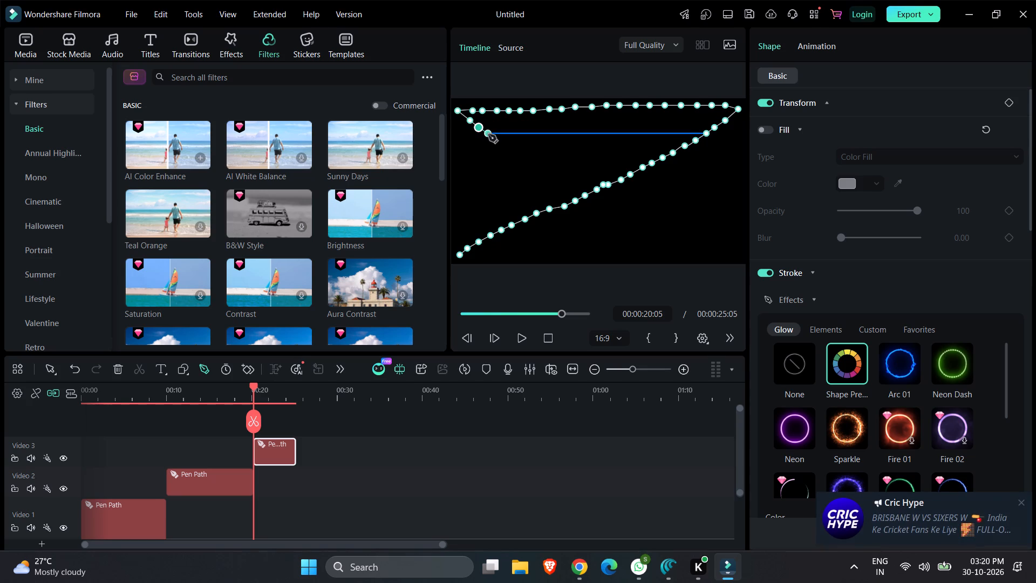
click(488, 134)
click(500, 141)
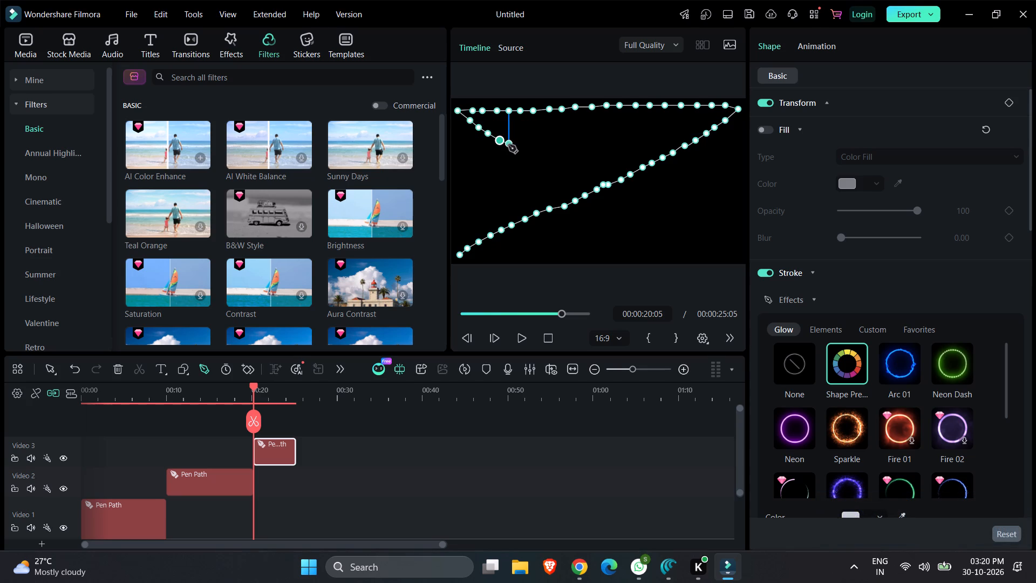
click(508, 146)
click(517, 152)
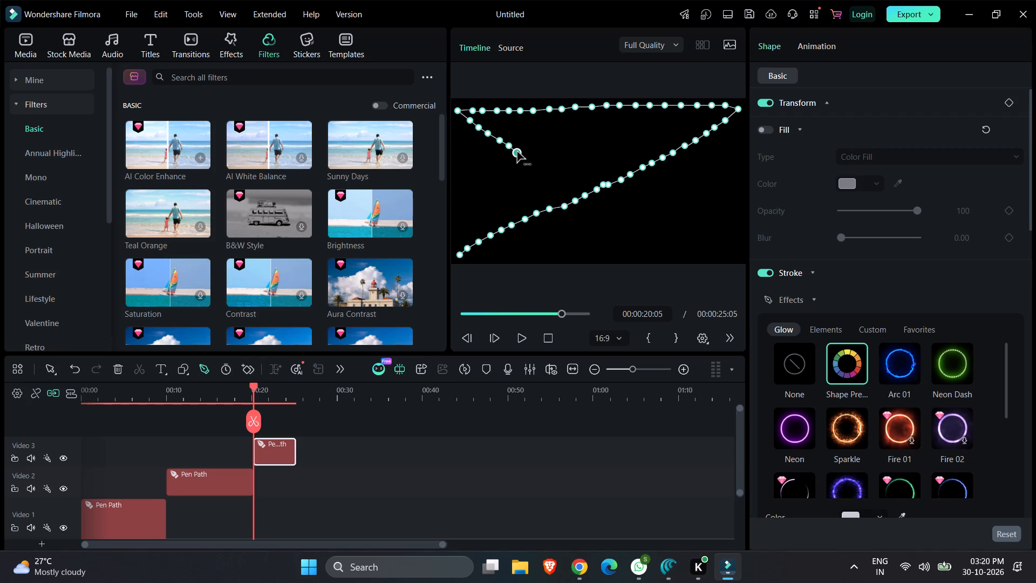
click(528, 159)
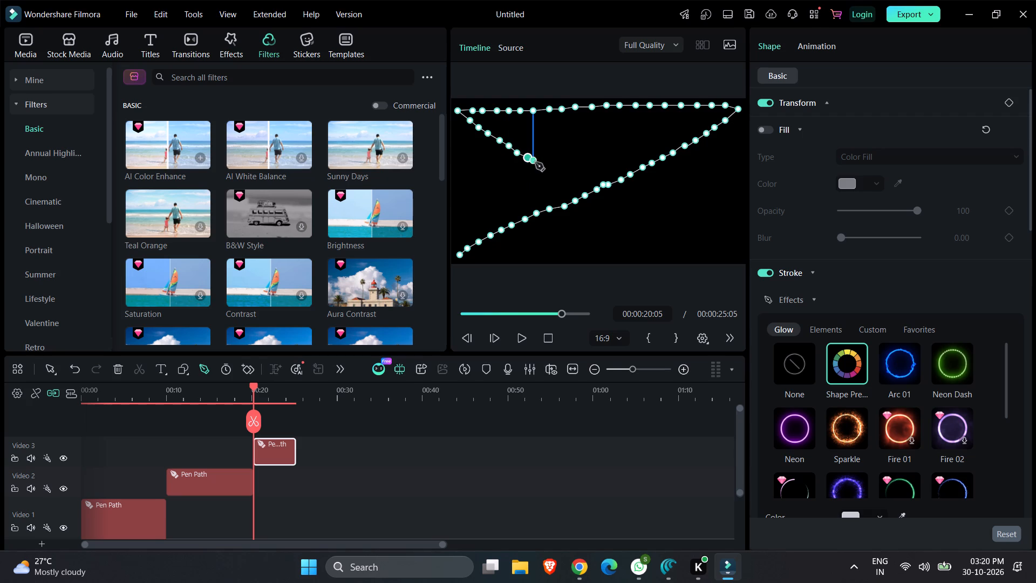
click(539, 166)
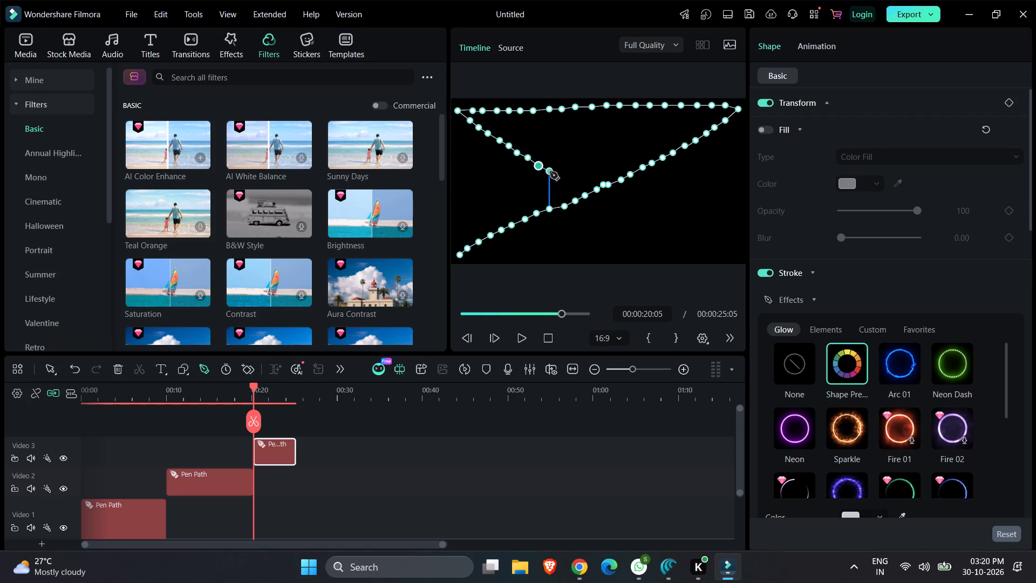
click(550, 172)
click(558, 178)
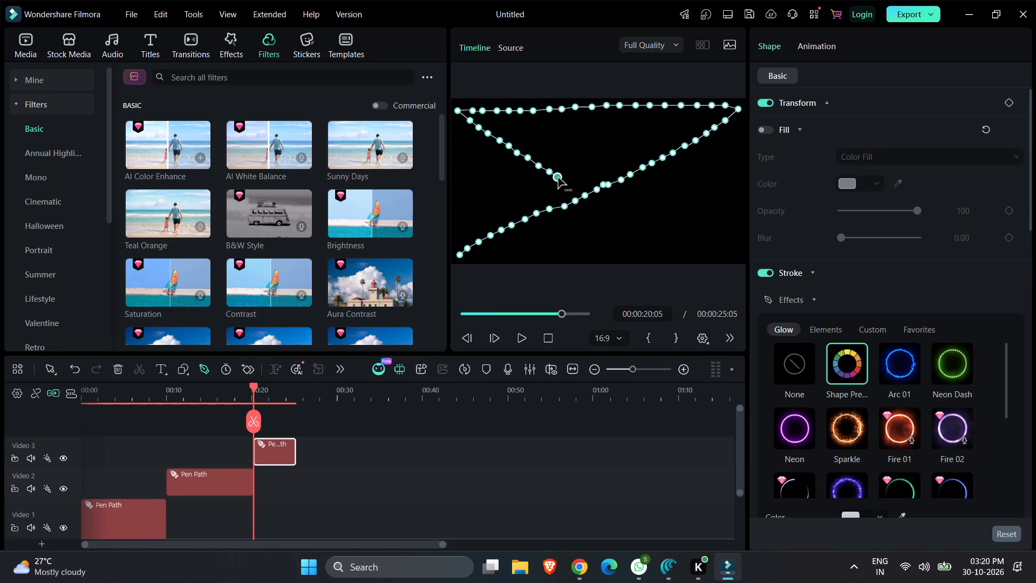
click(565, 182)
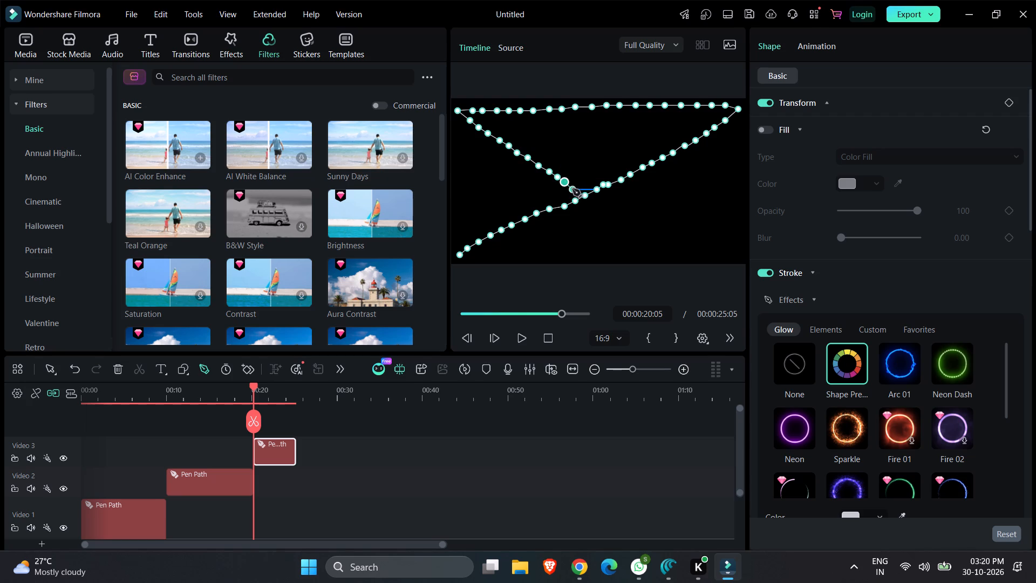
click(572, 189)
click(580, 194)
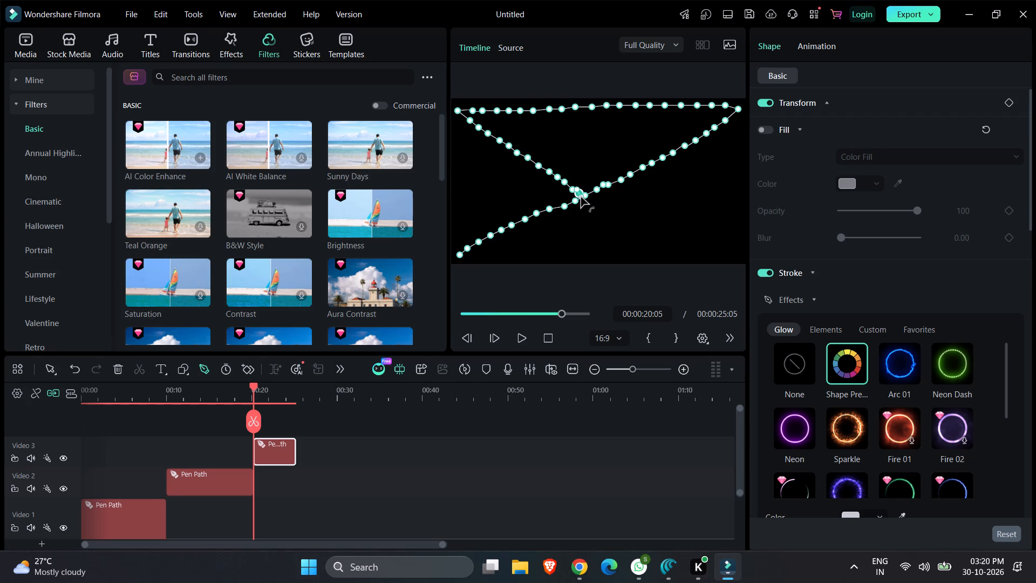
click(580, 195)
Extend the second diagonal with closely spaced points from the crossing near the centre to the frame's lower-right corner.
click(592, 202)
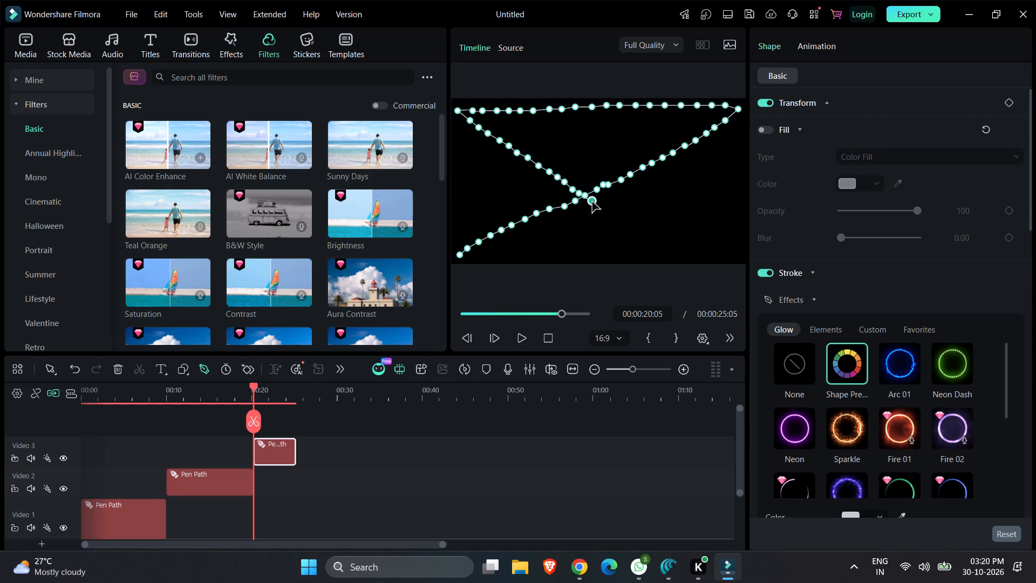
click(601, 207)
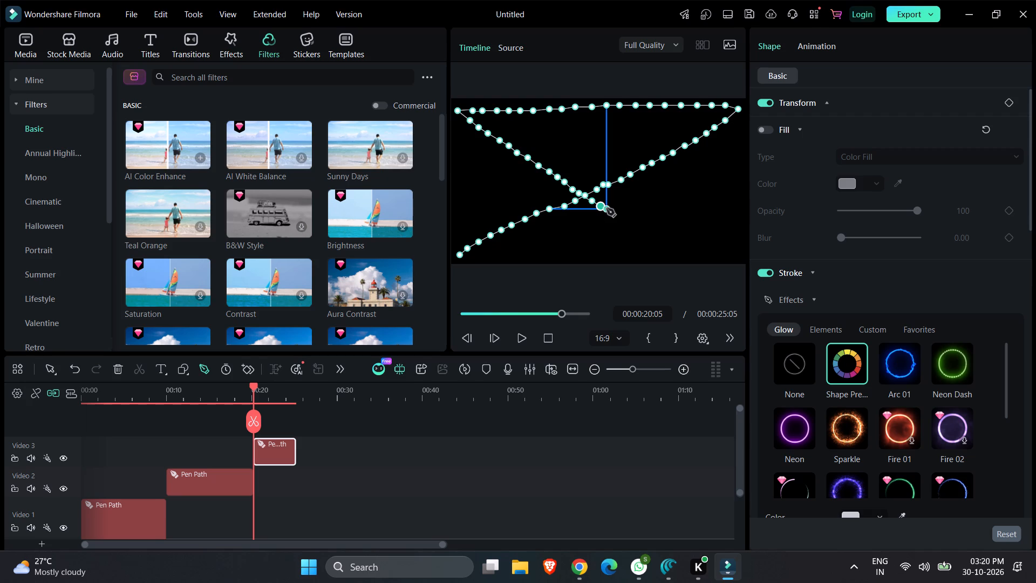
click(610, 212)
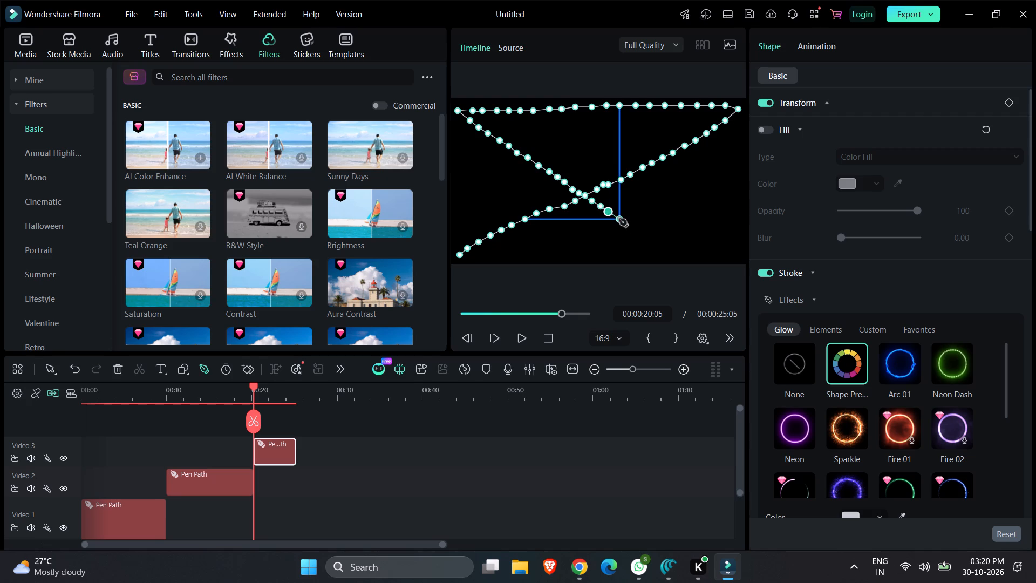
click(619, 219)
click(628, 225)
click(638, 230)
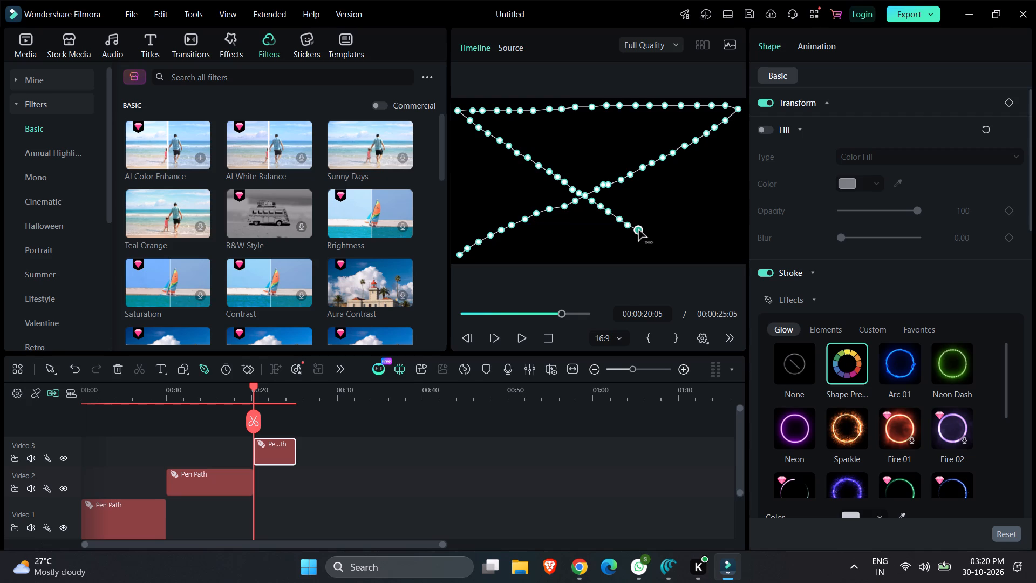
click(650, 233)
click(658, 237)
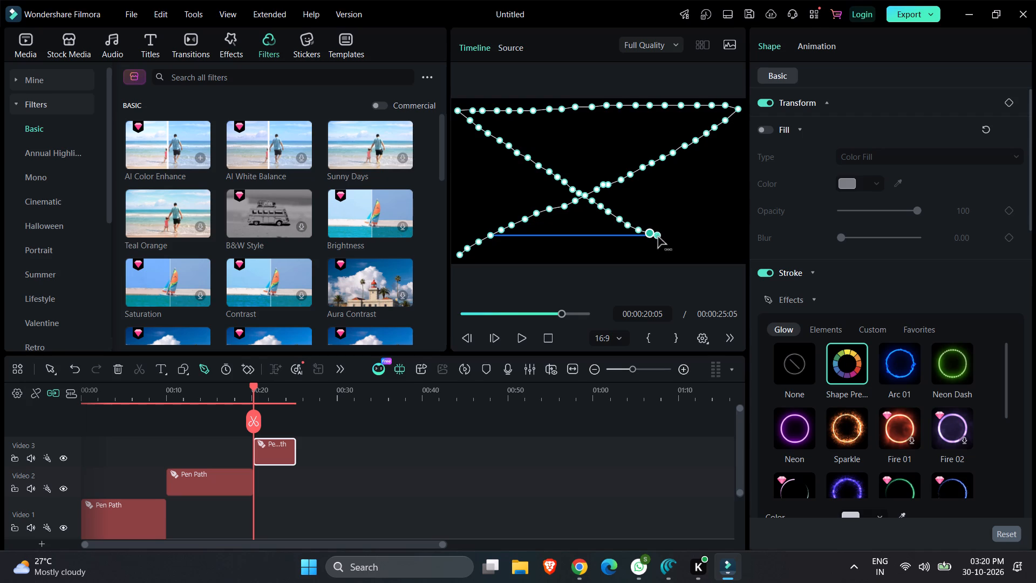
click(667, 242)
click(677, 245)
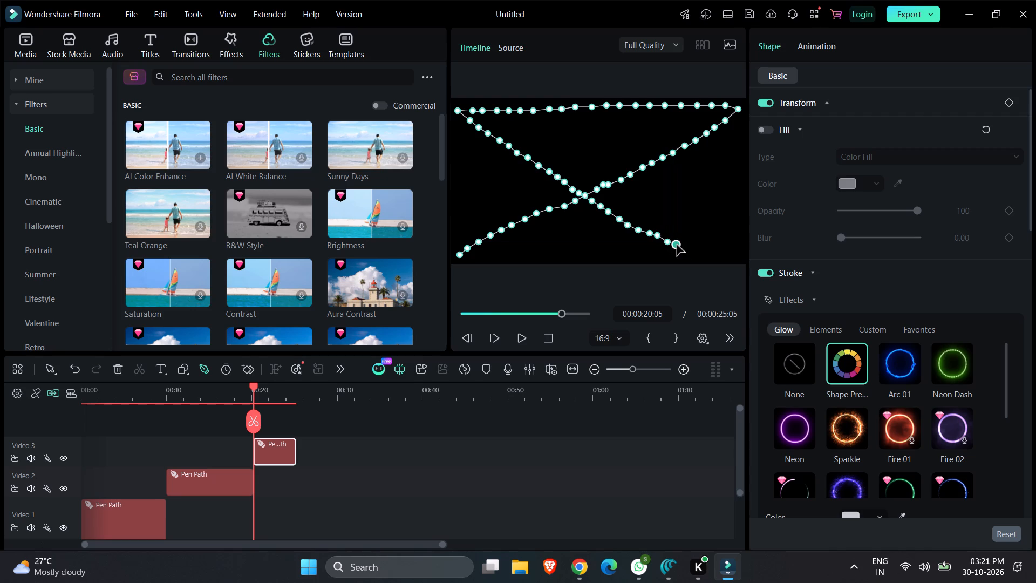
click(689, 248)
drag(704, 252, 711, 252)
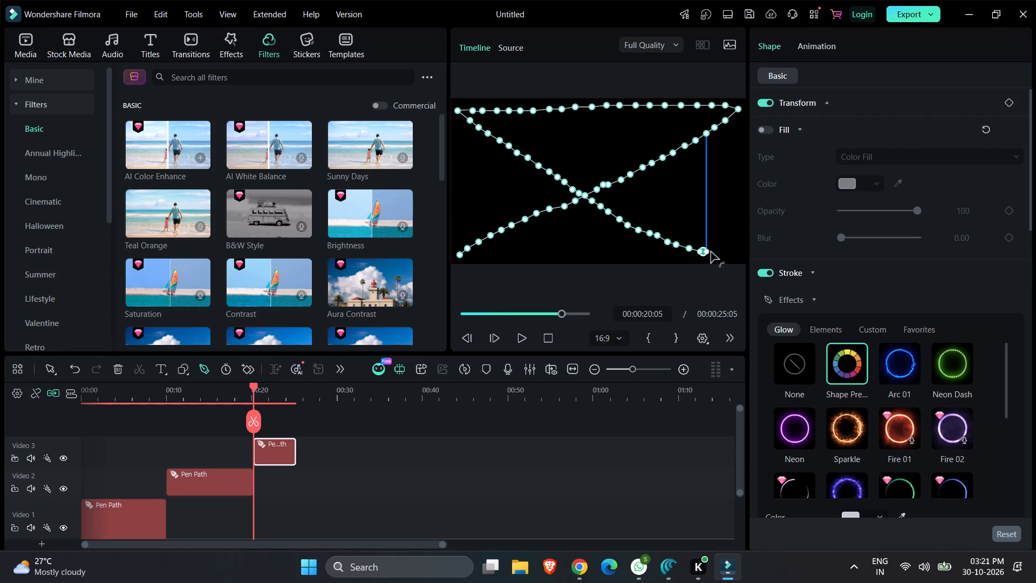
drag(711, 252, 717, 253)
click(712, 256)
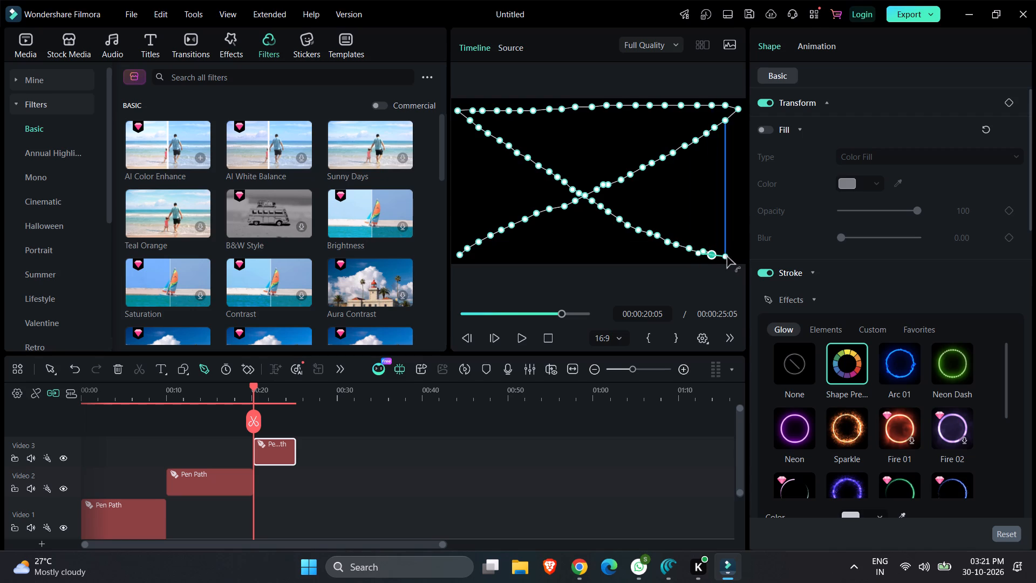
click(714, 256)
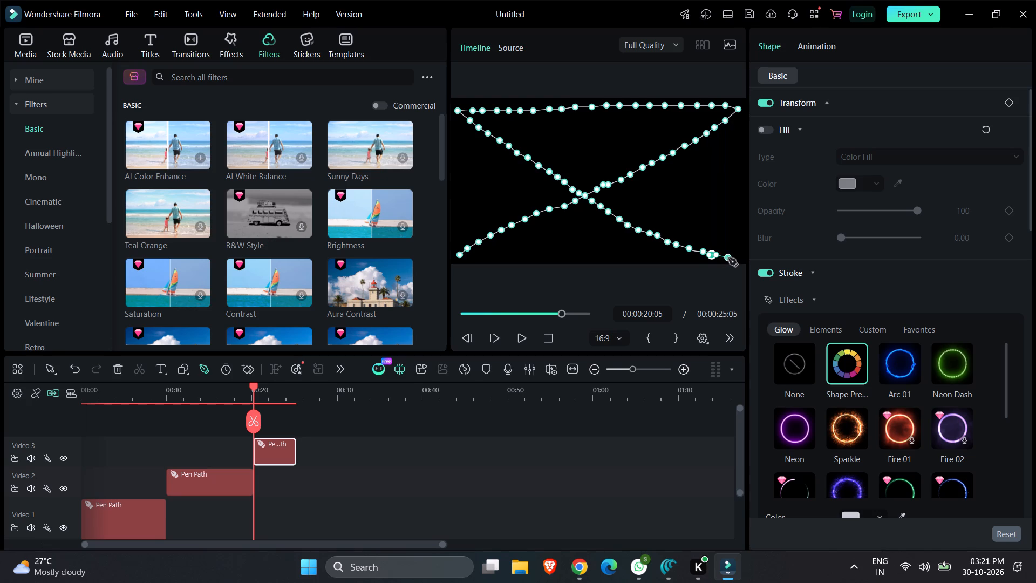
click(727, 259)
click(739, 261)
Continue the third pen path with closely spaced points along the frame's bottom edge, from the lower-right corner to about the middle.
click(718, 262)
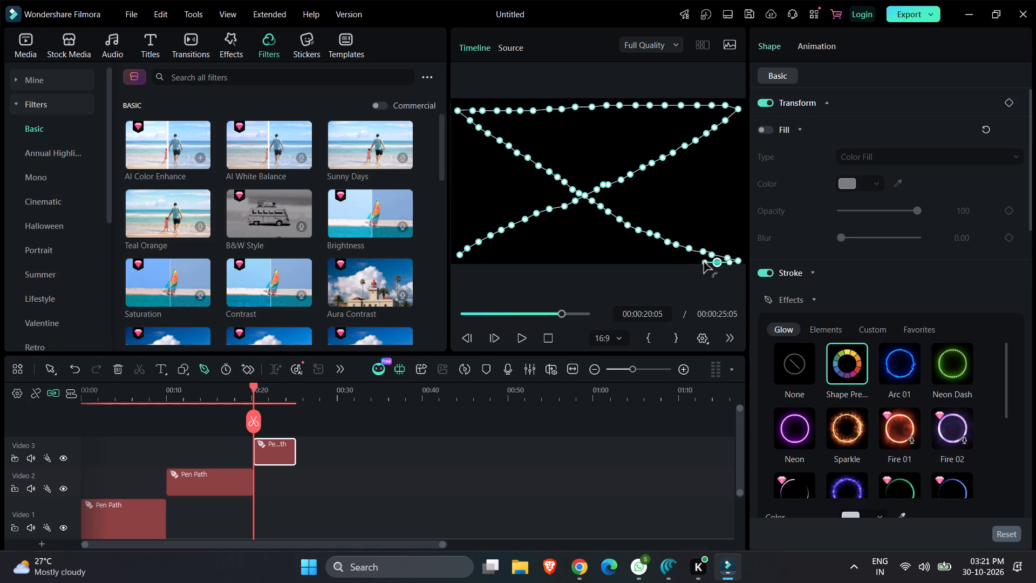
click(718, 262)
click(704, 262)
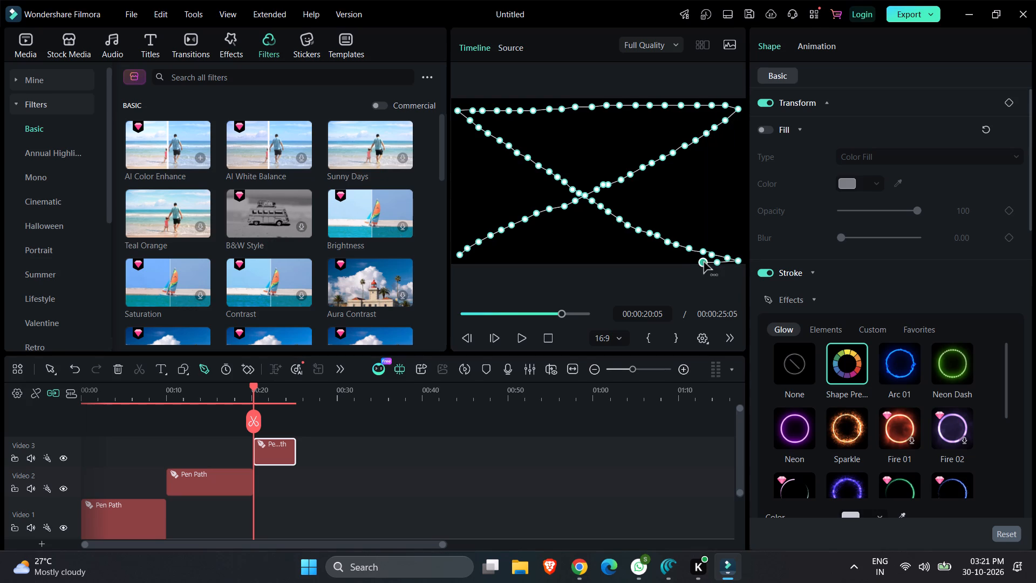
click(690, 262)
click(673, 262)
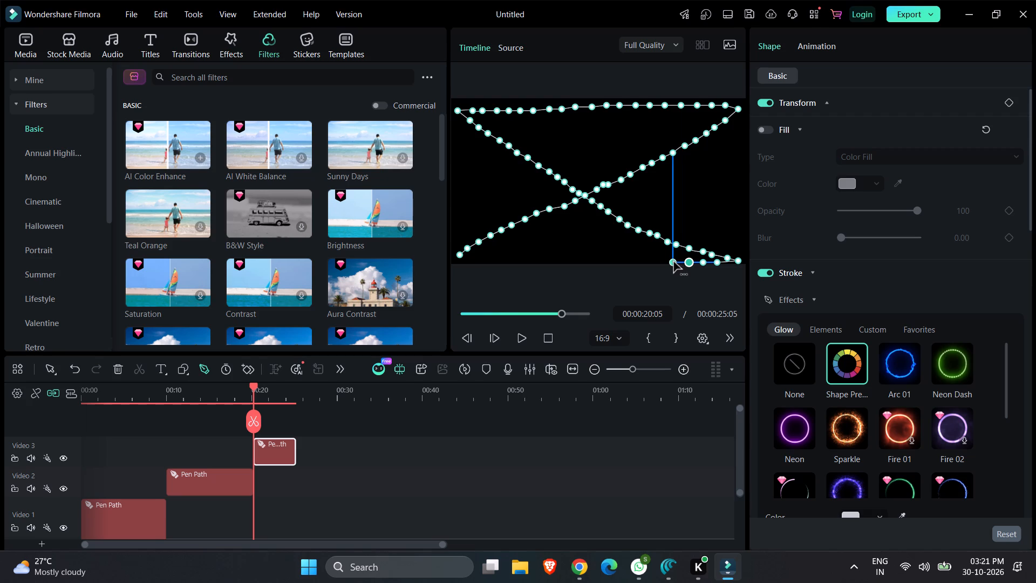
click(661, 262)
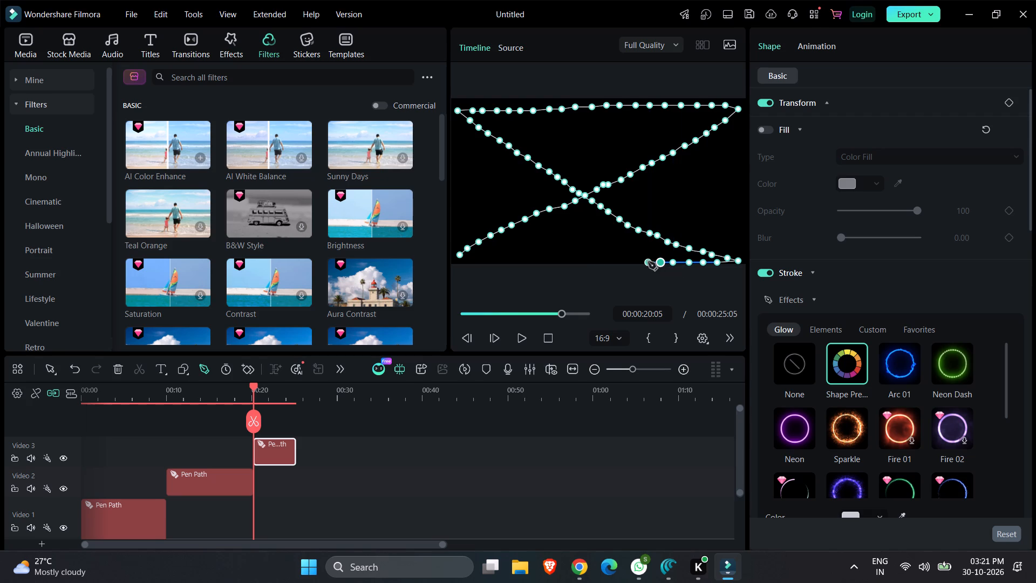
click(648, 262)
click(635, 262)
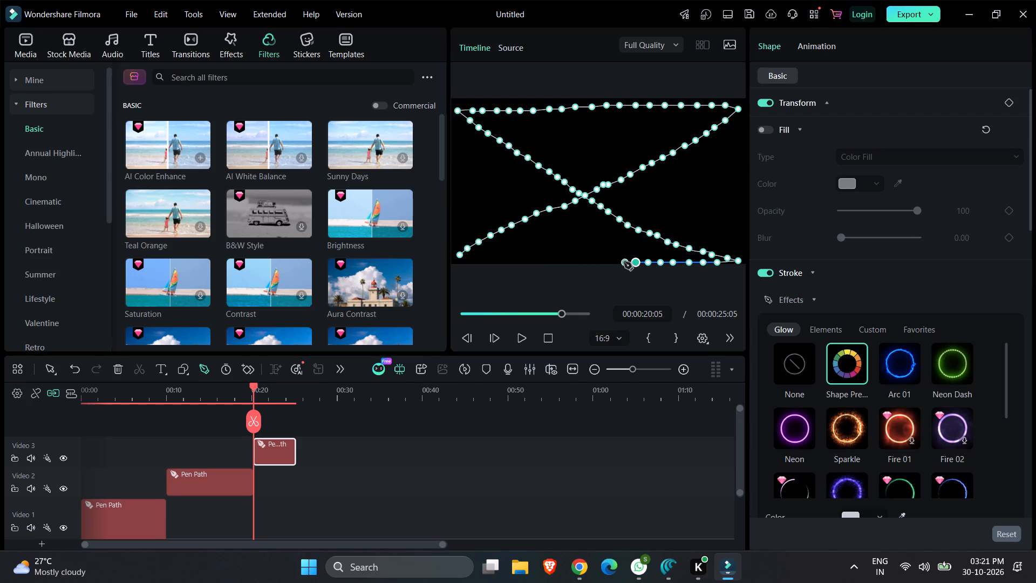
click(623, 262)
click(609, 262)
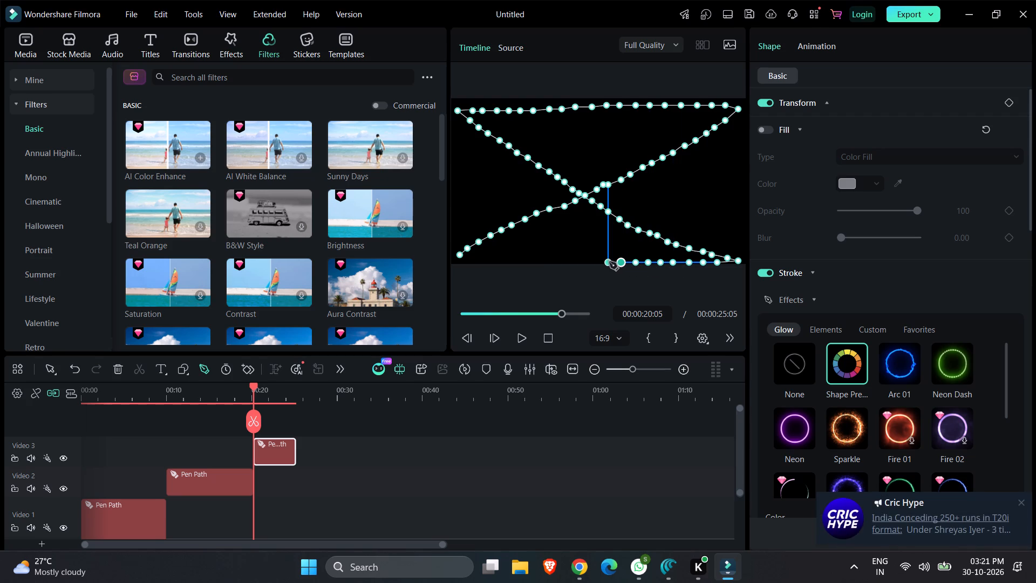
click(608, 262)
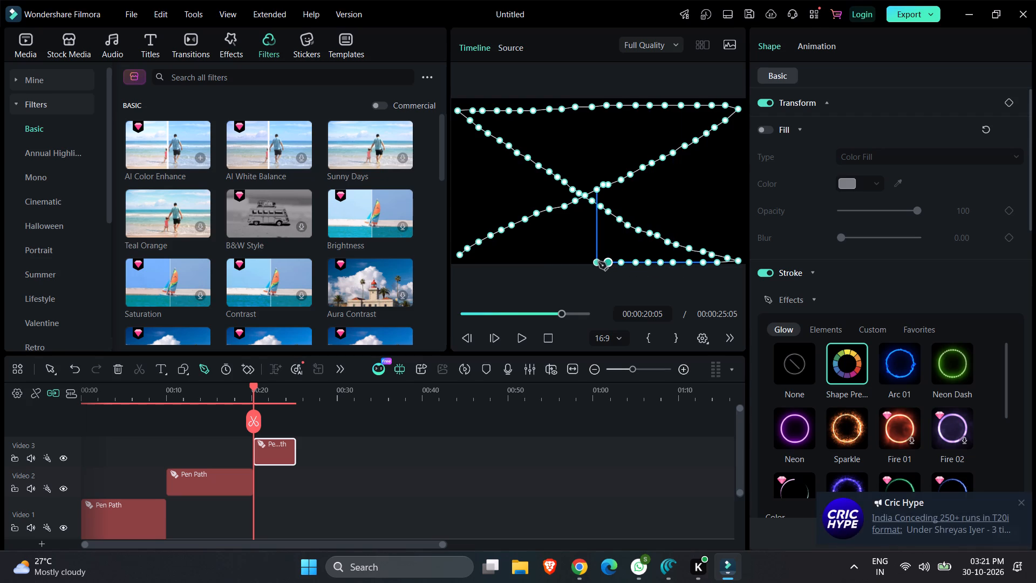
click(597, 262)
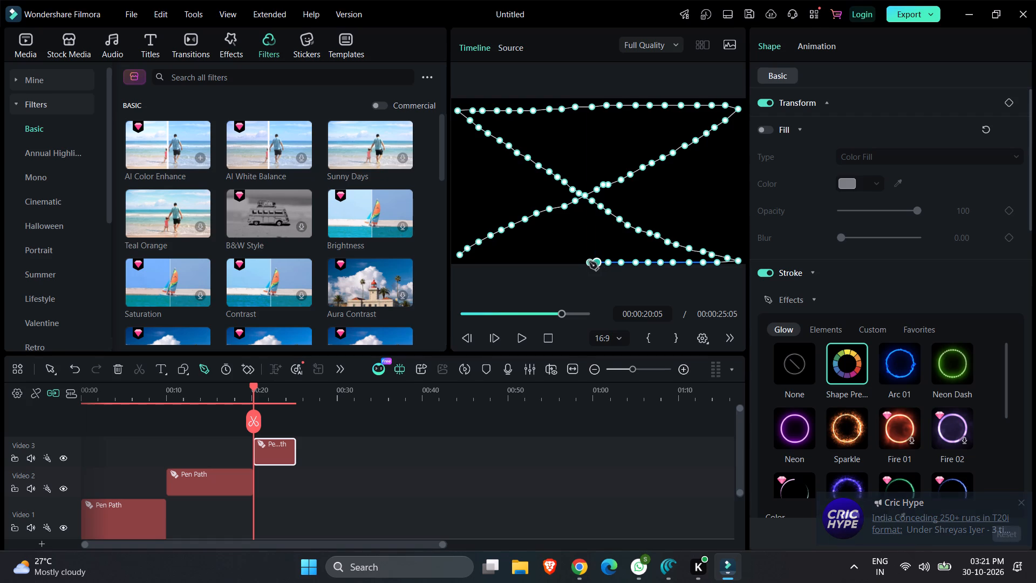
Extend the path with closely spaced points along the rest of the bottom edge to the frame's lower-left corner.
click(583, 262)
click(566, 261)
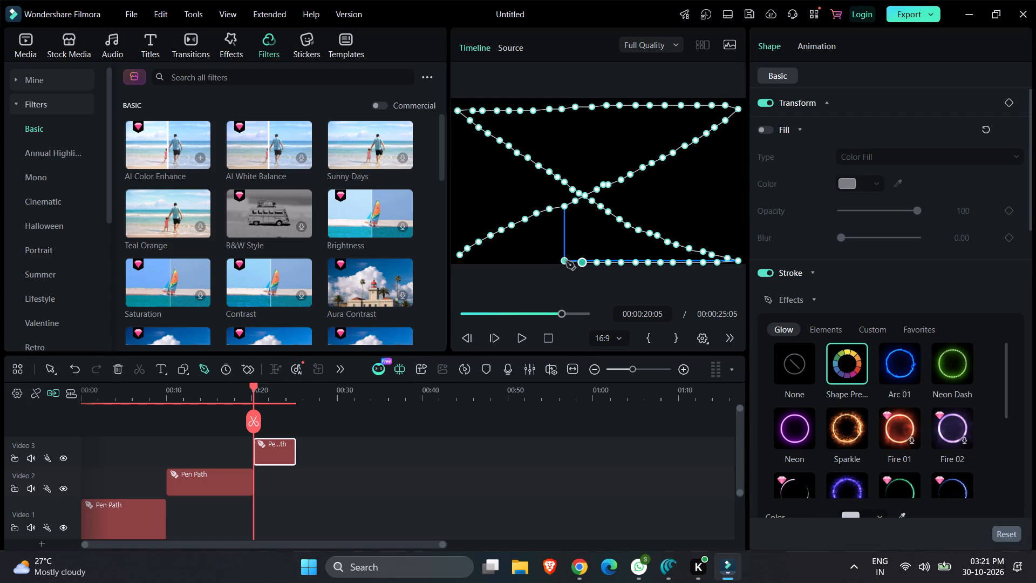
click(551, 259)
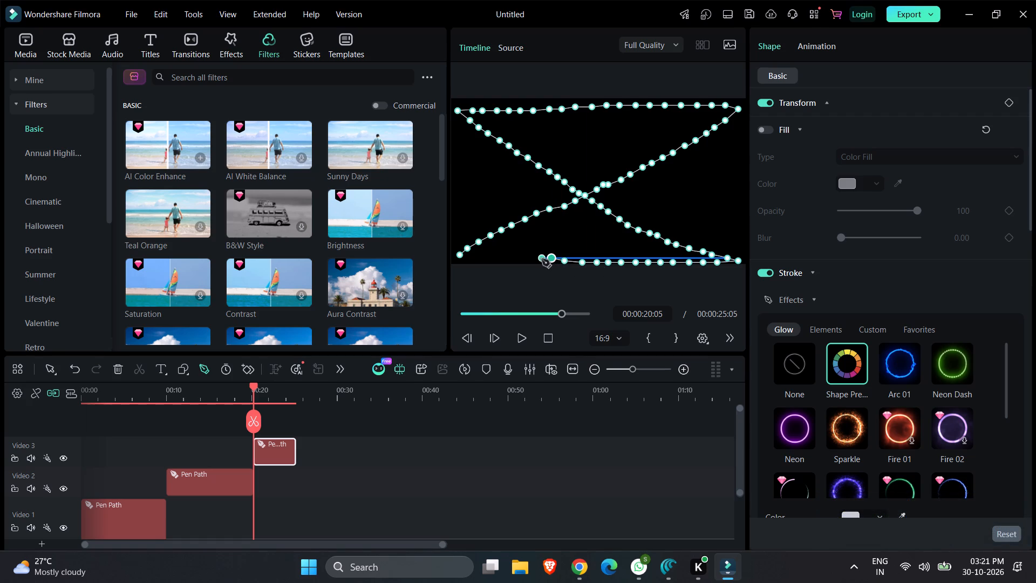
click(539, 259)
click(526, 259)
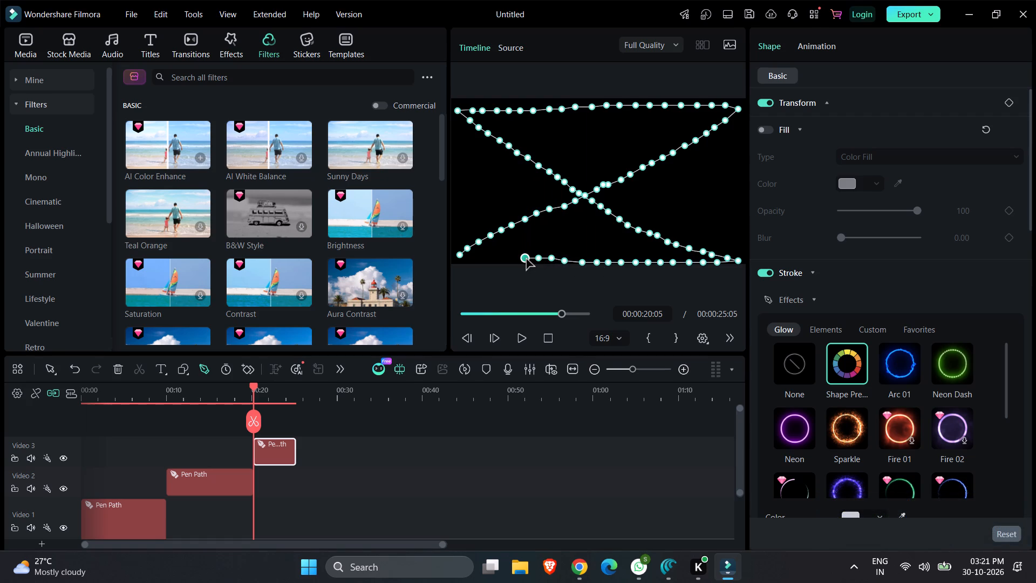
click(514, 259)
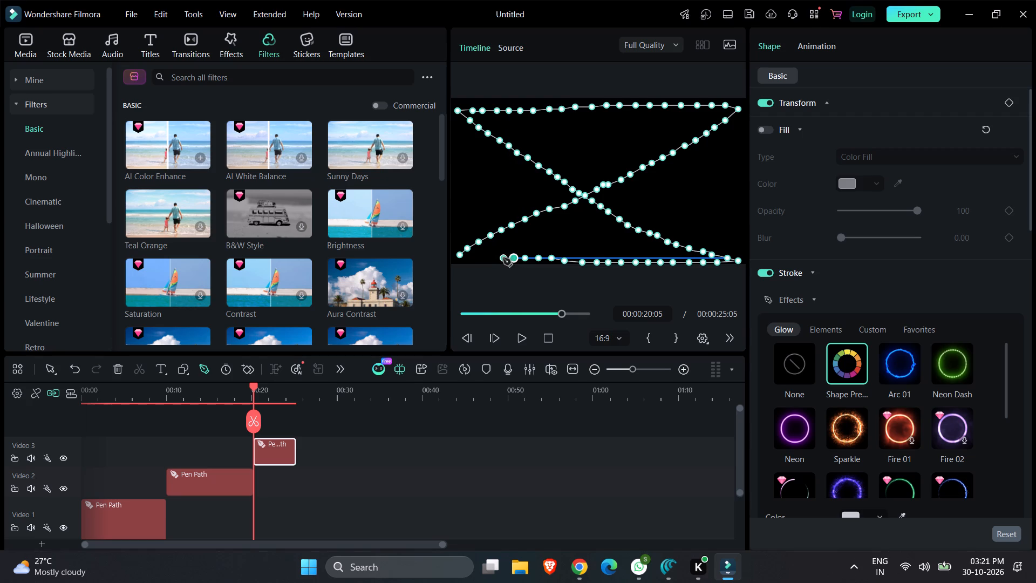
click(503, 258)
click(490, 258)
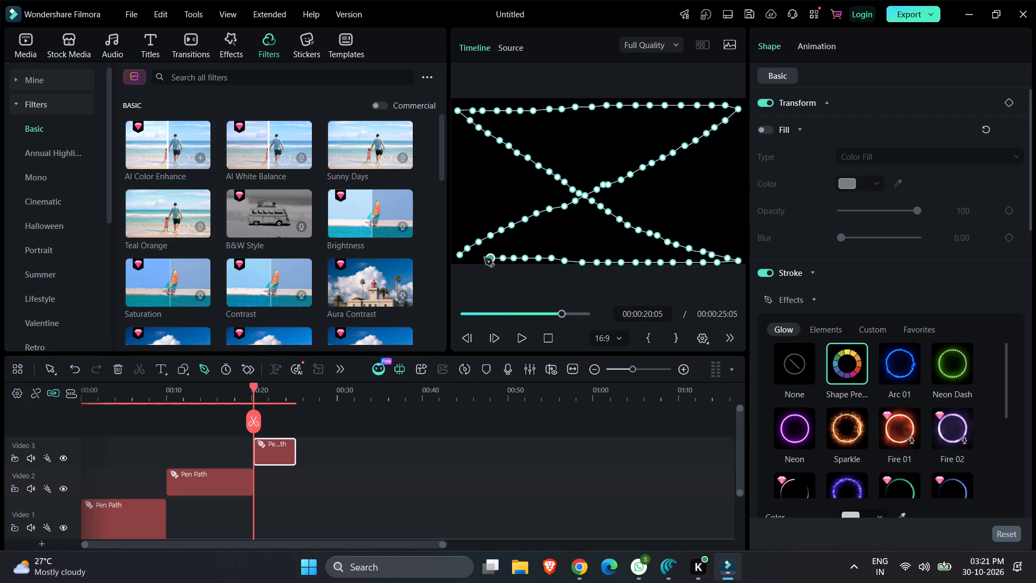
click(480, 259)
click(468, 259)
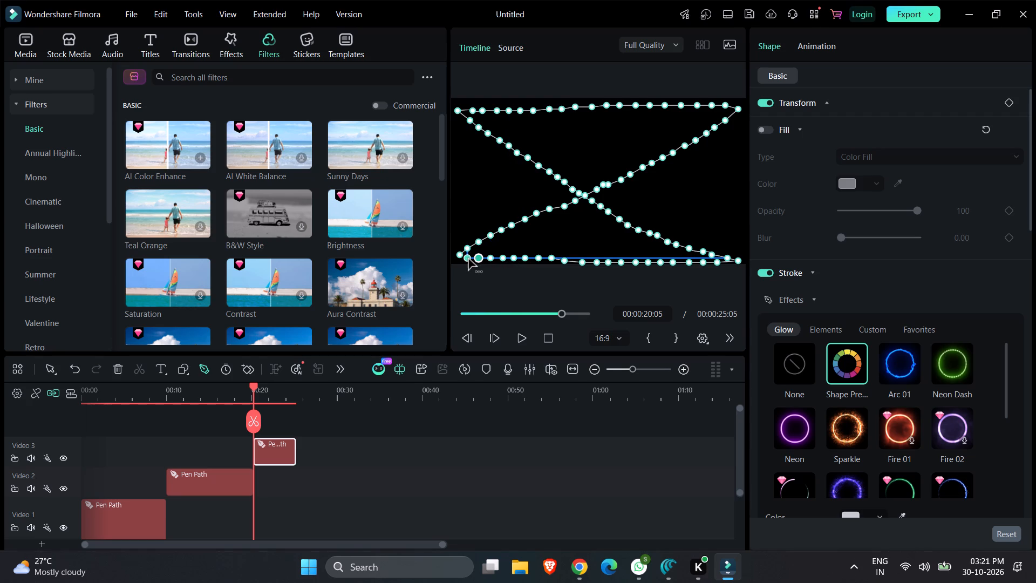
Continue the path up the frame's left edge with closely spaced points, stopping just below the upper-left corner.
click(459, 244)
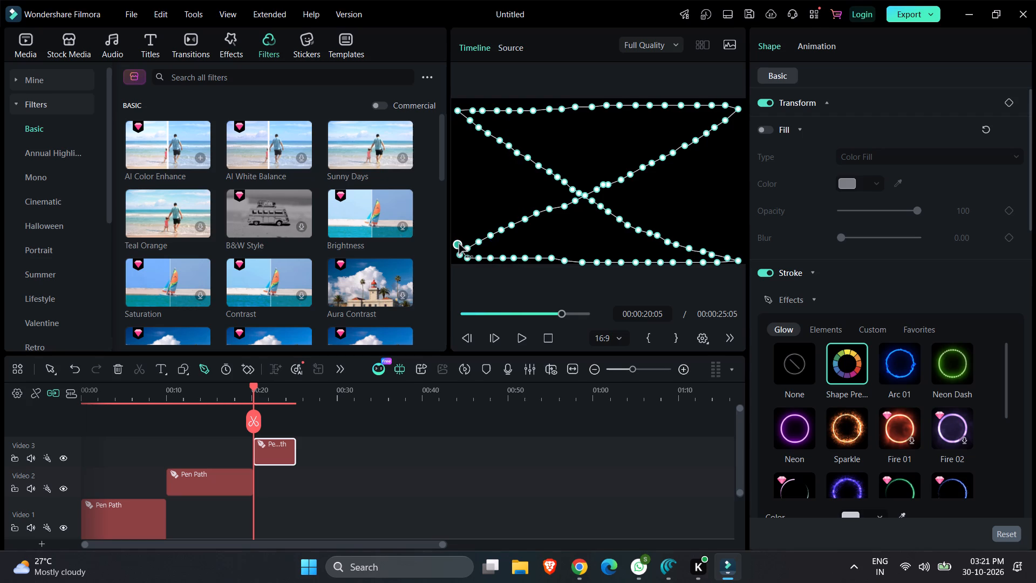
click(458, 234)
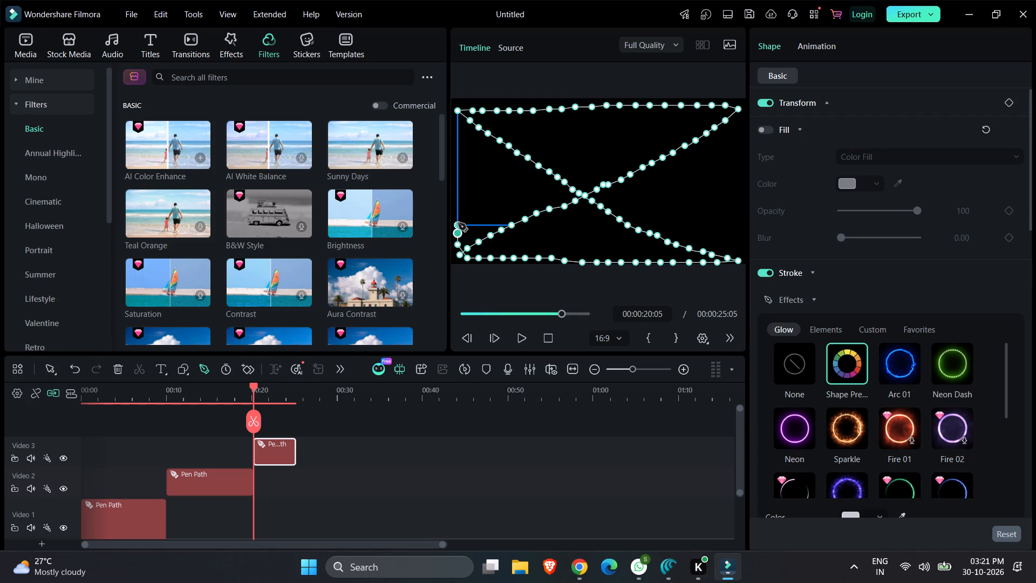
click(458, 222)
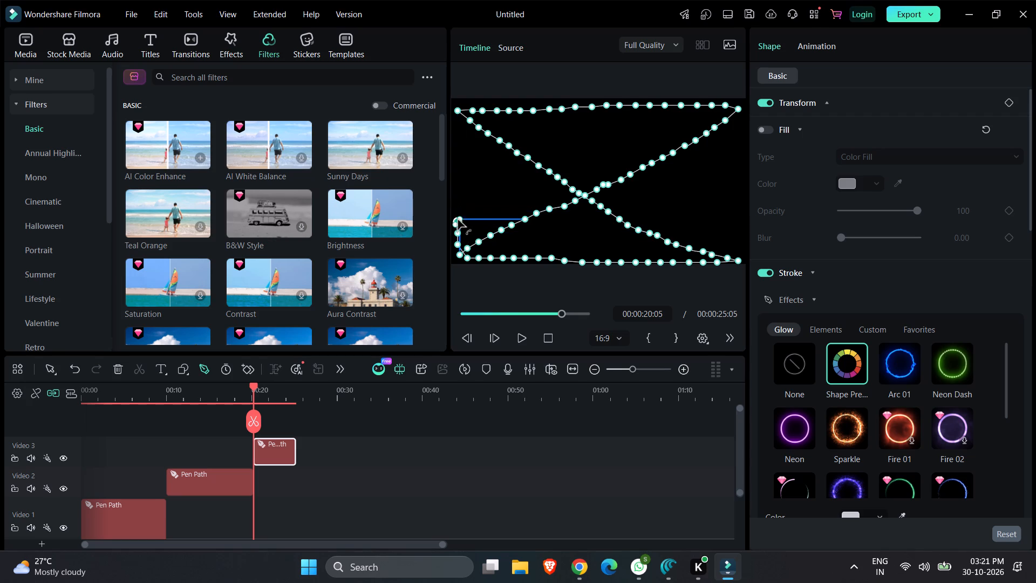
click(458, 220)
click(458, 206)
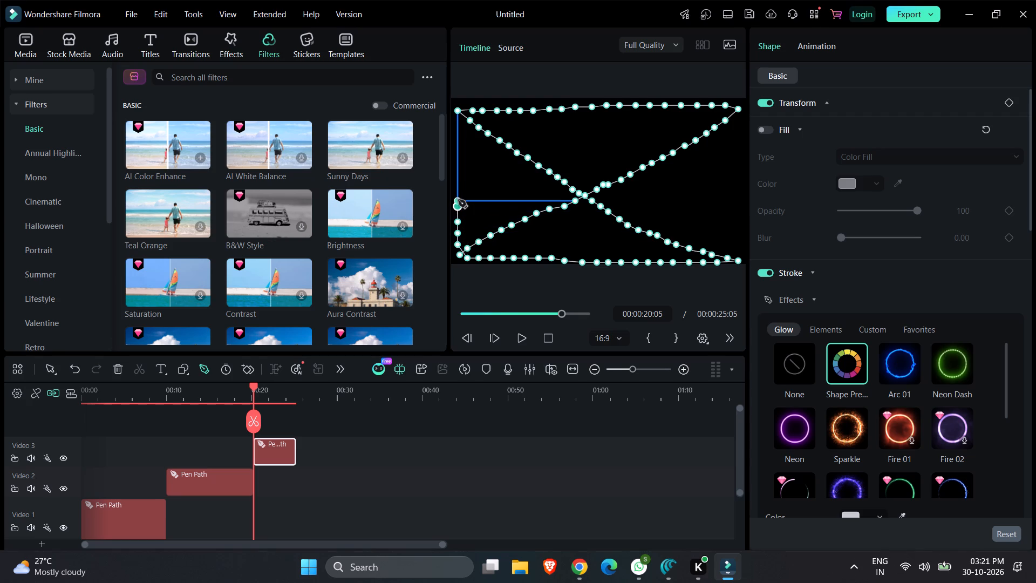
click(458, 192)
click(458, 179)
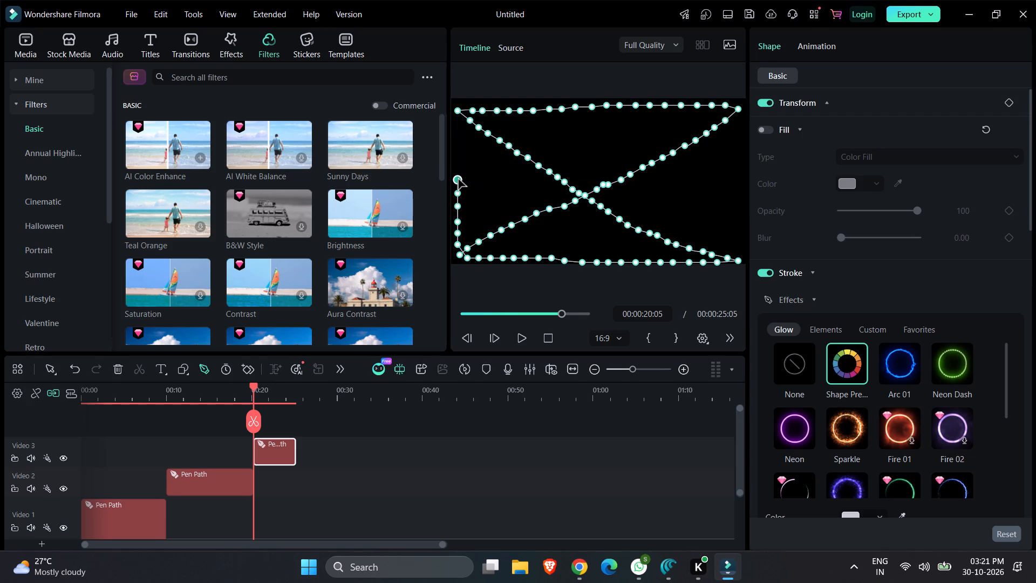
click(458, 168)
click(458, 155)
drag(457, 144, 456, 129)
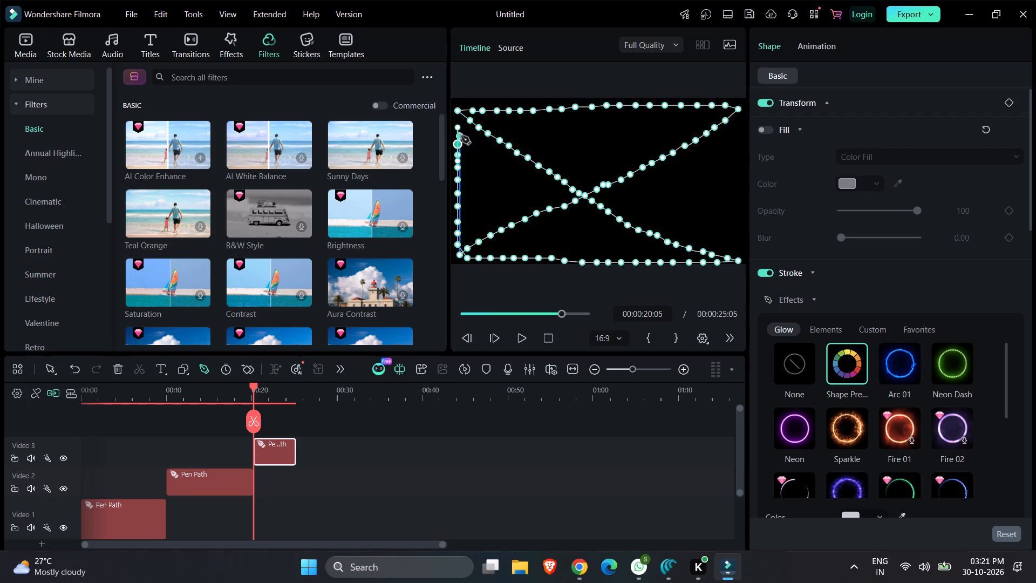
click(460, 126)
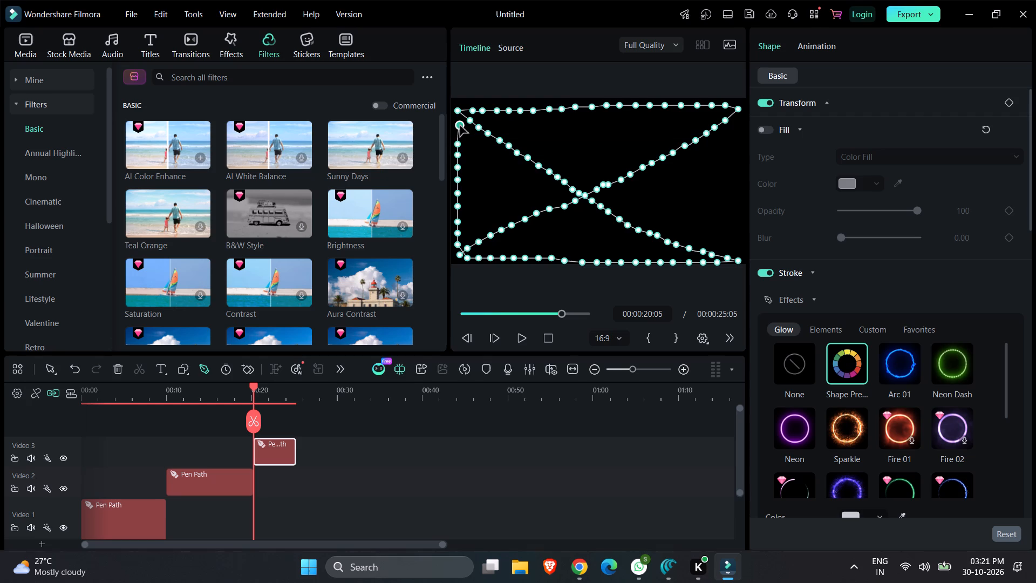
click(459, 118)
Run the path straight across just below the top edge, continue down the right edge to the lower-right corner, and finish drawing.
click(739, 117)
click(739, 129)
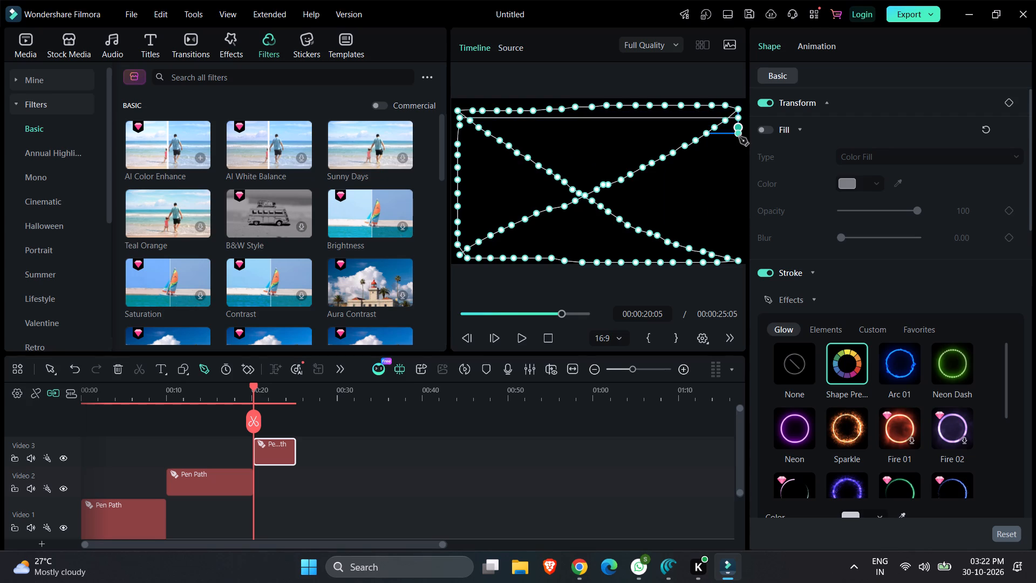
click(739, 141)
click(740, 155)
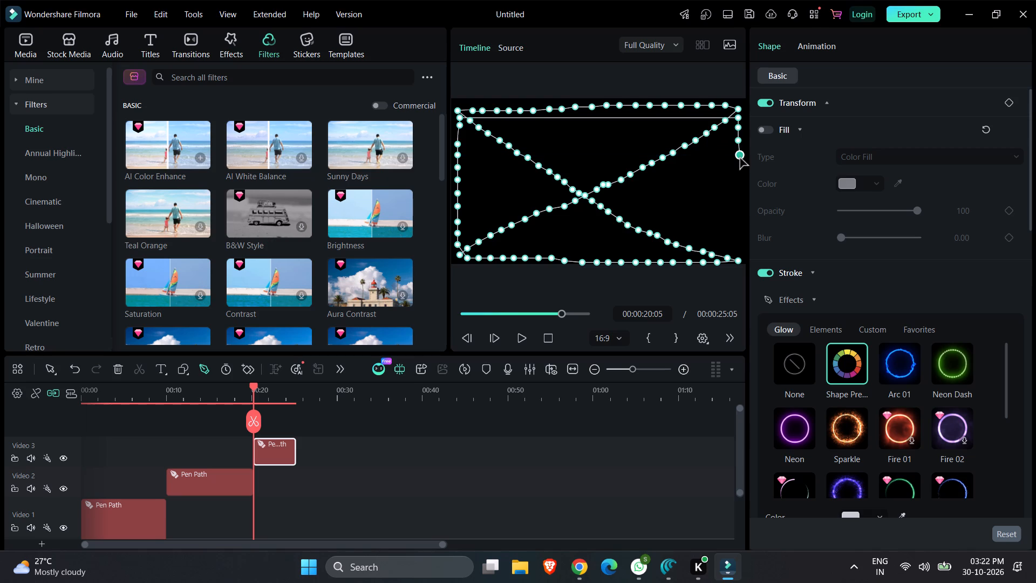
click(740, 168)
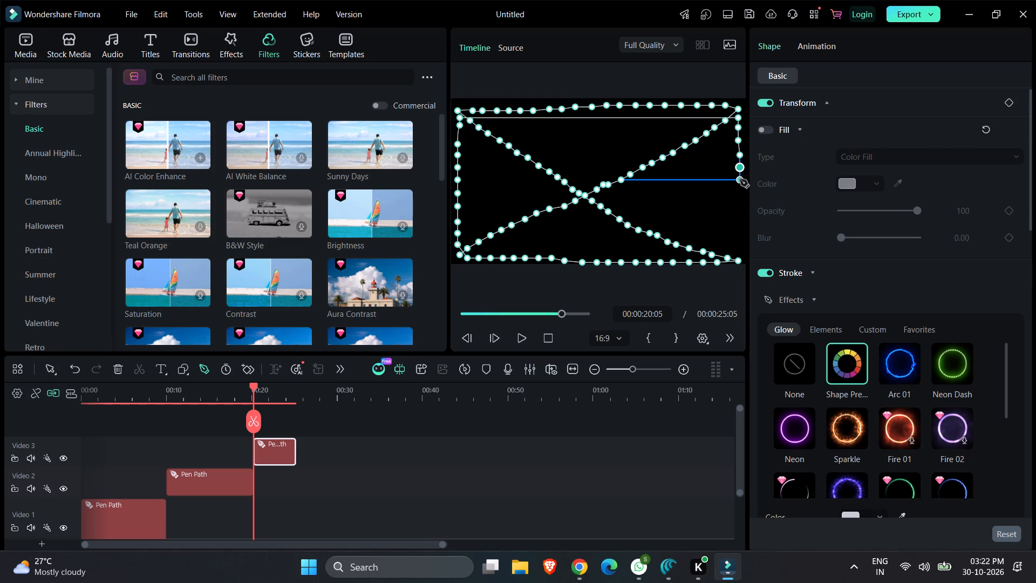
click(740, 179)
click(739, 193)
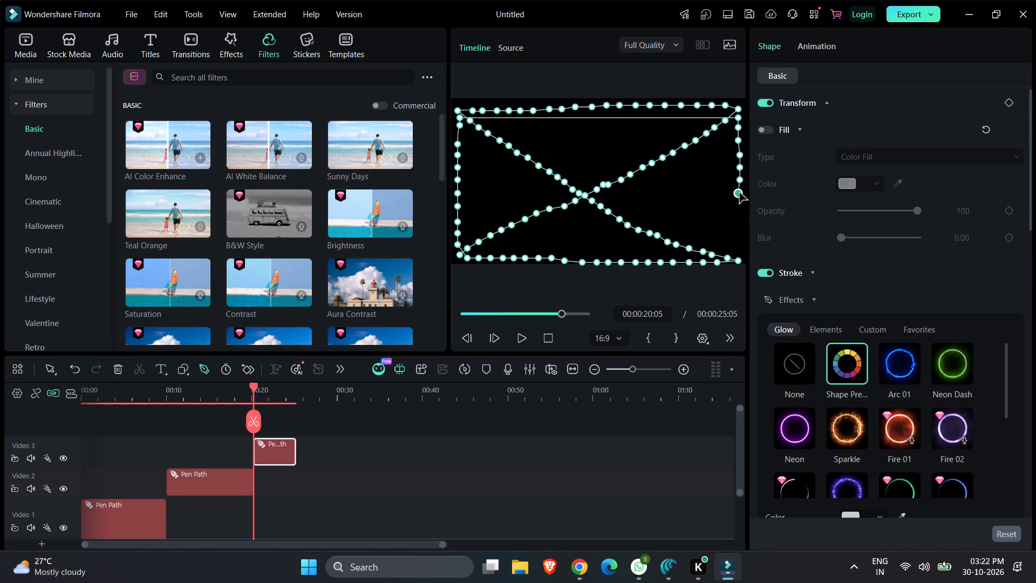
click(740, 210)
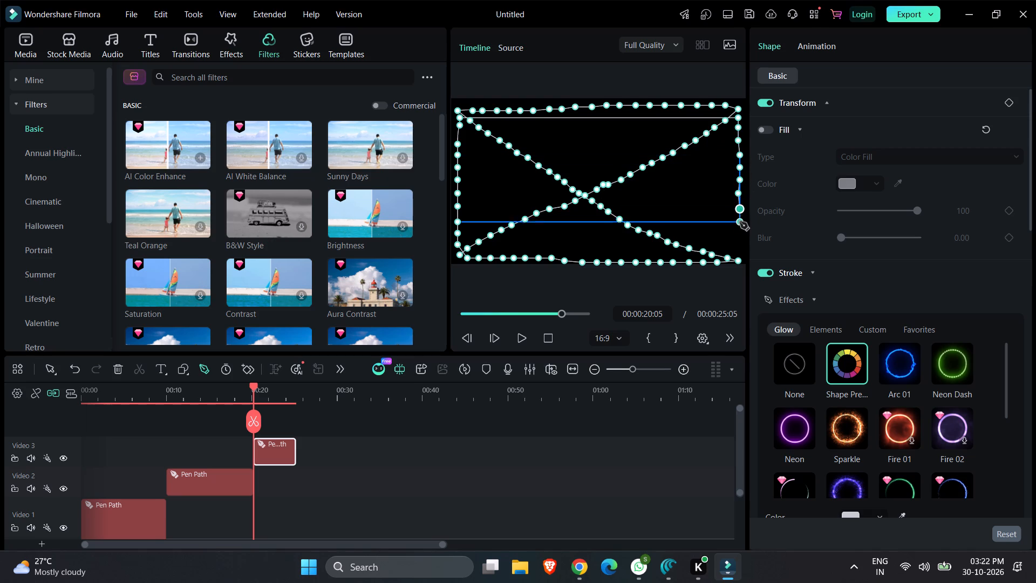
click(740, 222)
click(740, 236)
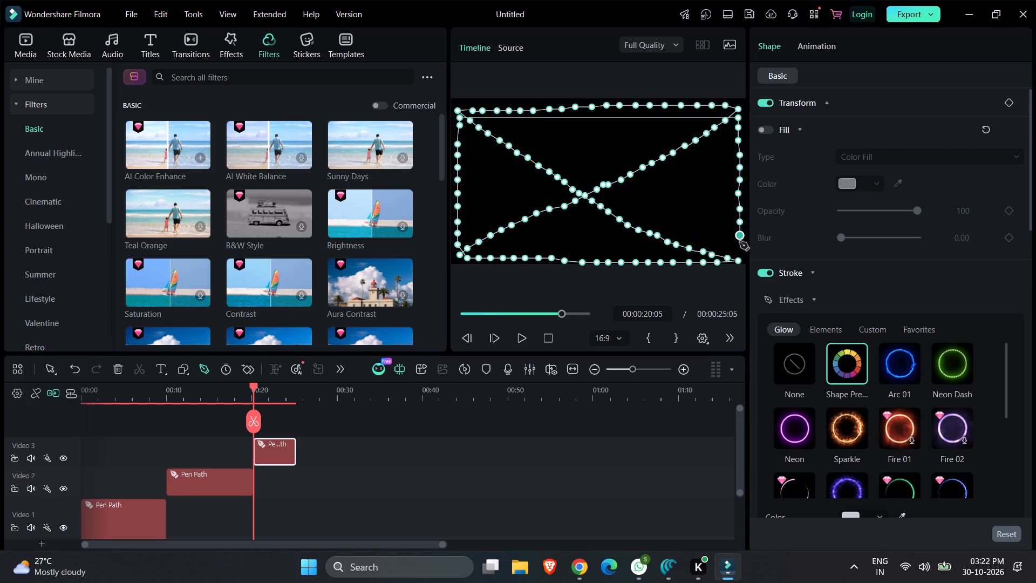
click(740, 246)
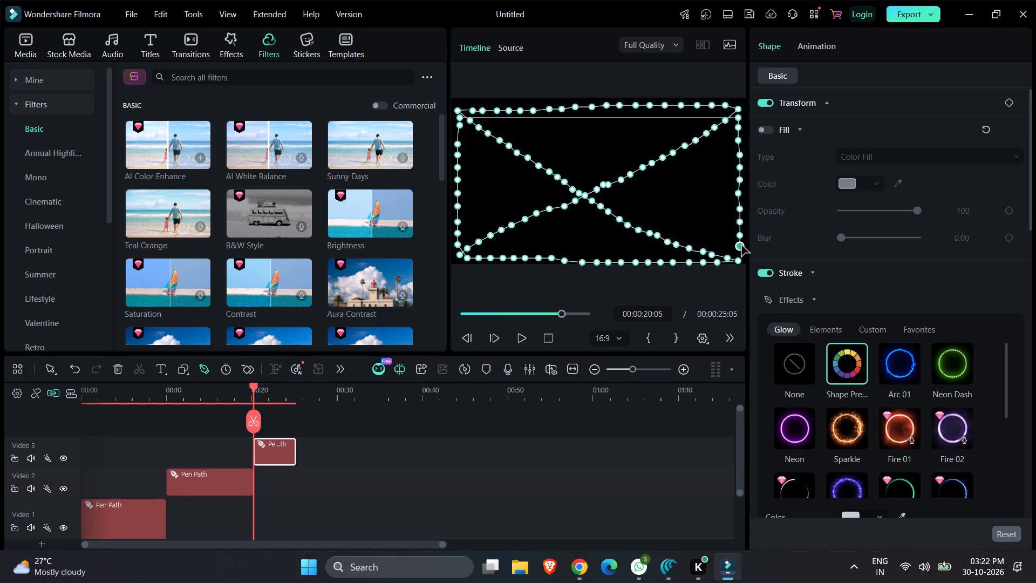
click(741, 246)
click(742, 260)
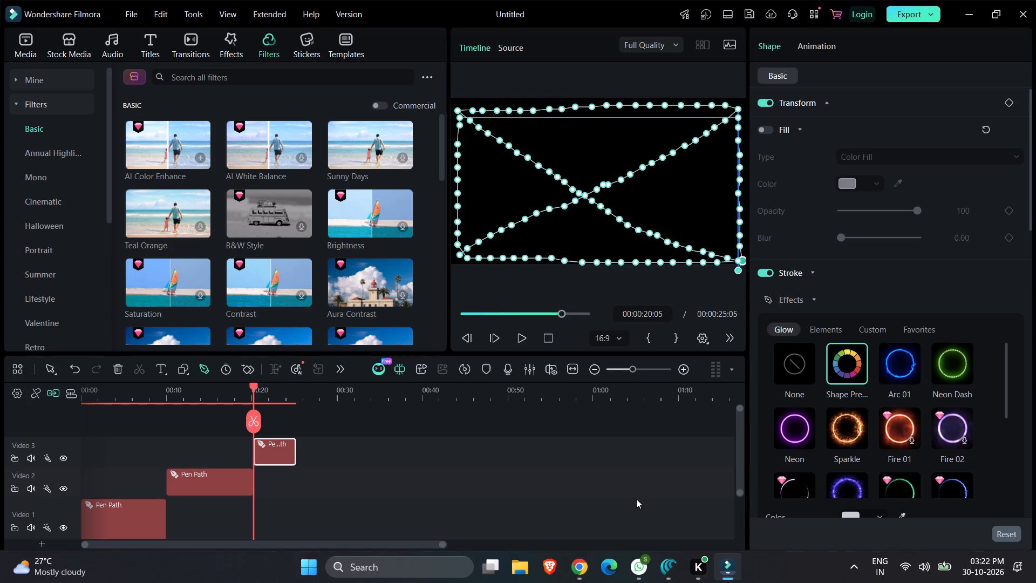
click(635, 498)
Try the Arc 01 glow on the third pen path's stroke, replacing it with the Neon Dash glow.
click(614, 206)
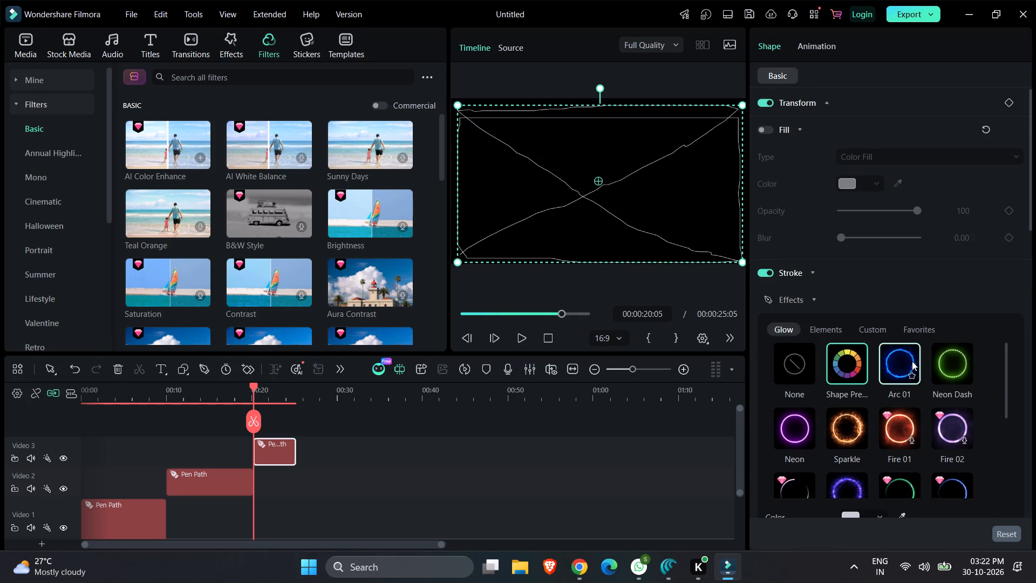
click(912, 361)
click(948, 361)
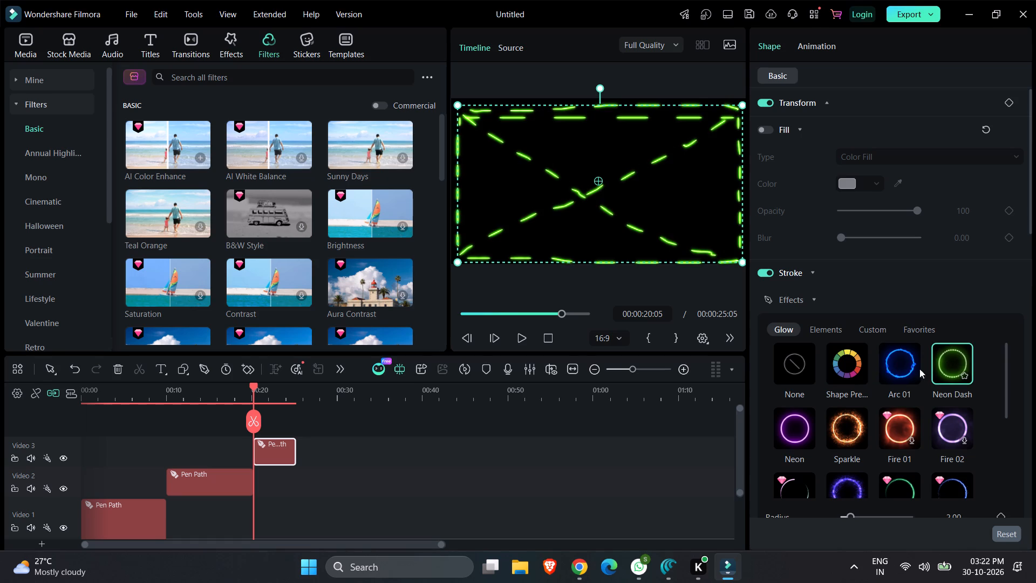
Apply the Neon glow to the third pen path's stroke, dismiss the login dialog, and deselect the clip.
click(808, 433)
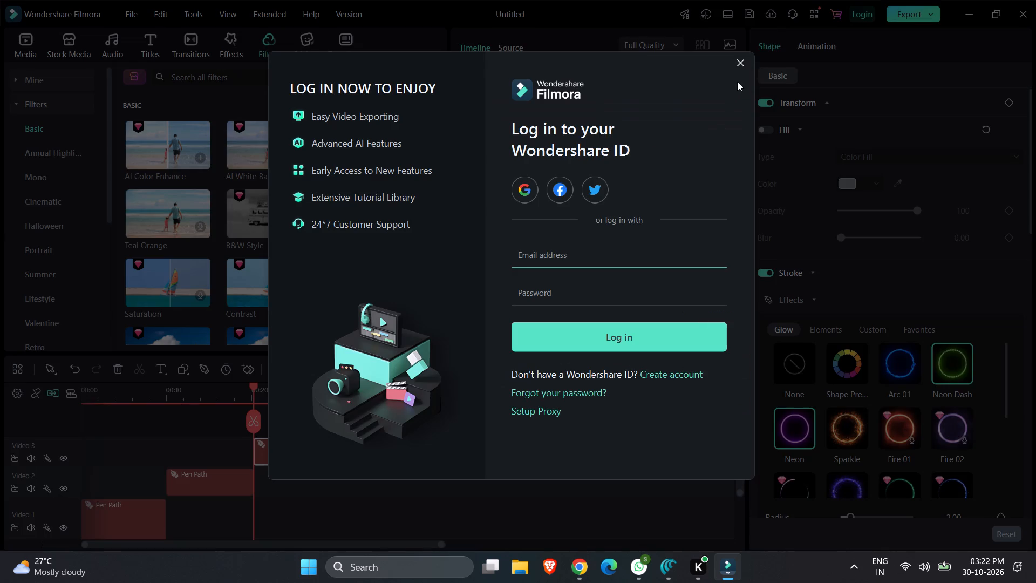
click(743, 63)
click(783, 416)
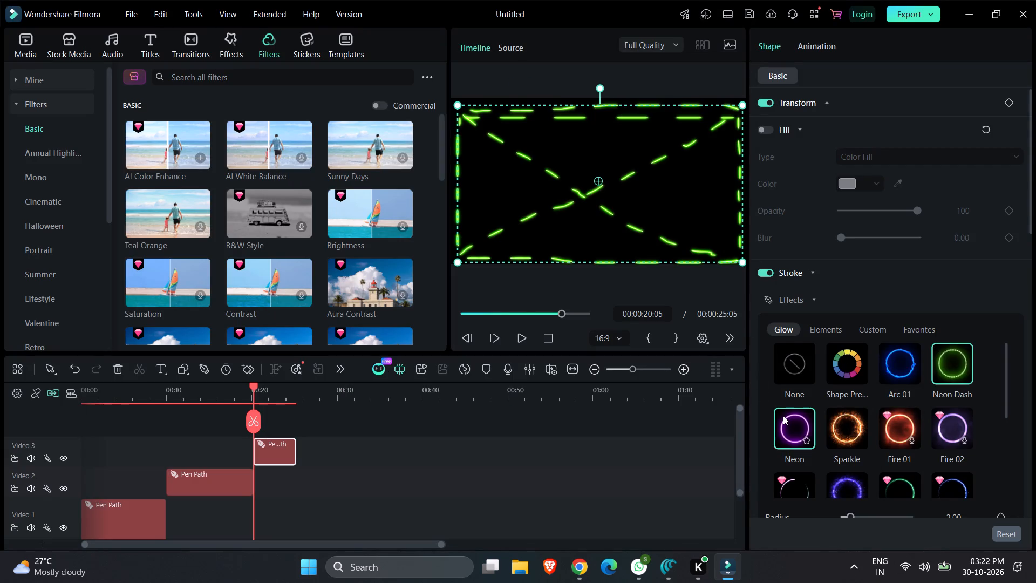
click(565, 492)
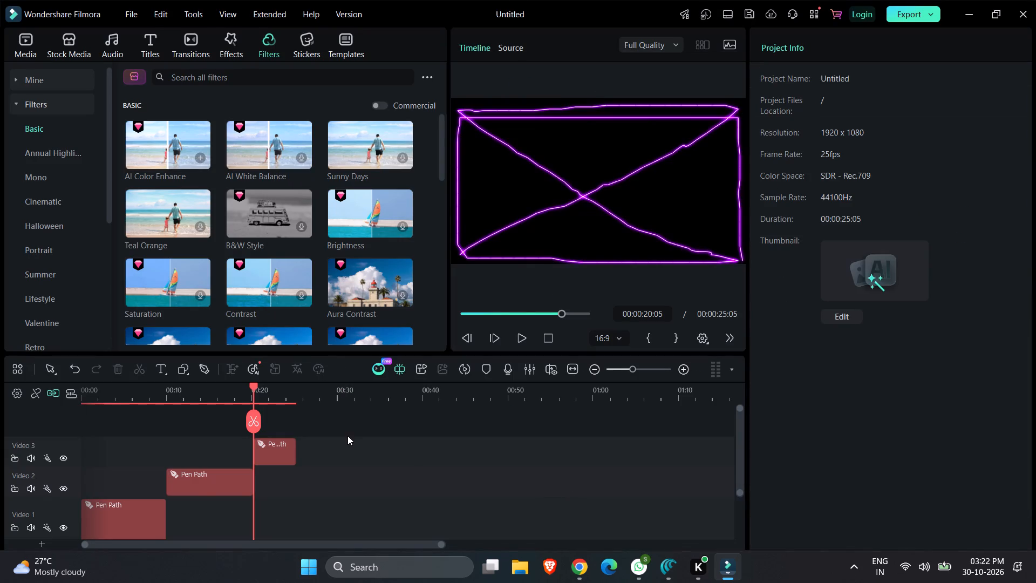
Extend the third pen path clip on Video 3 so that it ends at 00:00:30:01.
click(199, 496)
click(194, 486)
click(117, 525)
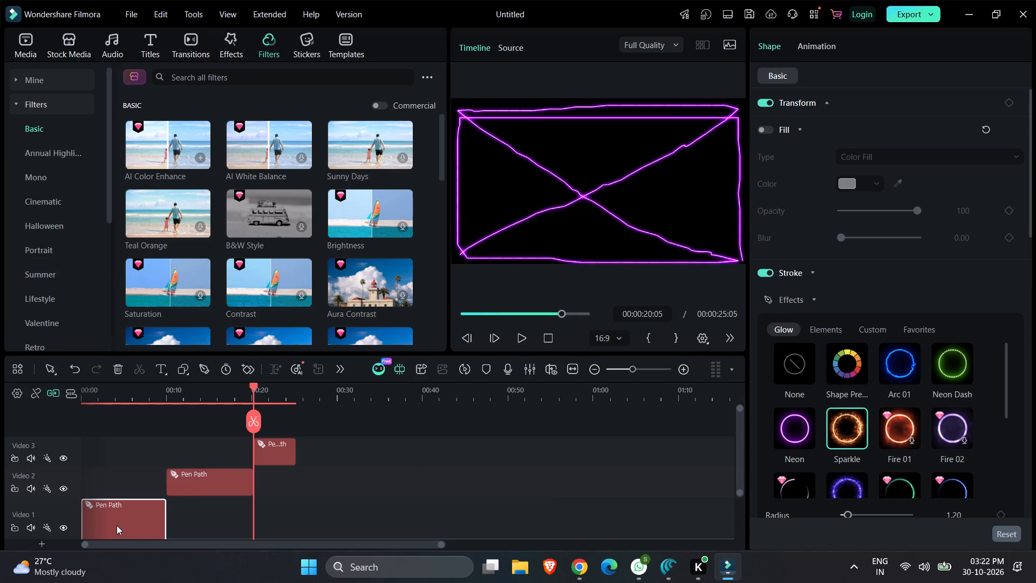
click(205, 485)
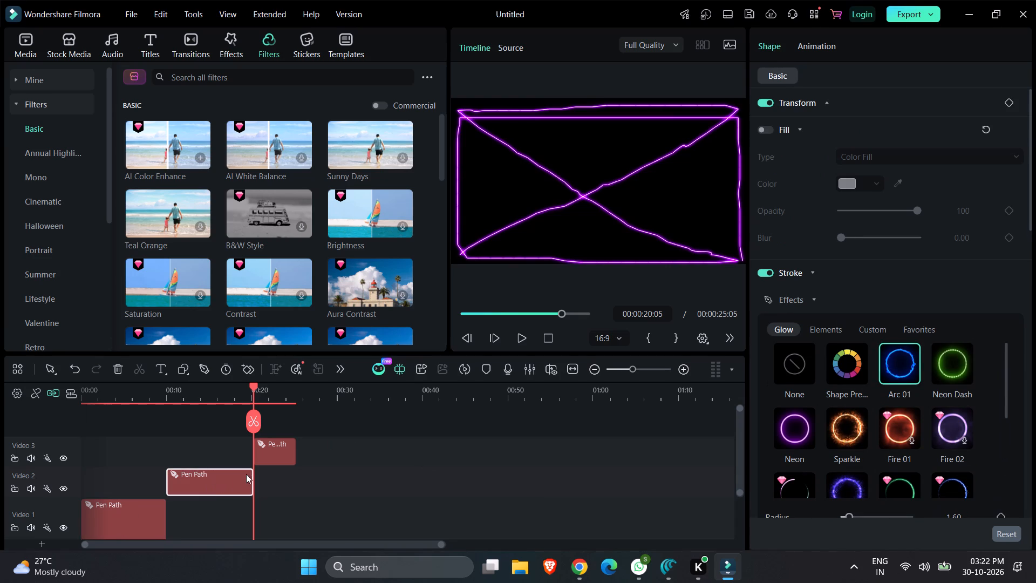
drag(250, 424, 261, 442)
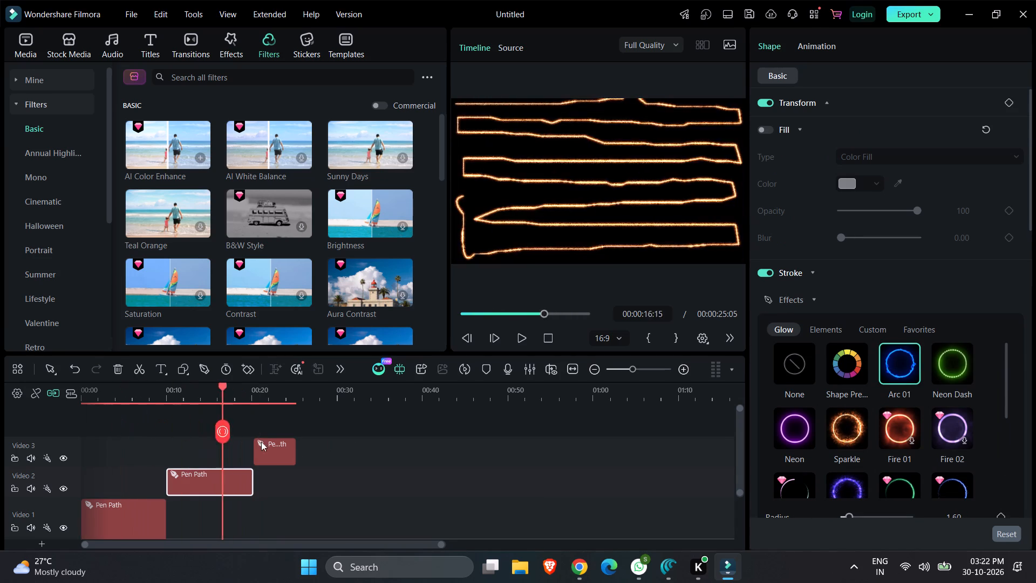
drag(261, 442, 310, 417)
click(278, 448)
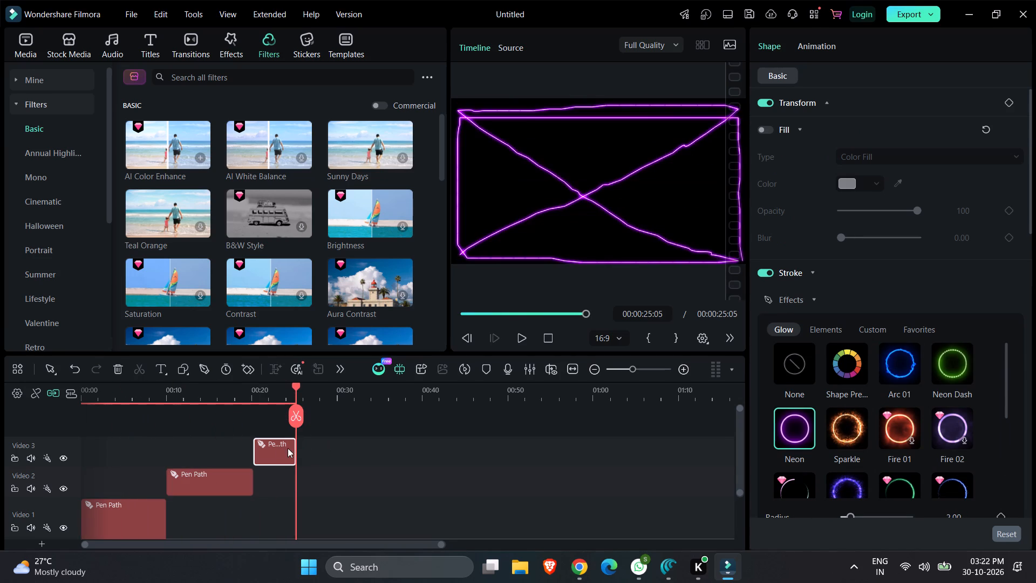
drag(295, 450, 339, 452)
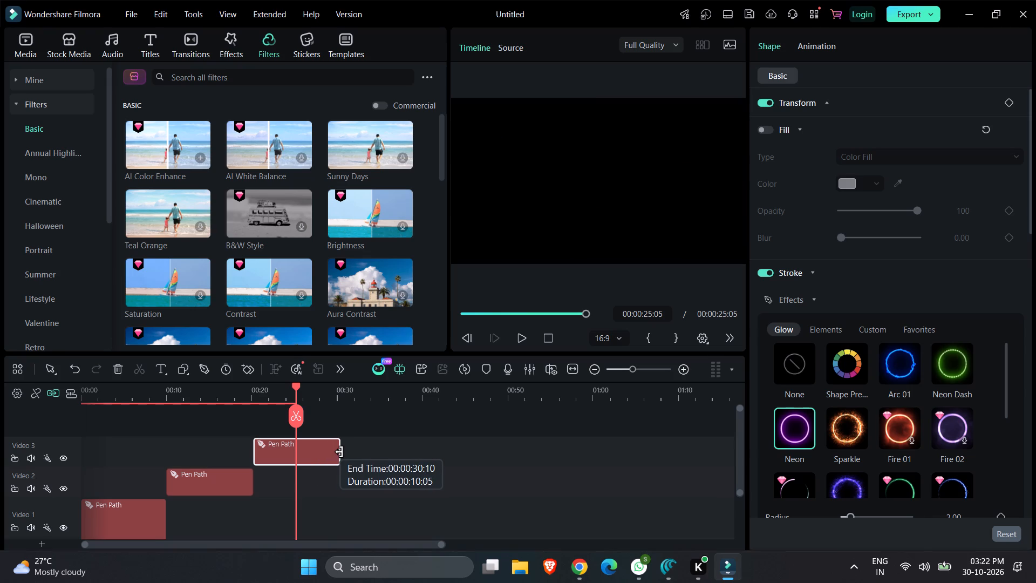
drag(339, 452, 337, 451)
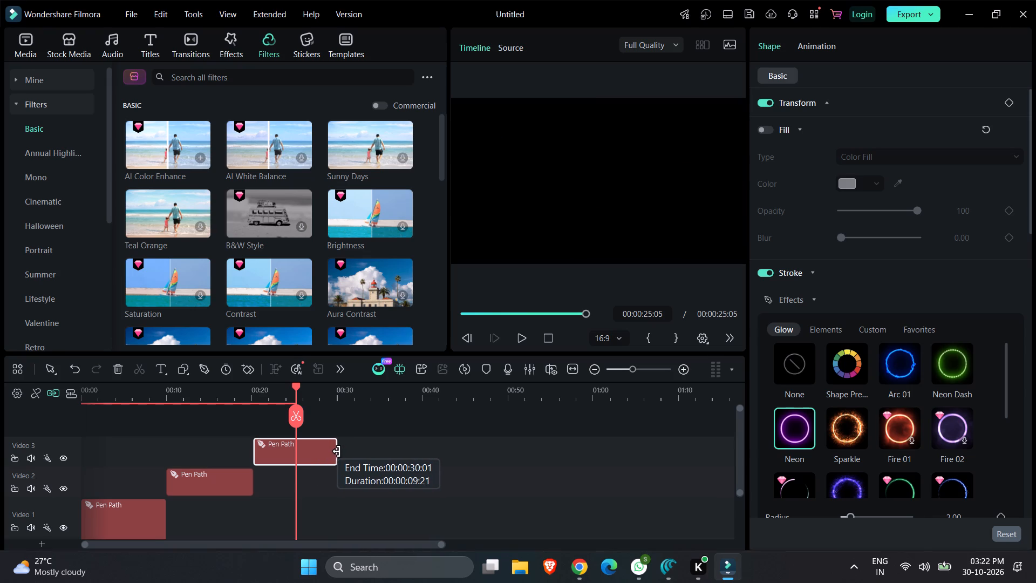
drag(337, 451, 336, 451)
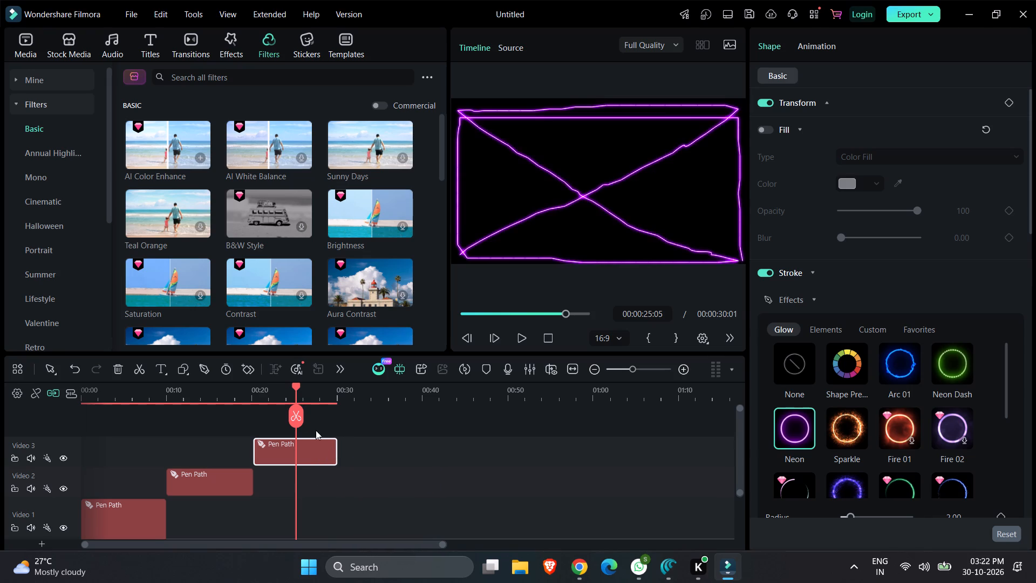
Move the playhead to the end of the third pen path at 00:00:30:01 with no clip selected.
drag(297, 417, 335, 421)
click(388, 444)
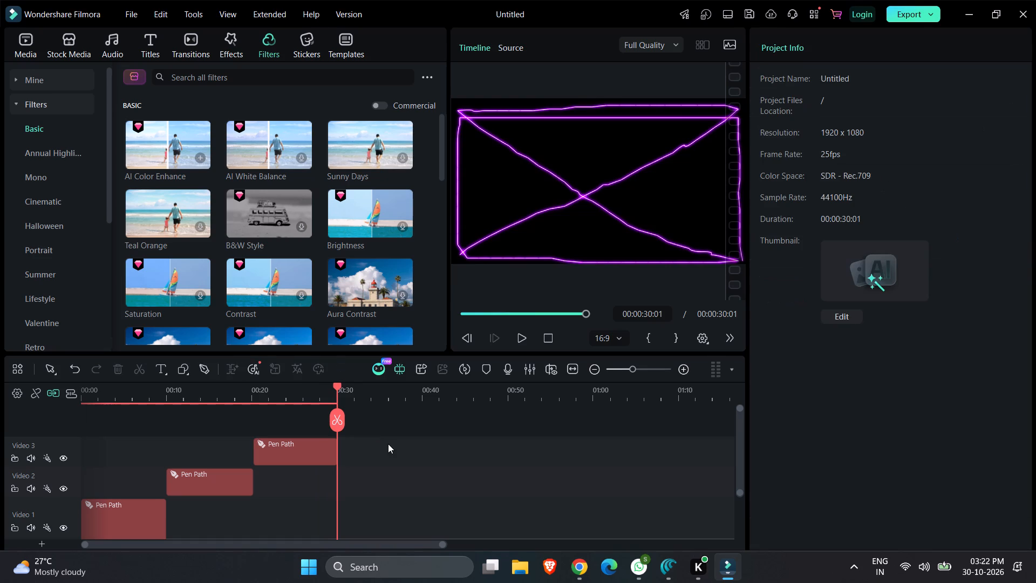
Look through the Basic, Annual Highlights, Mono and Cinematic filter categories.
scroll(390, 464, up, 1)
scroll(203, 250, up, 1)
scroll(203, 250, down, 1)
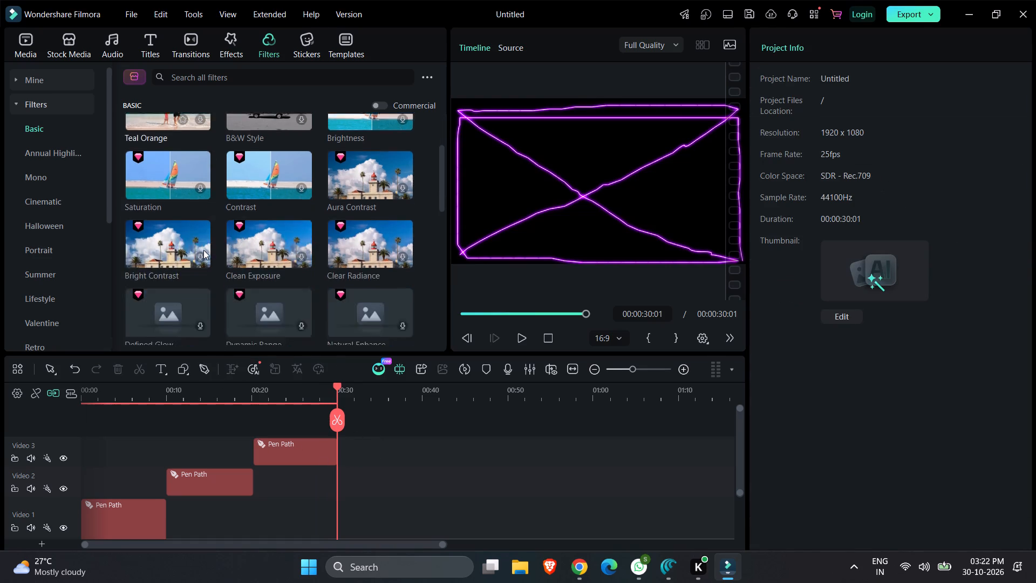
scroll(203, 250, down, 1)
click(59, 155)
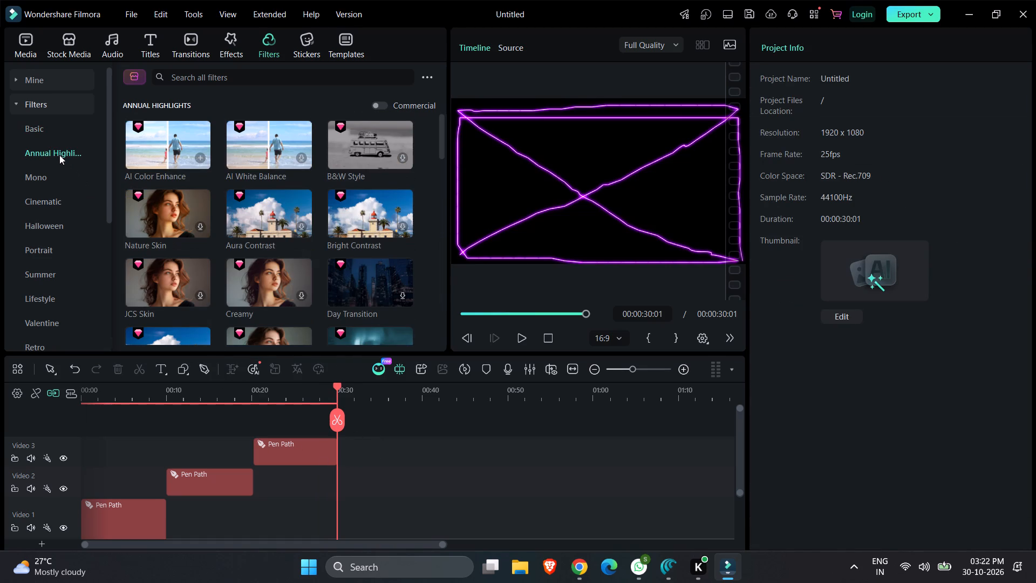
click(57, 174)
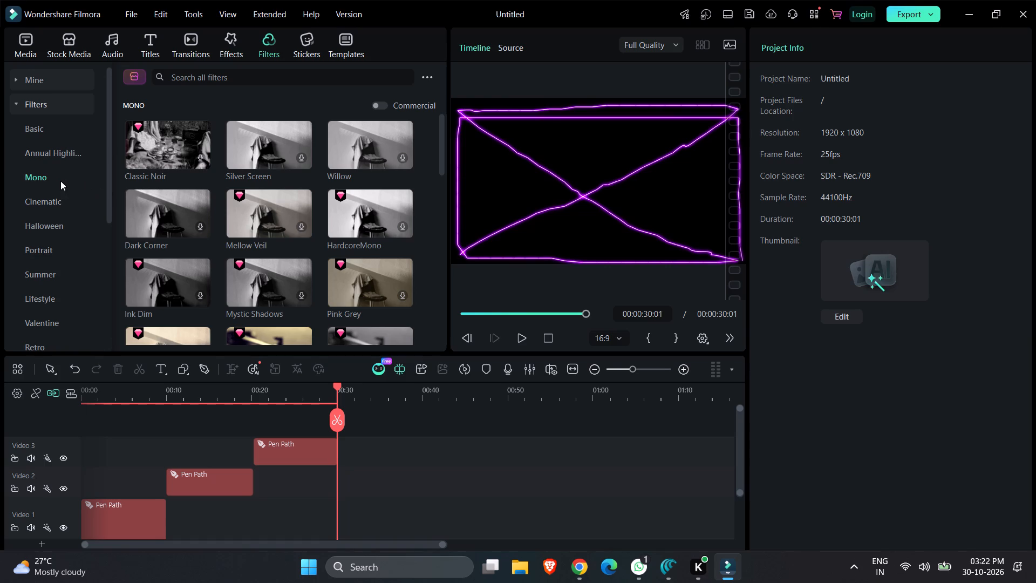
click(58, 205)
scroll(179, 246, down, 1)
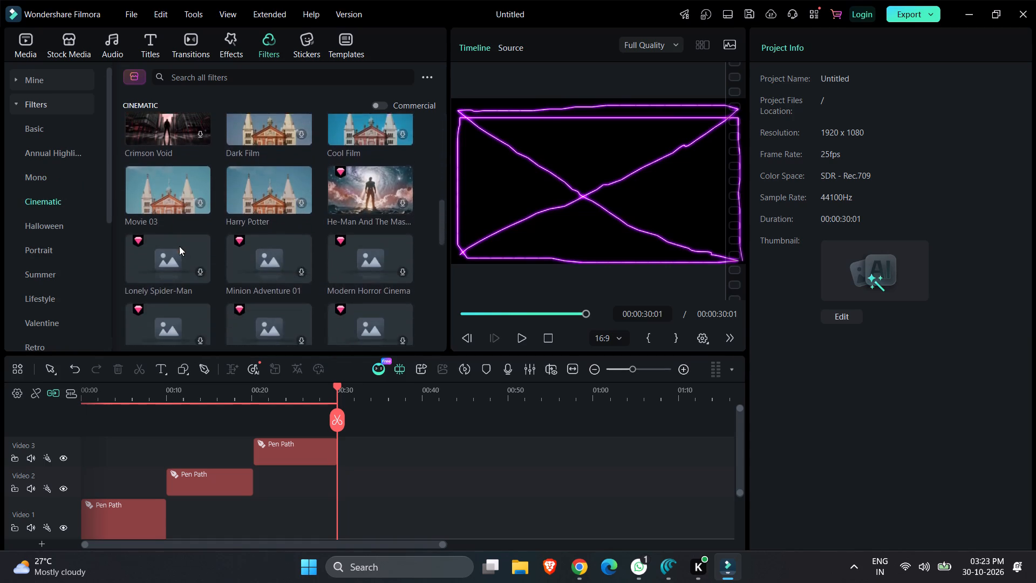
scroll(179, 246, down, 1)
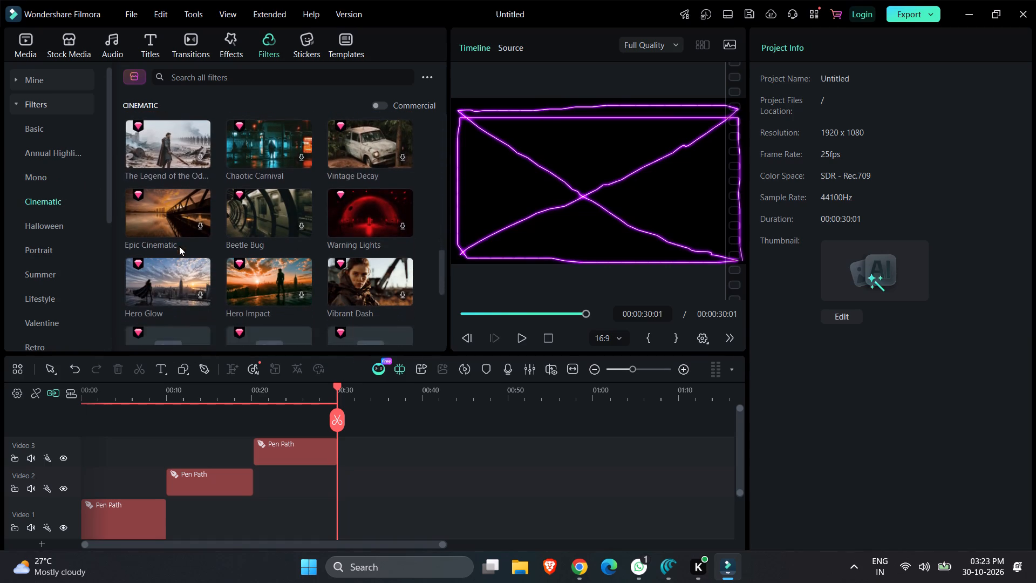
right_click(179, 246)
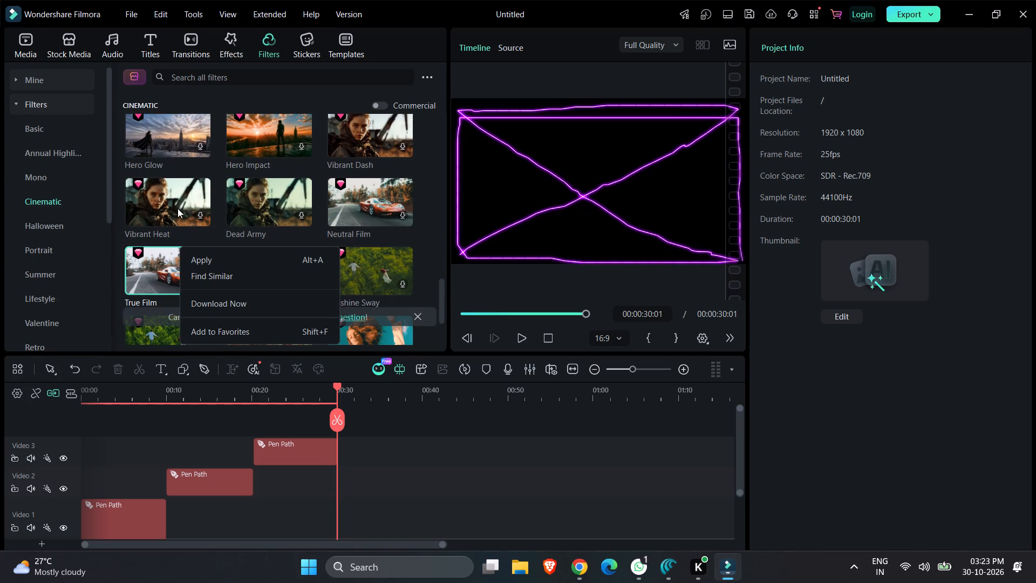
drag(107, 219, 112, 234)
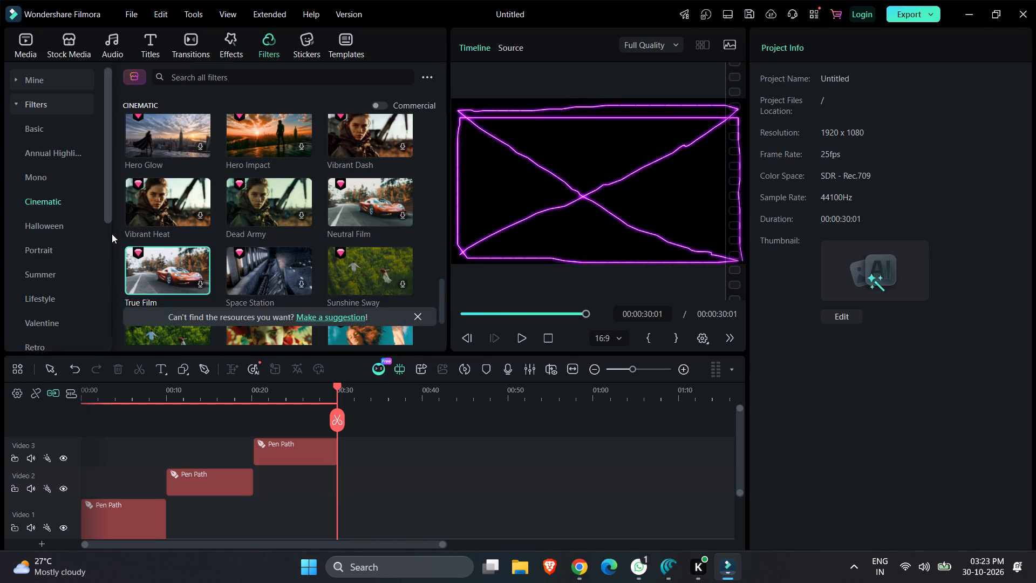
drag(112, 234, 108, 268)
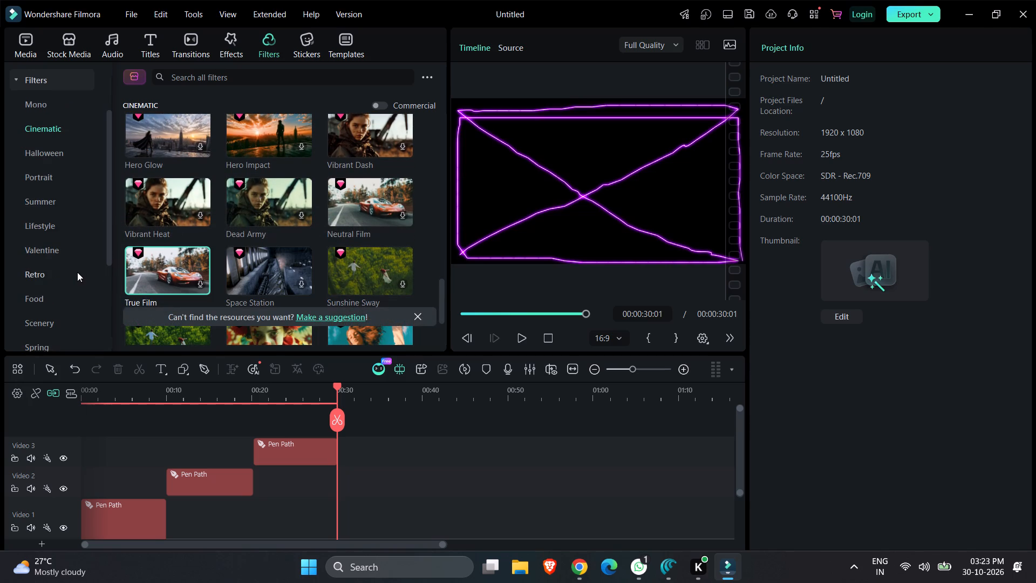
Look through the Retro, Lifestyle, Summer, Portrait, Halloween, Mono and Basic filter categories.
click(74, 272)
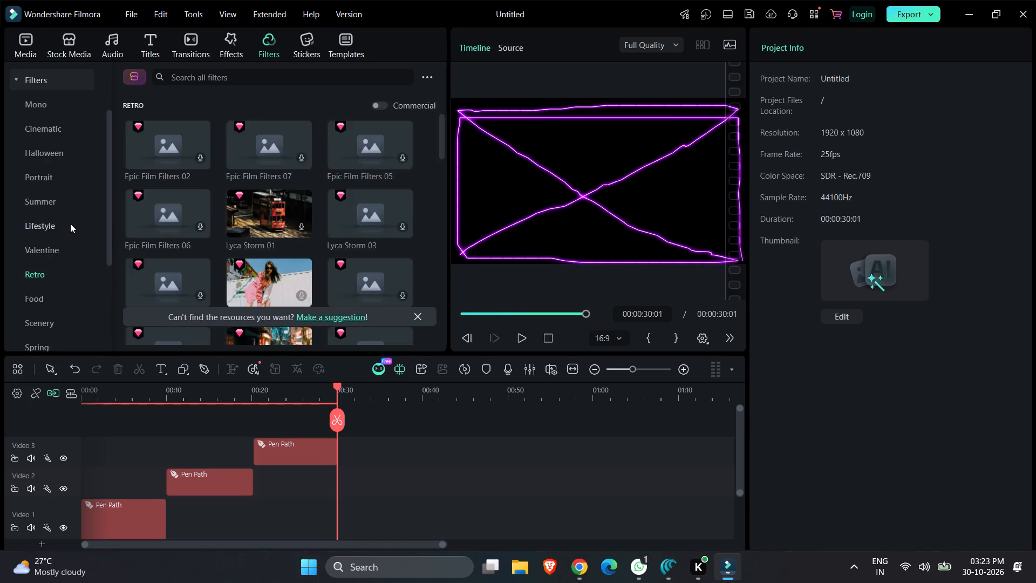
click(70, 223)
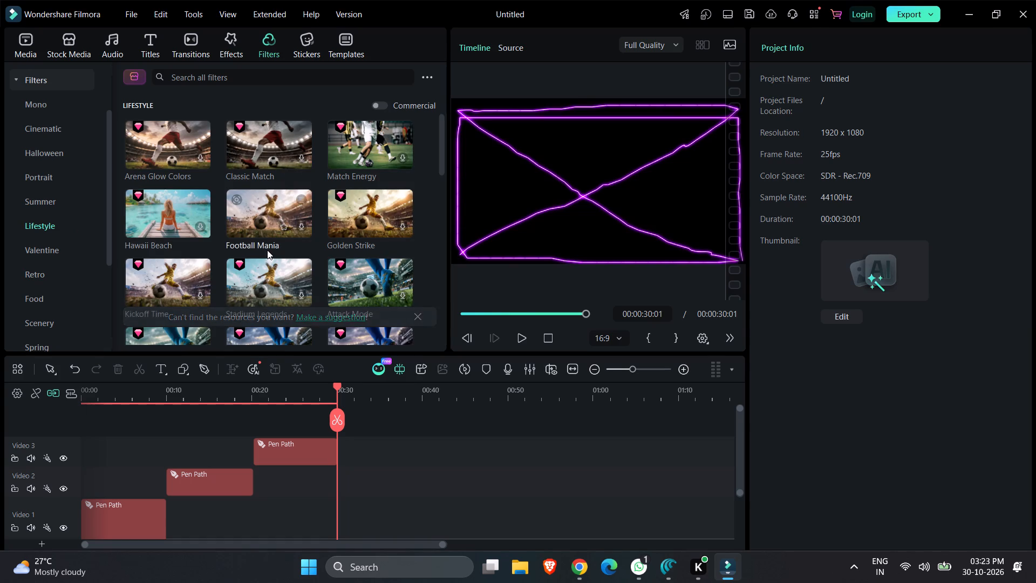
scroll(267, 250, down, 1)
scroll(267, 250, up, 5)
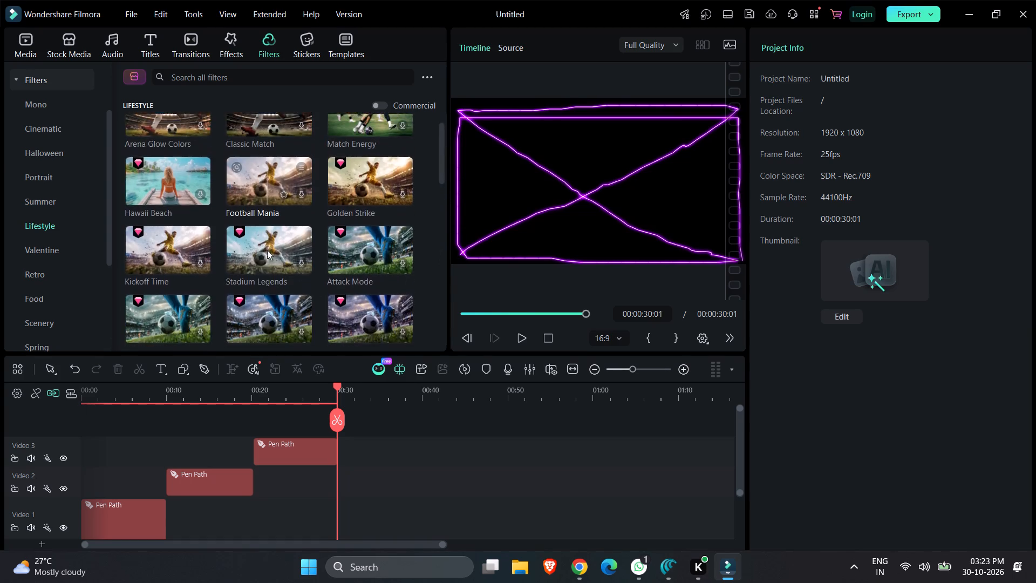
scroll(267, 250, up, 2)
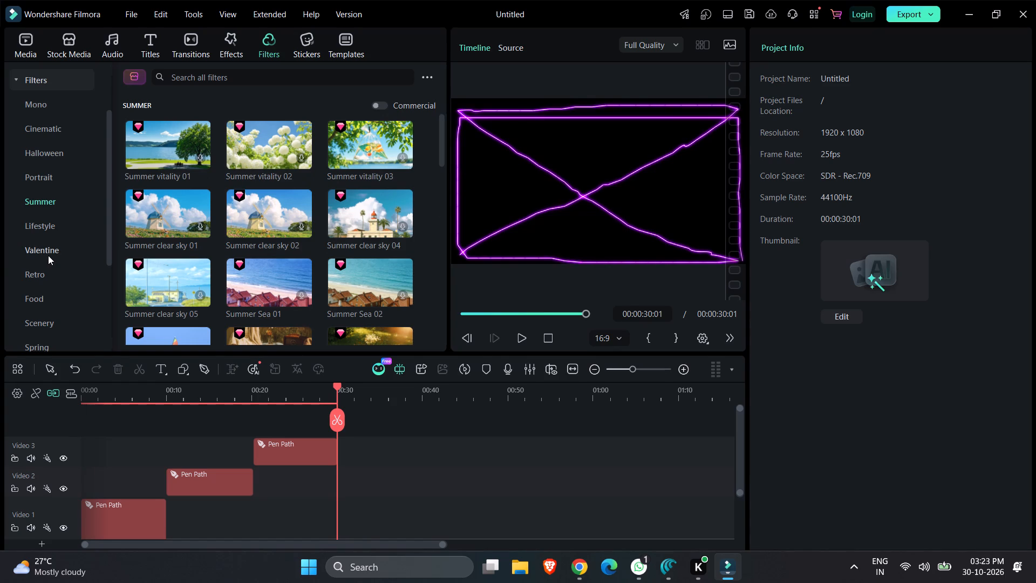
scroll(244, 240, up, 2)
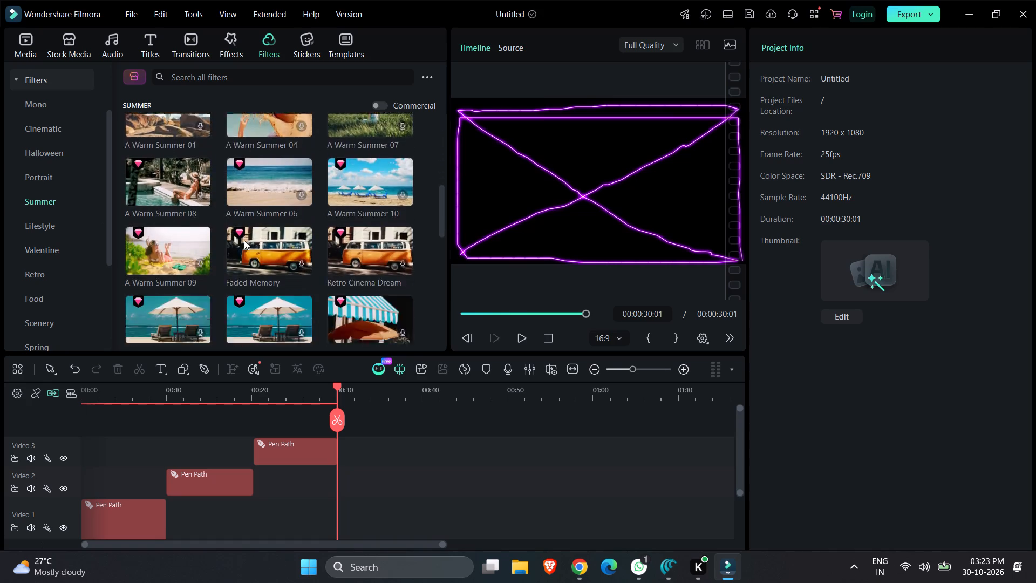
scroll(244, 240, up, 5)
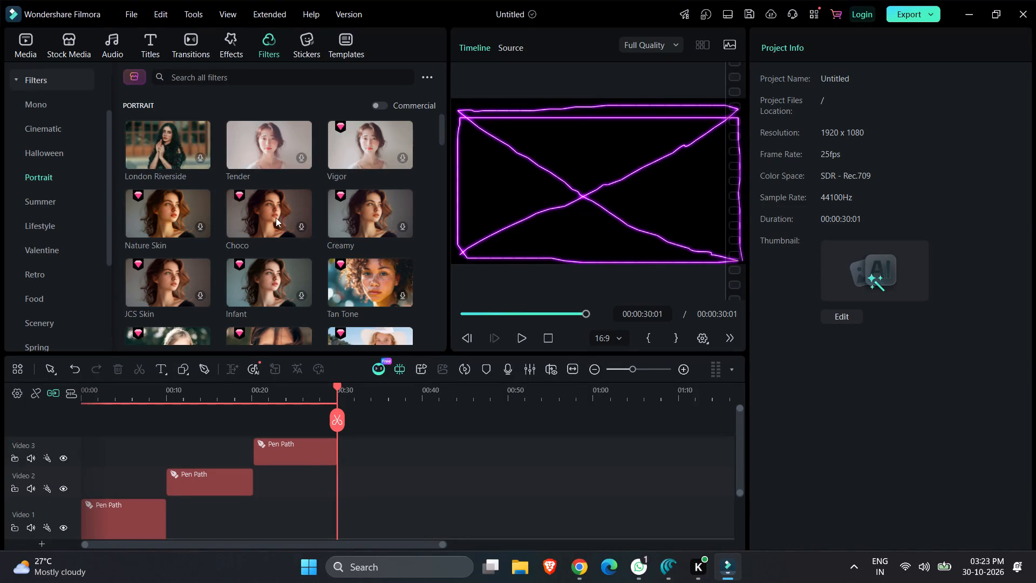
scroll(213, 200, up, 8)
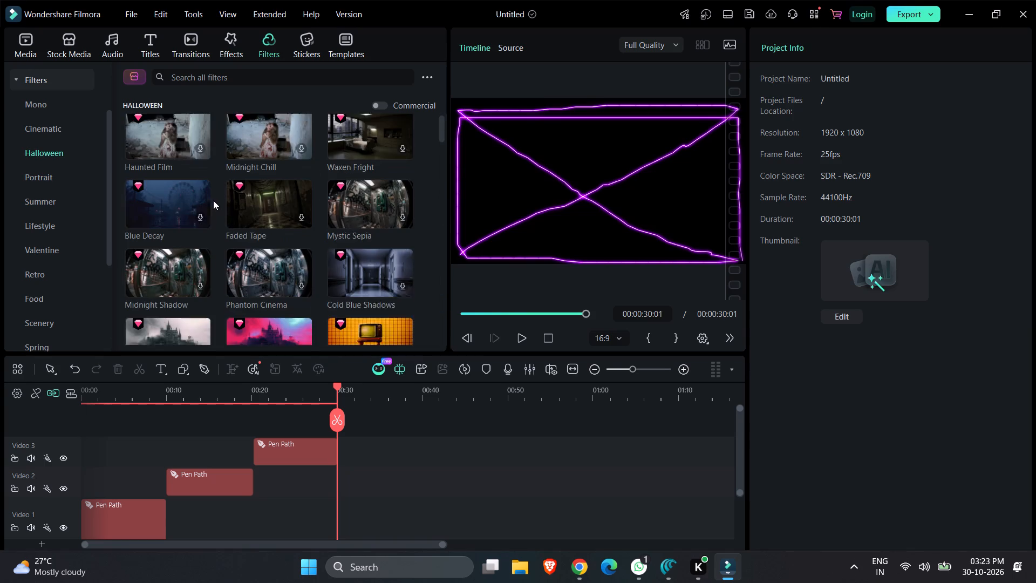
scroll(236, 180, up, 20)
scroll(236, 180, up, 12)
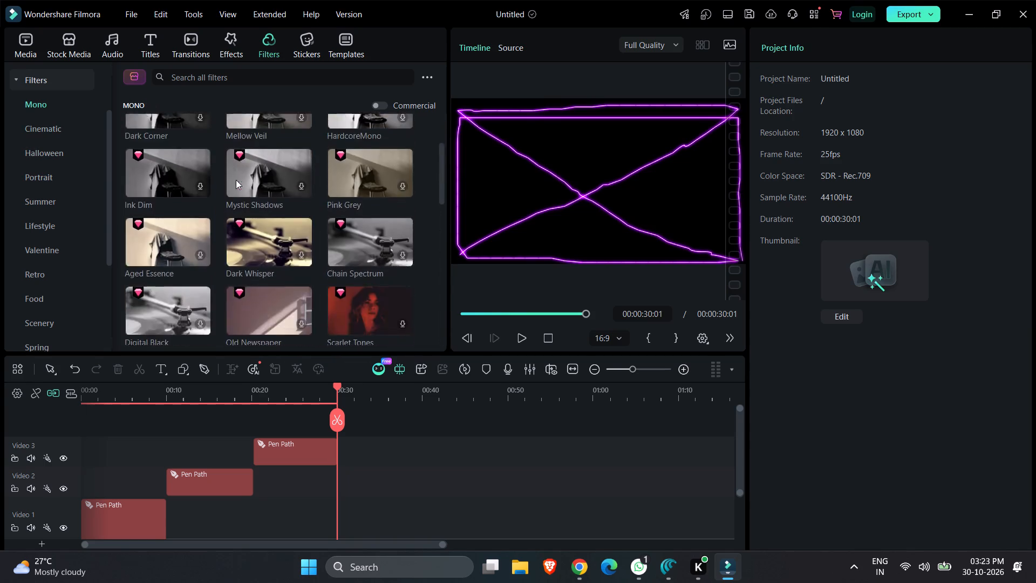
scroll(236, 180, up, 20)
scroll(236, 180, up, 19)
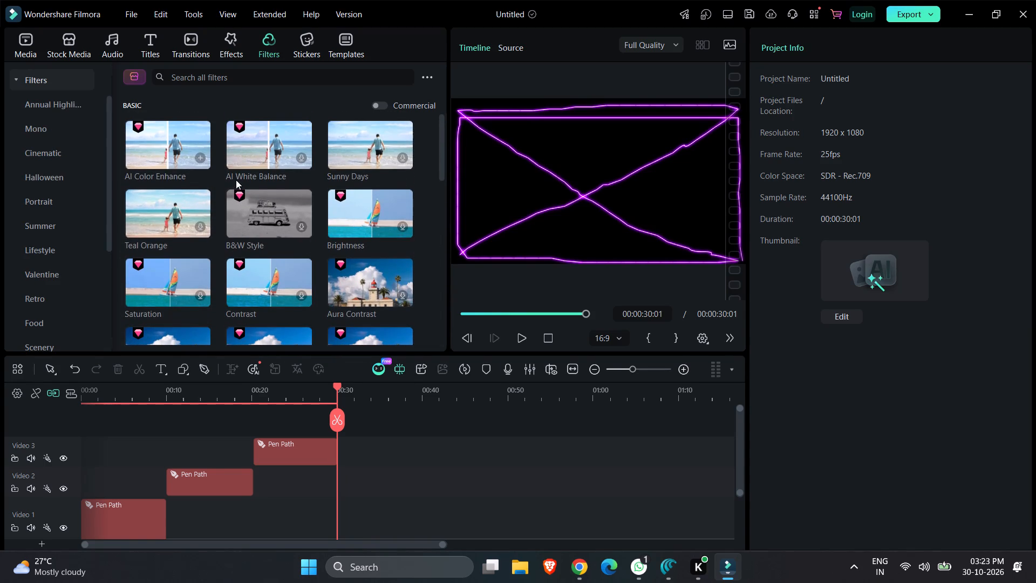
Glance over the titles and transitions libraries, and examine the Trending video effects.
click(156, 40)
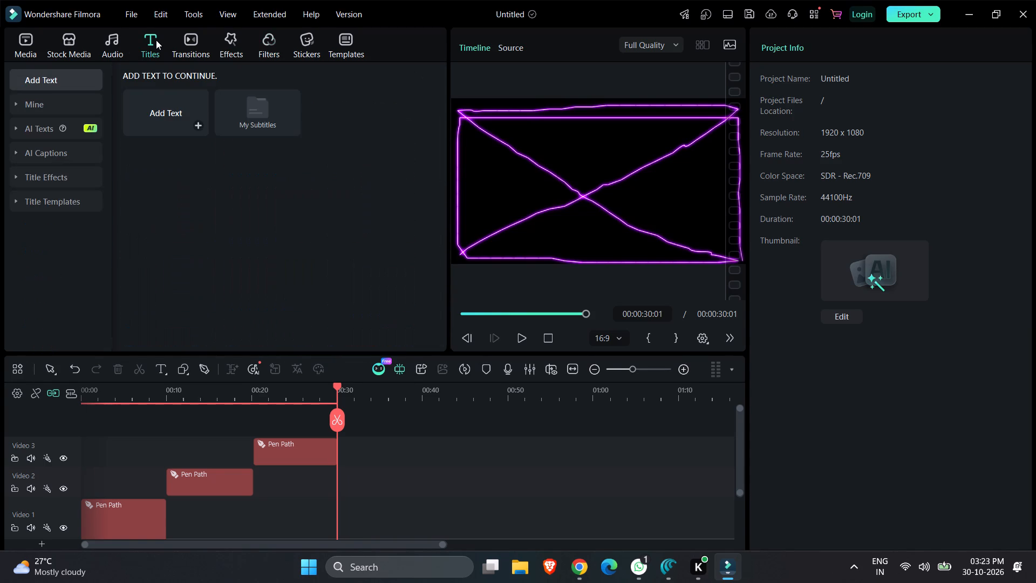
click(202, 45)
click(233, 47)
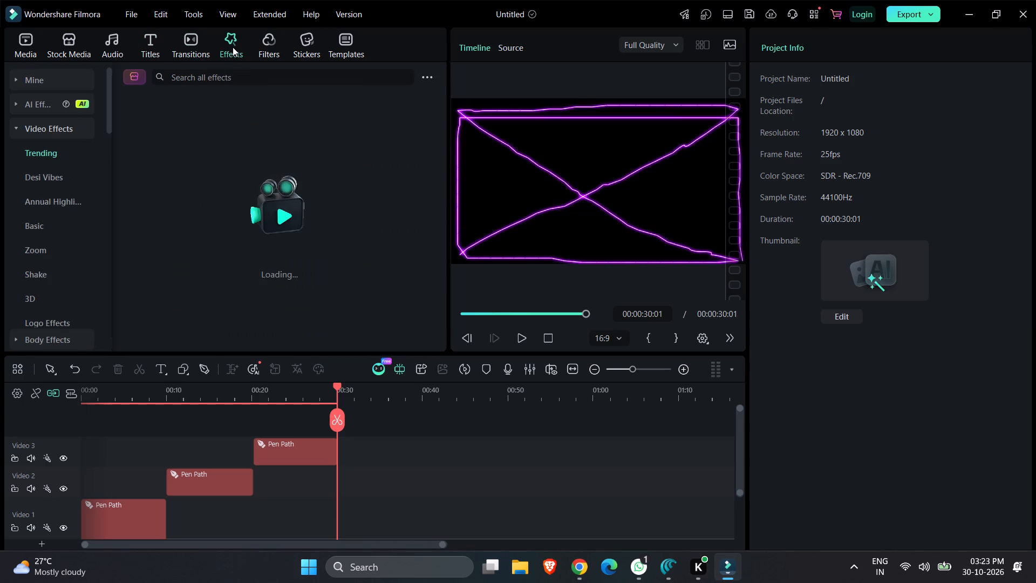
scroll(214, 205, down, 1)
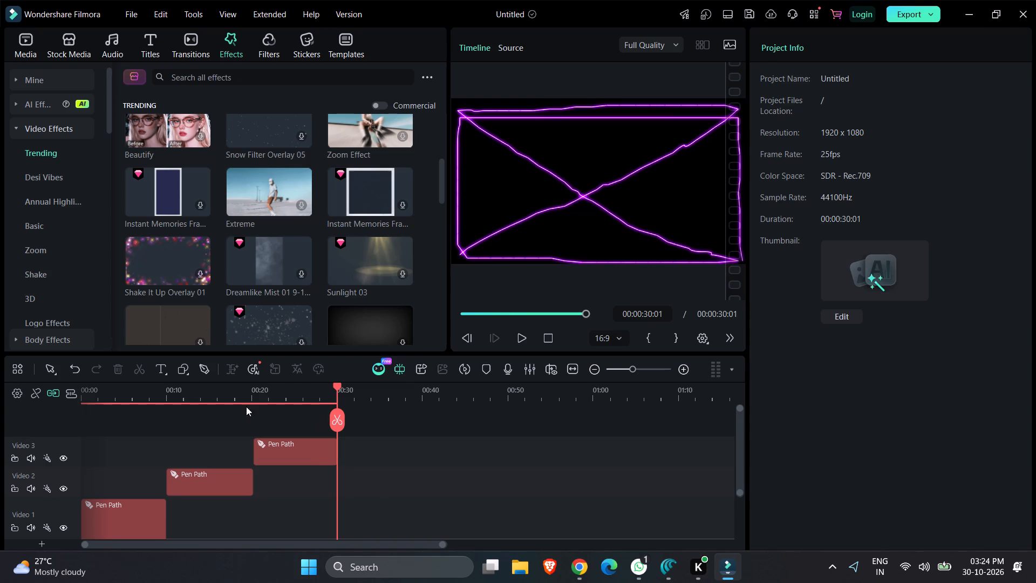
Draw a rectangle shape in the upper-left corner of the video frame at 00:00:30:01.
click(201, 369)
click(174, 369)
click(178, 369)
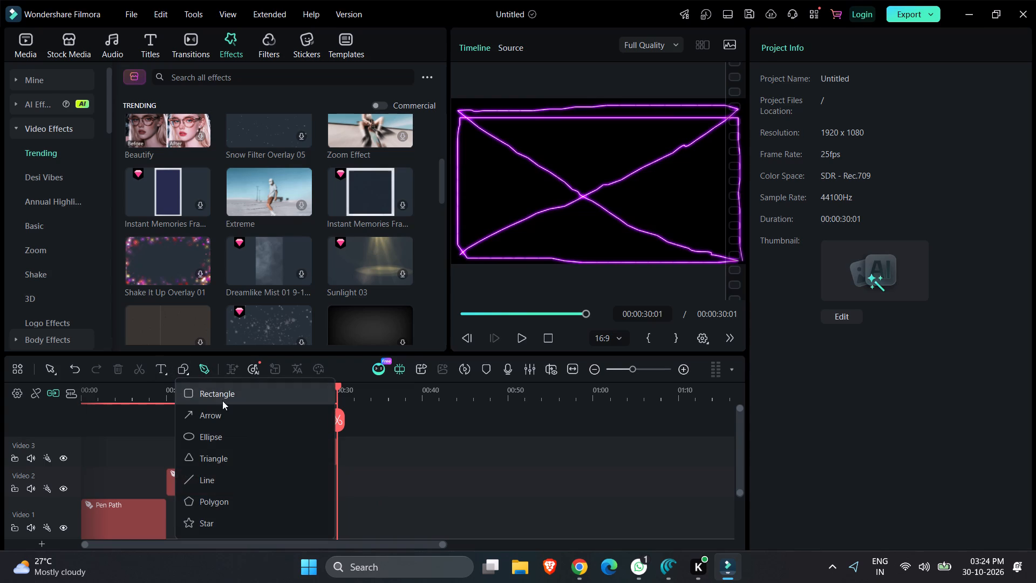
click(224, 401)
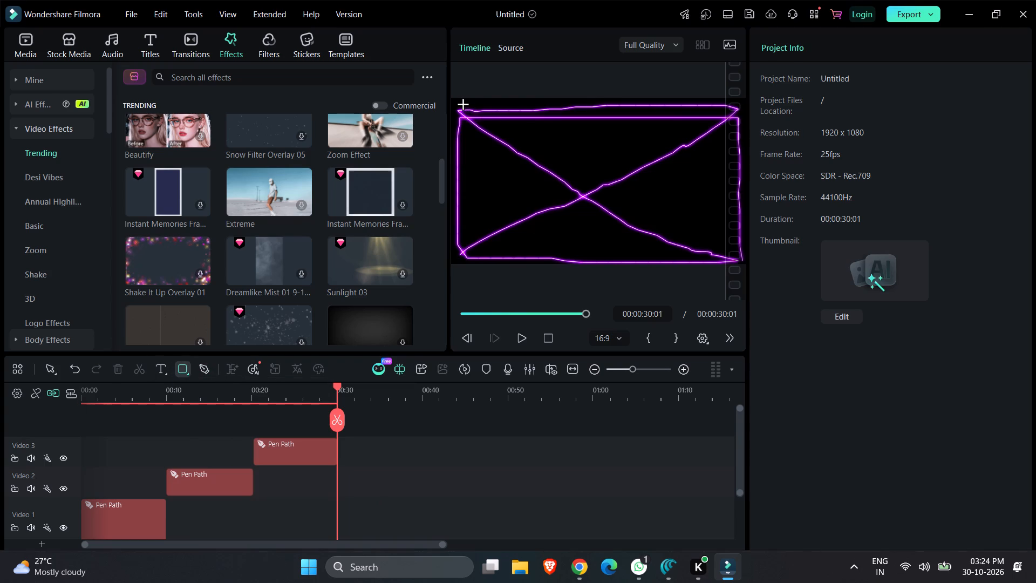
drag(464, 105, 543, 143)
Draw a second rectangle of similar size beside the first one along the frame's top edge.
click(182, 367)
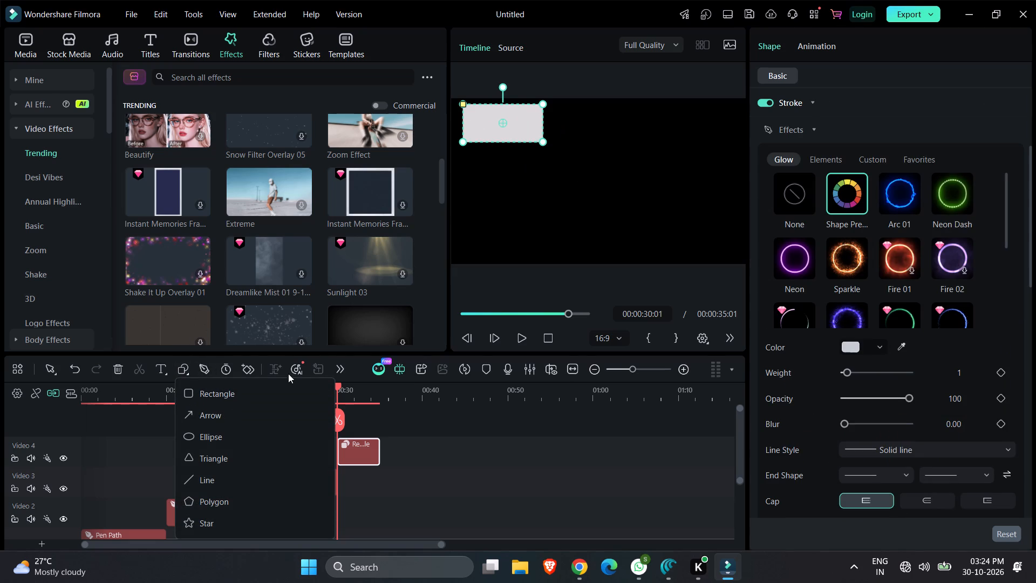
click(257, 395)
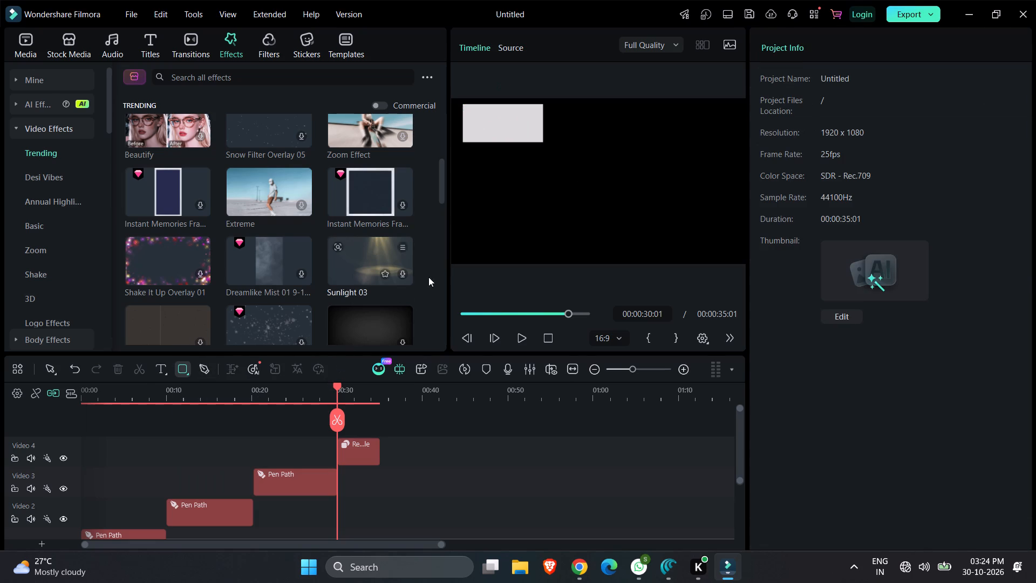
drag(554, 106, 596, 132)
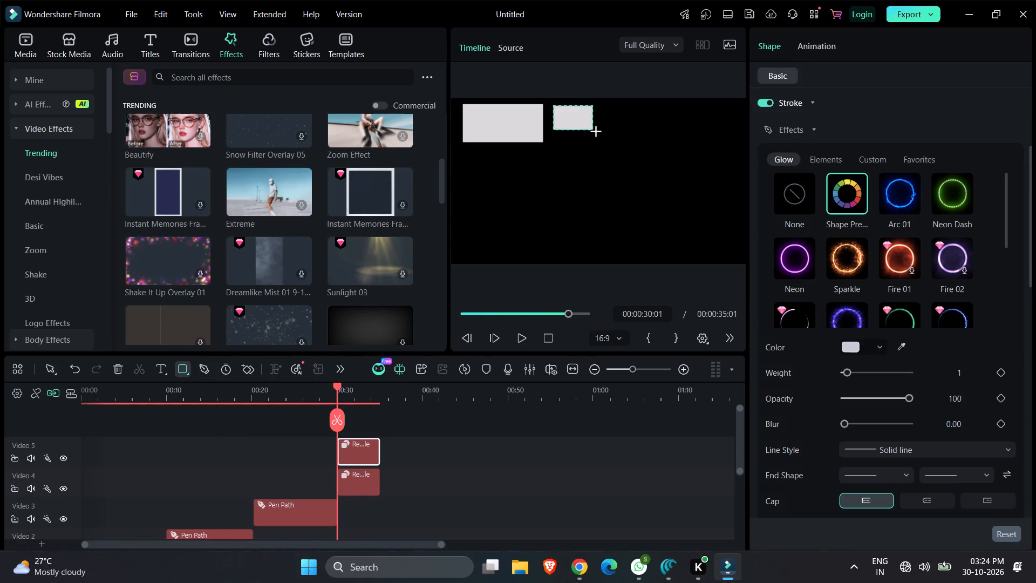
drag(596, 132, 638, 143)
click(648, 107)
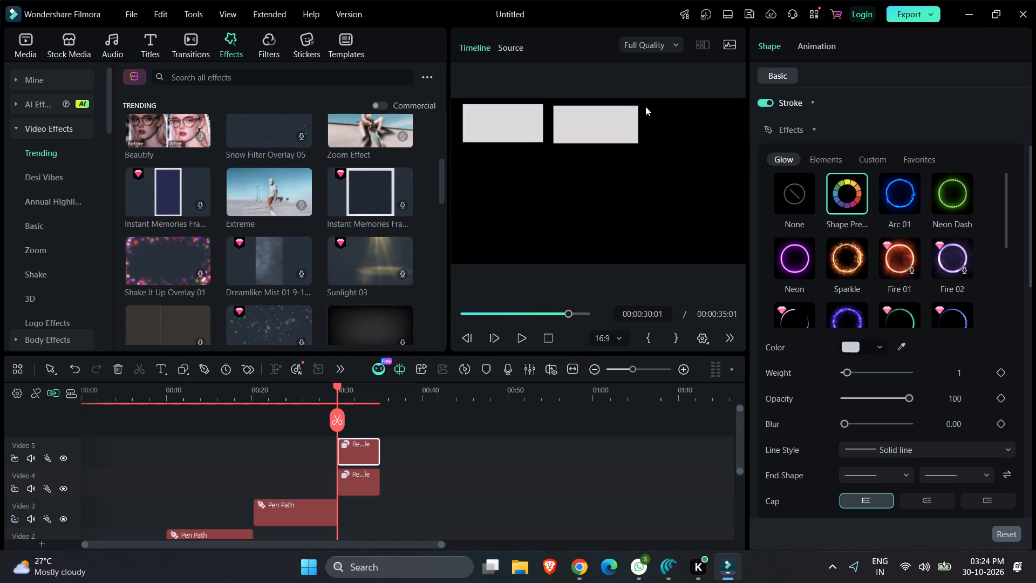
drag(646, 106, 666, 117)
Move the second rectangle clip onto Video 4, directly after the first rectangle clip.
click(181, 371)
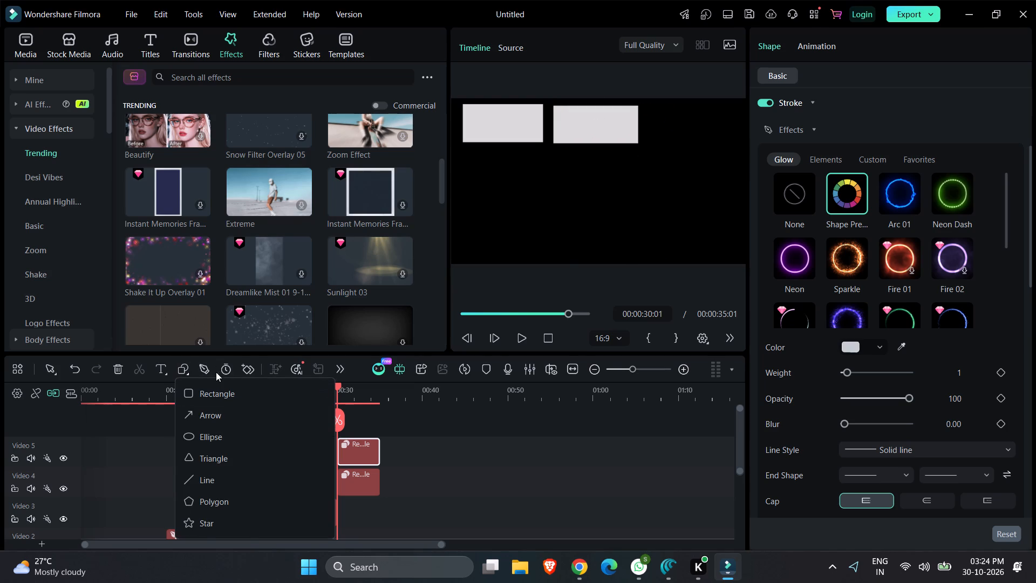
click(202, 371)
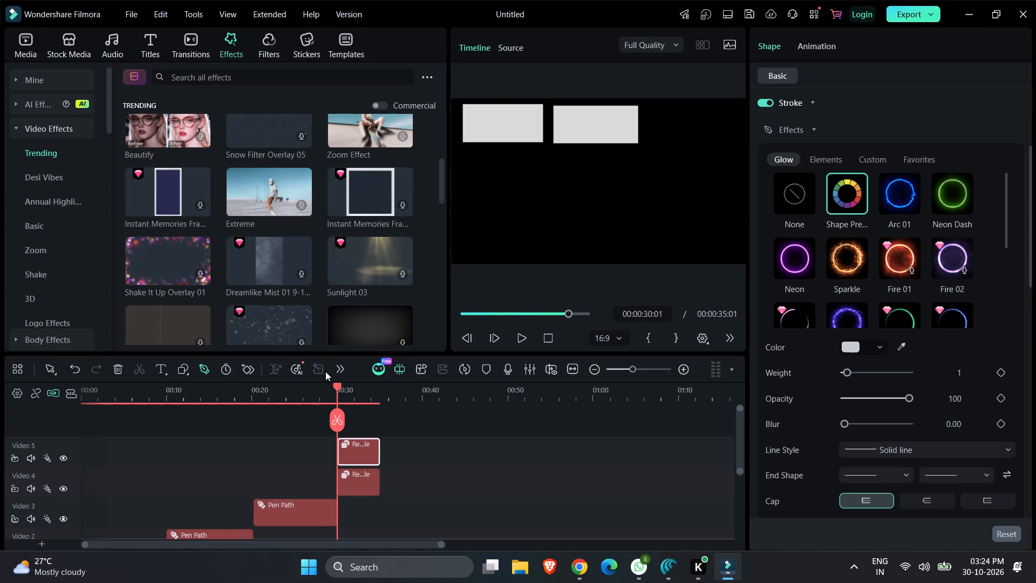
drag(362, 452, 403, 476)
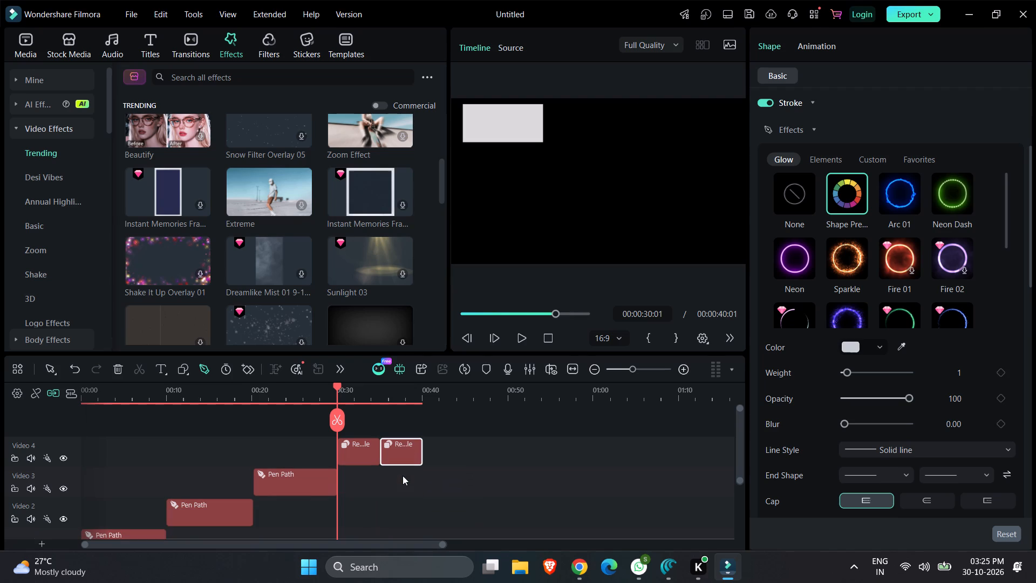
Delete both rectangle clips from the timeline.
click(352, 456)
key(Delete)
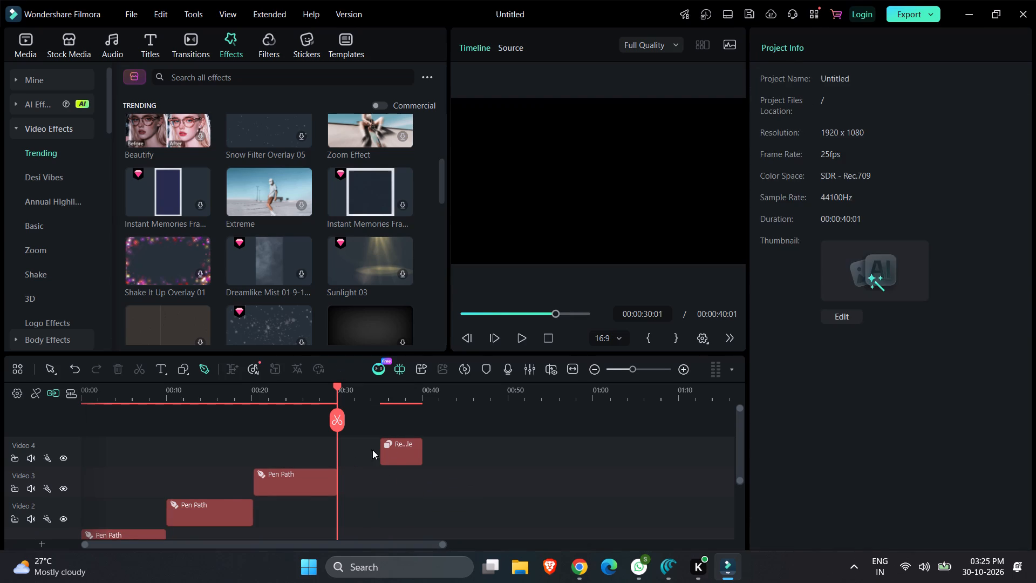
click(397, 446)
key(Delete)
Start a pen path at the frame's lower-left corner at 00:00:30:01, placing 12 closely spaced points along the bottom edge to the middle.
click(205, 363)
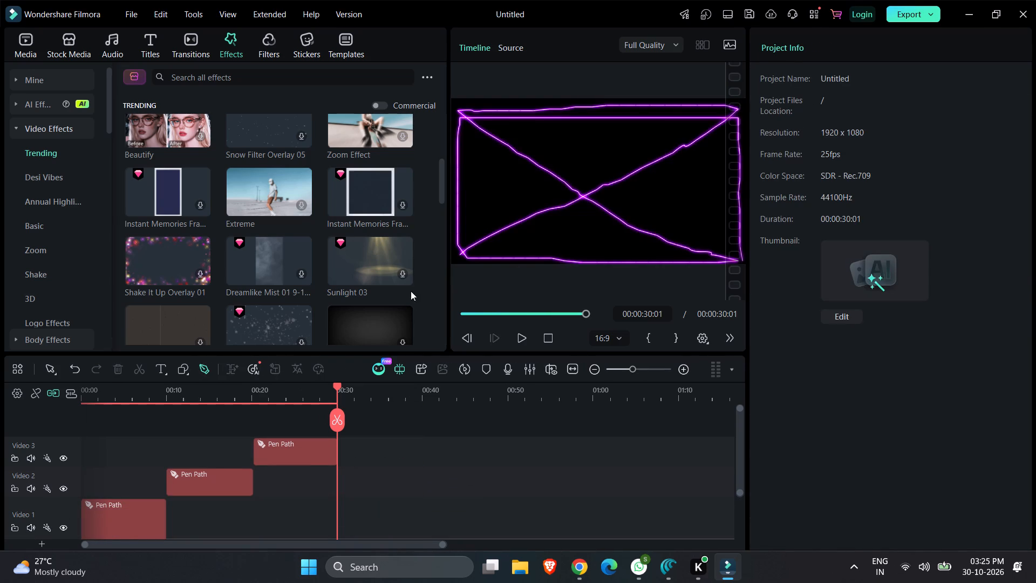
click(462, 253)
click(474, 254)
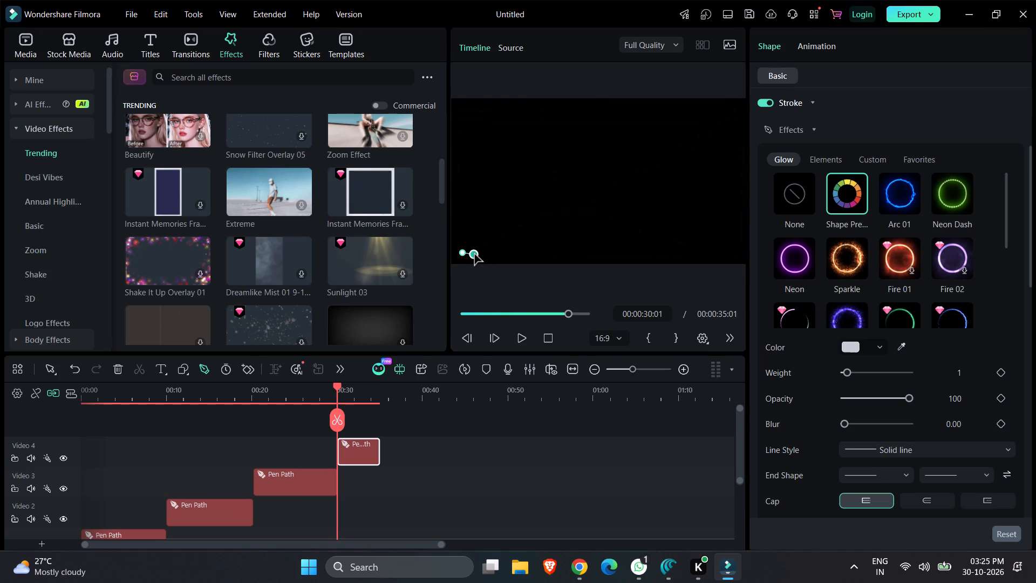
click(488, 255)
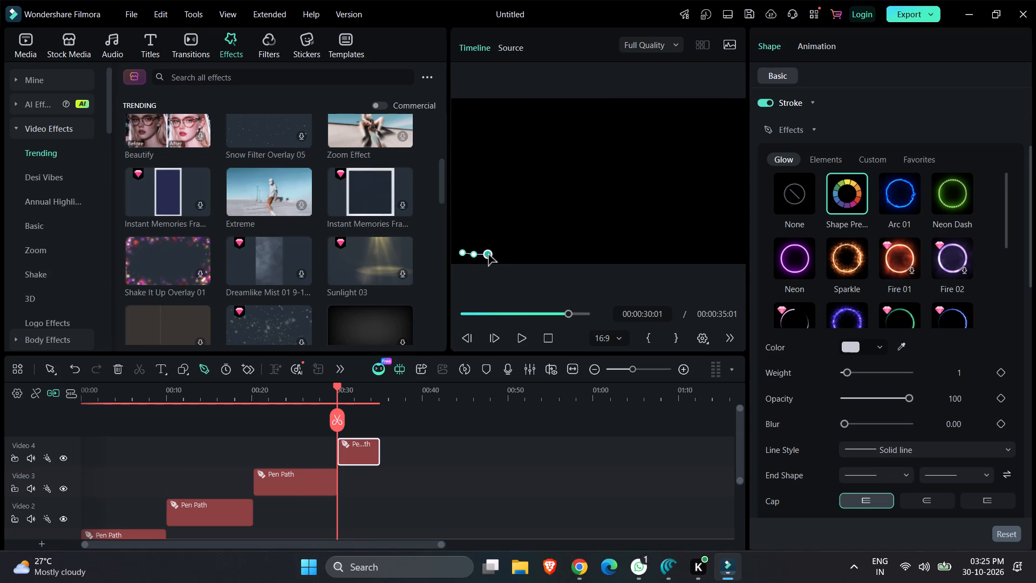
click(499, 255)
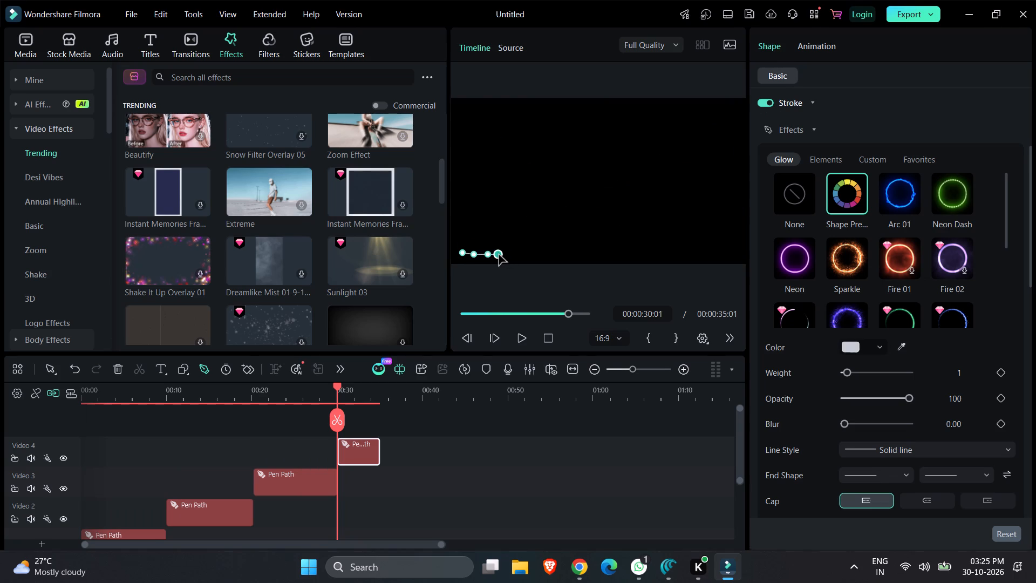
click(511, 254)
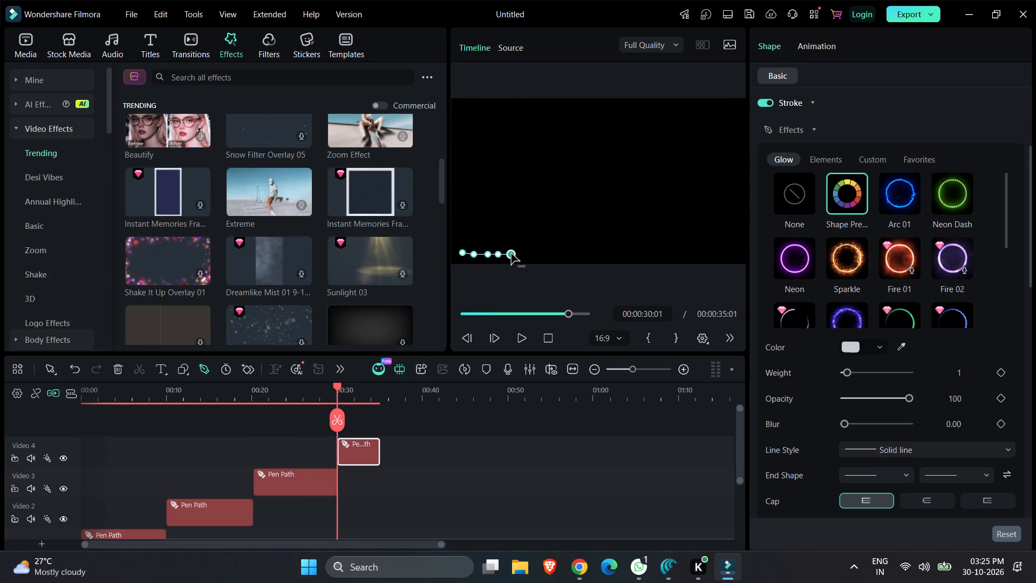
click(523, 253)
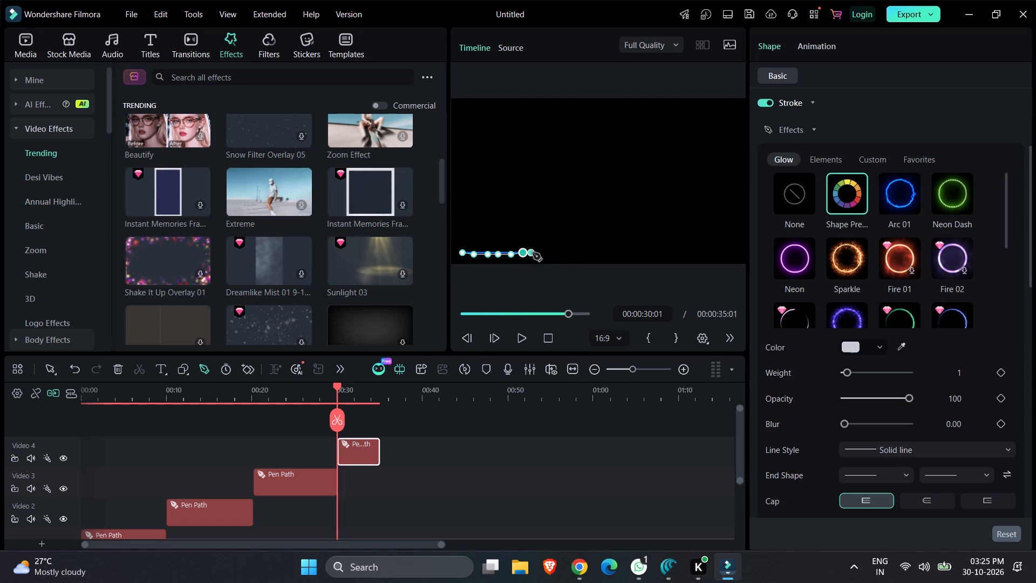
click(534, 252)
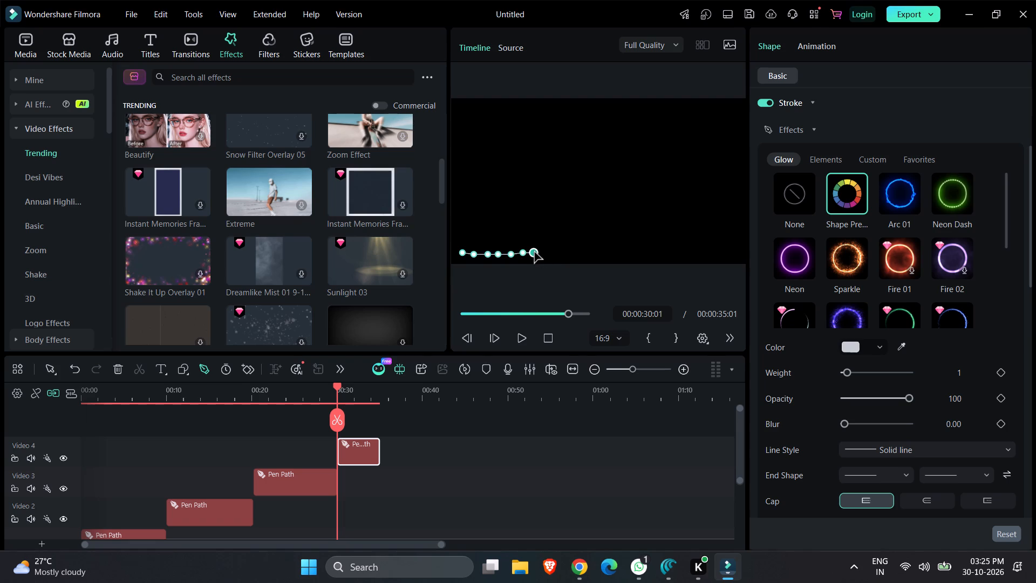
click(546, 253)
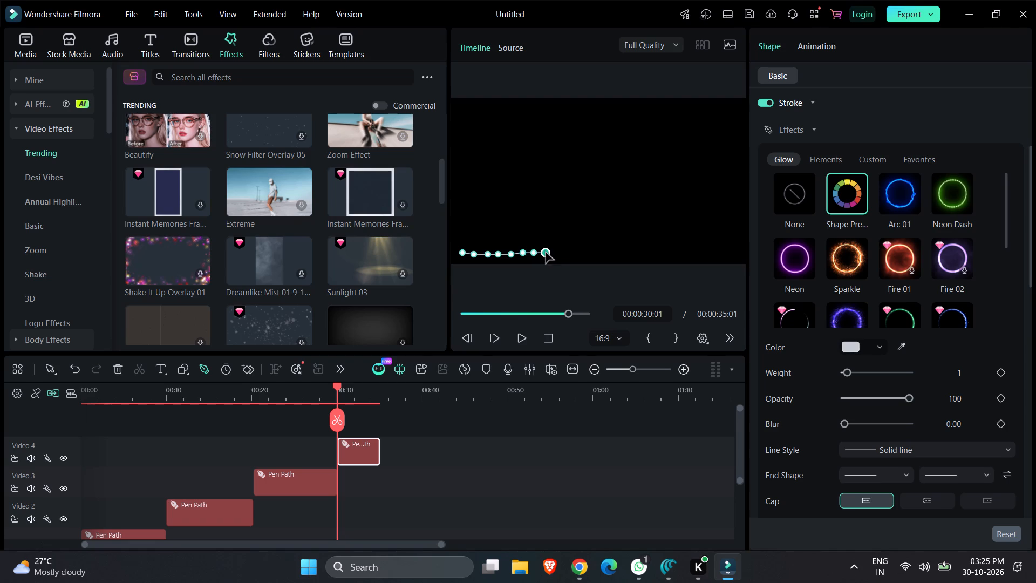
click(557, 252)
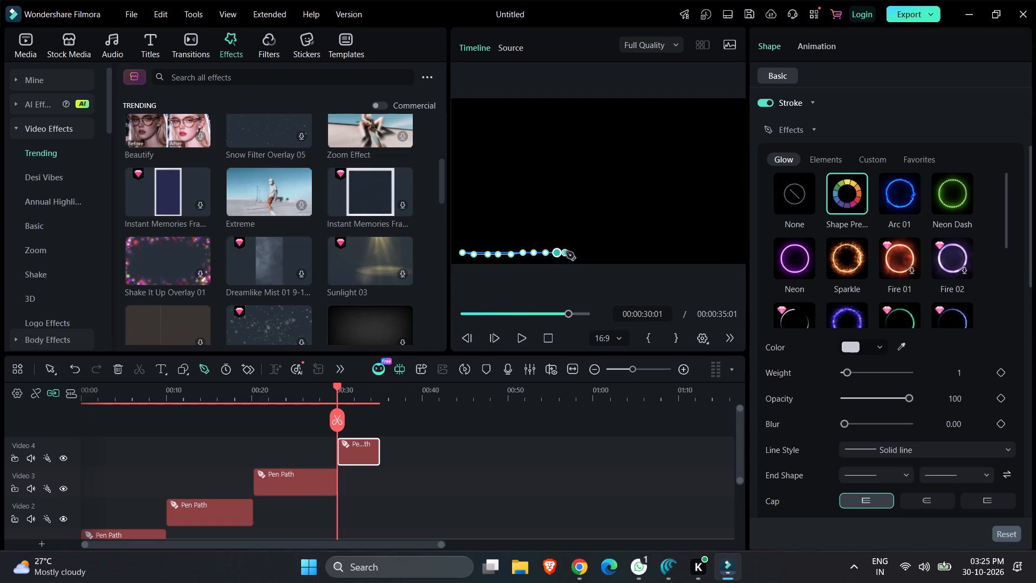
click(569, 252)
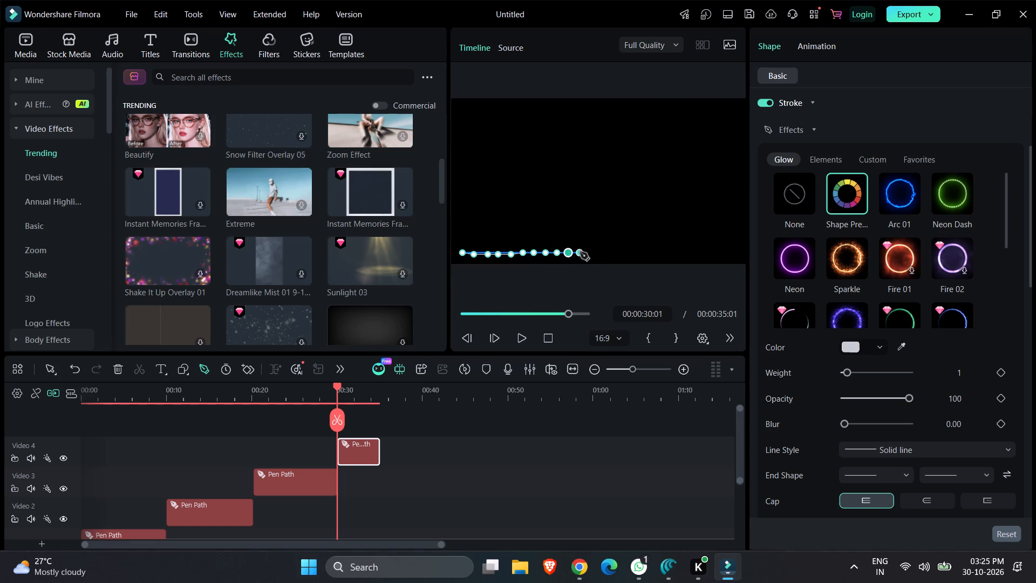
click(580, 252)
click(593, 252)
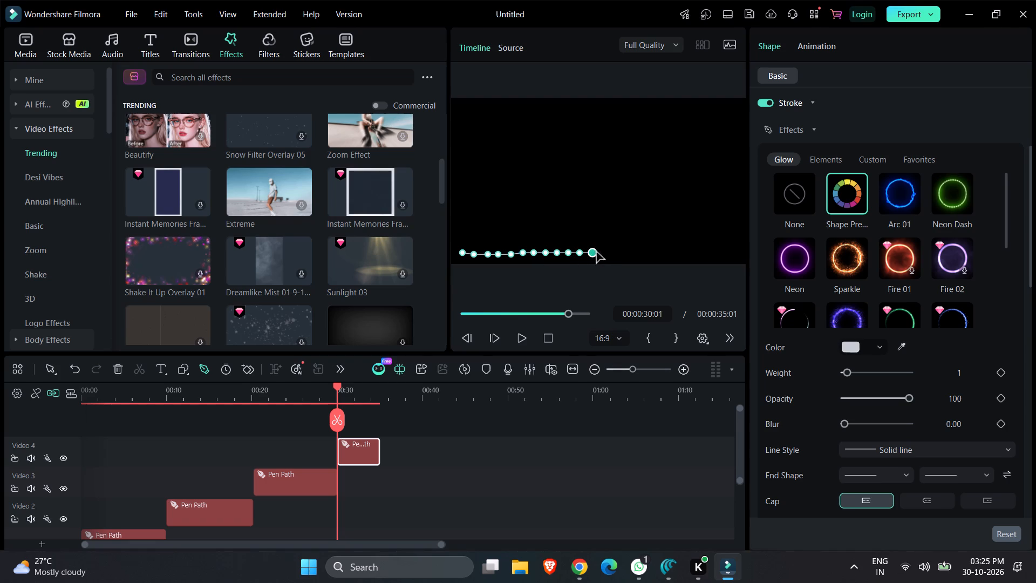
Continue the pen path with 13 closely spaced points along the bottom edge, almost to the frame's lower-right corner.
click(606, 252)
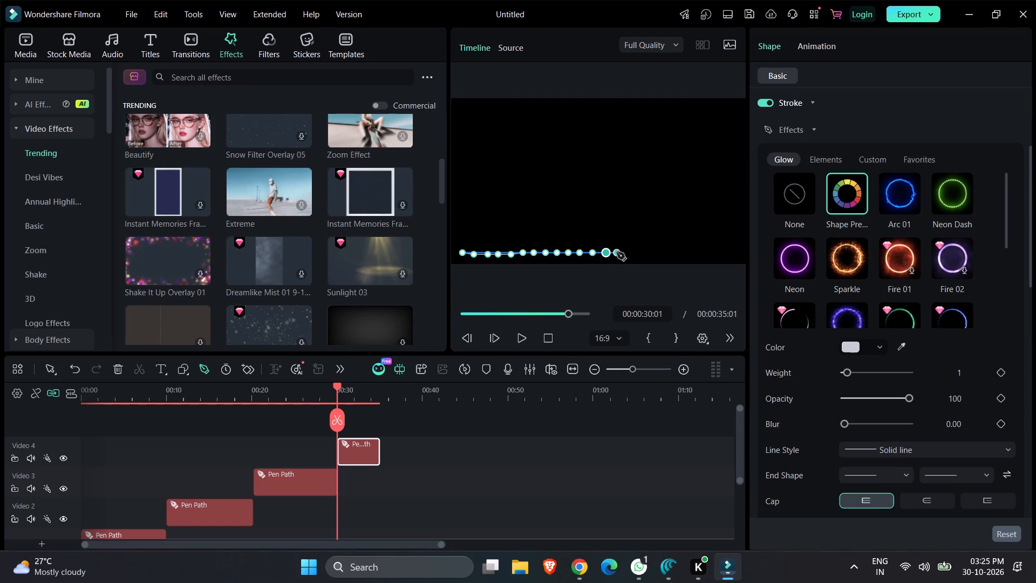
click(617, 252)
click(627, 252)
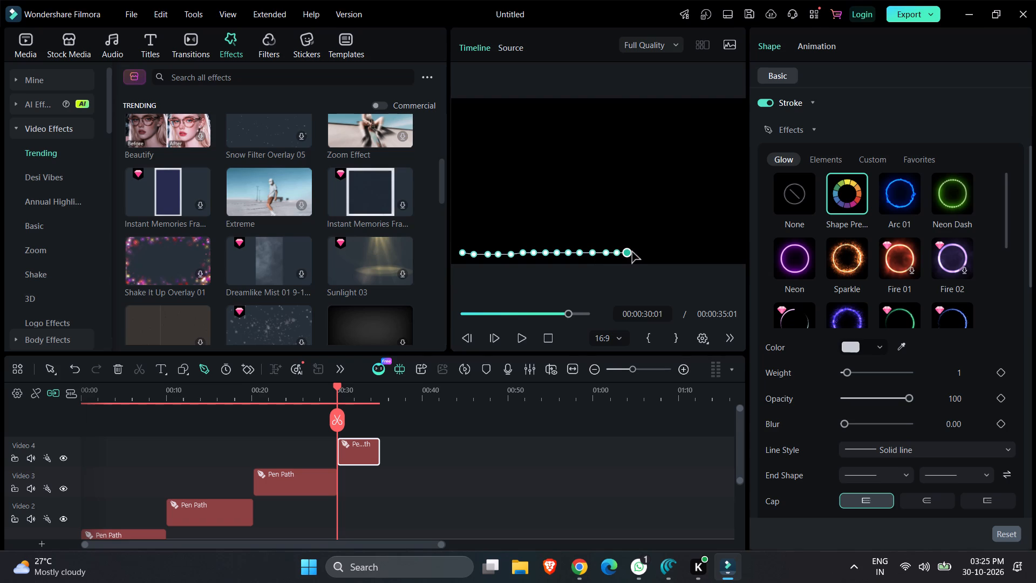
click(639, 252)
click(649, 252)
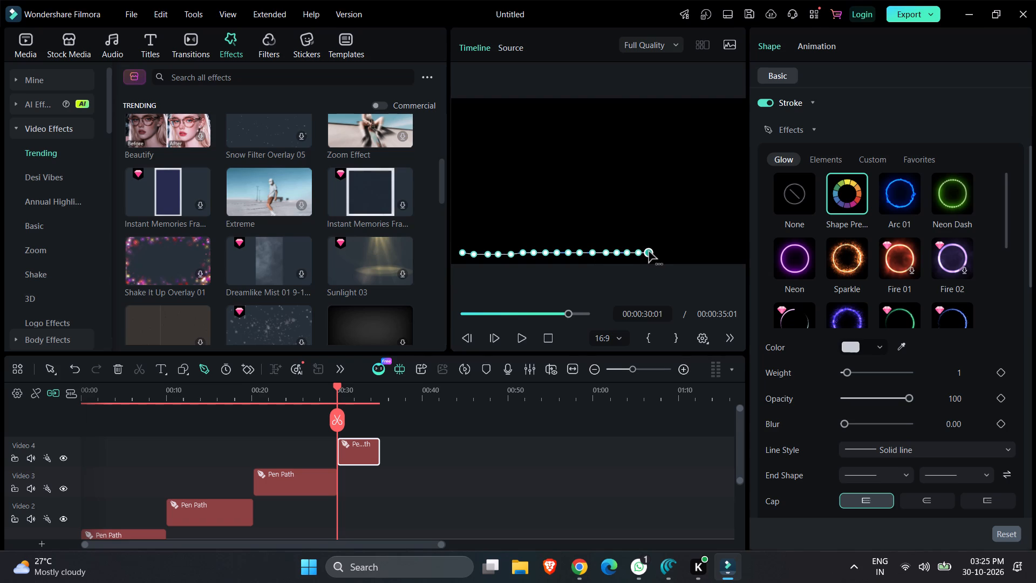
click(657, 251)
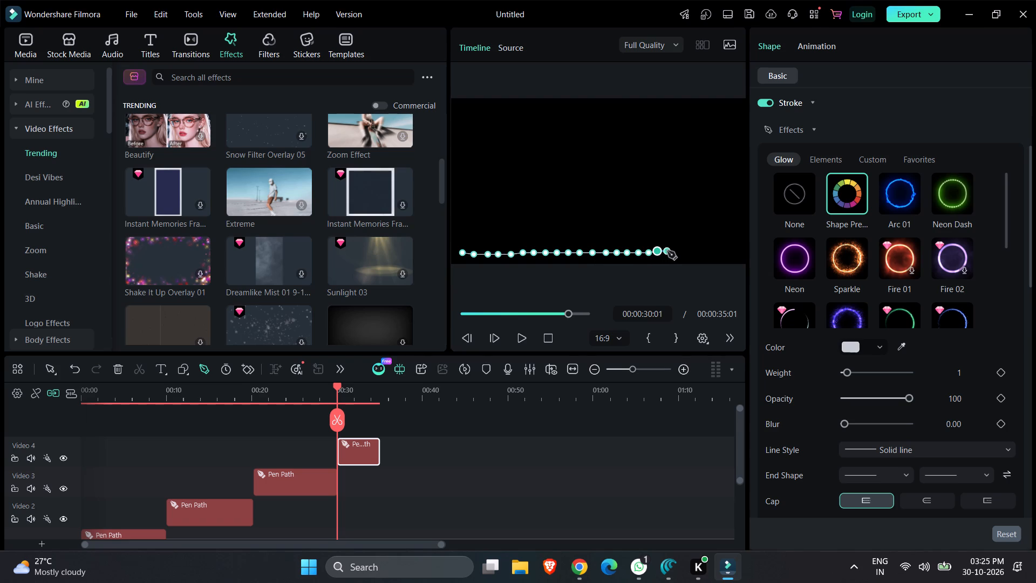
click(667, 251)
click(678, 251)
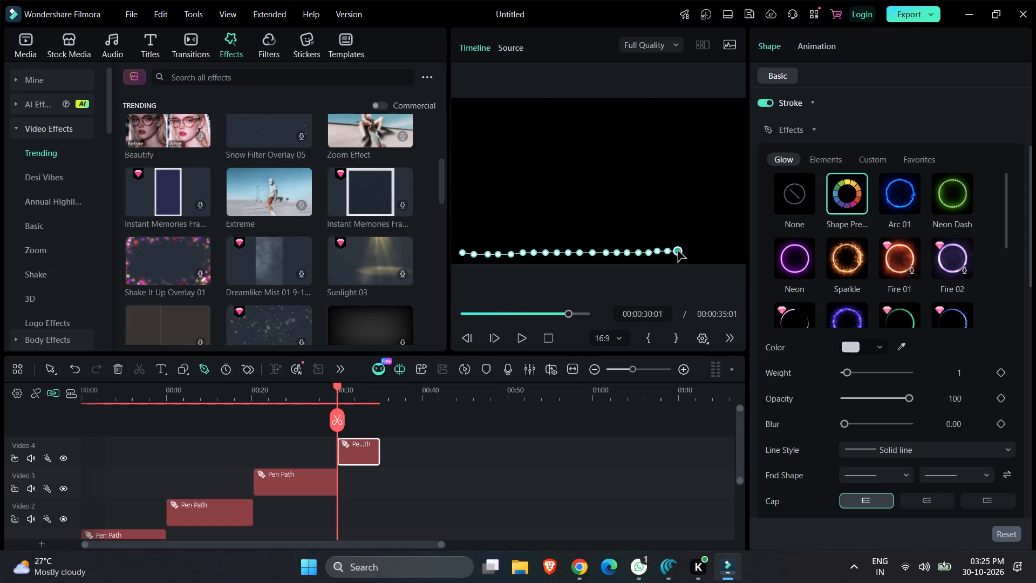
click(686, 251)
click(697, 250)
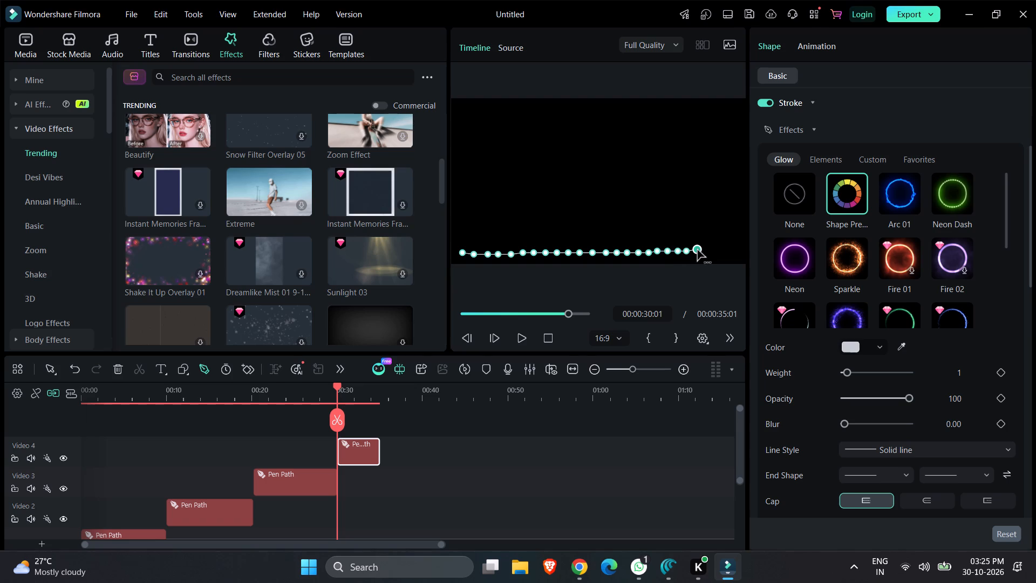
click(709, 250)
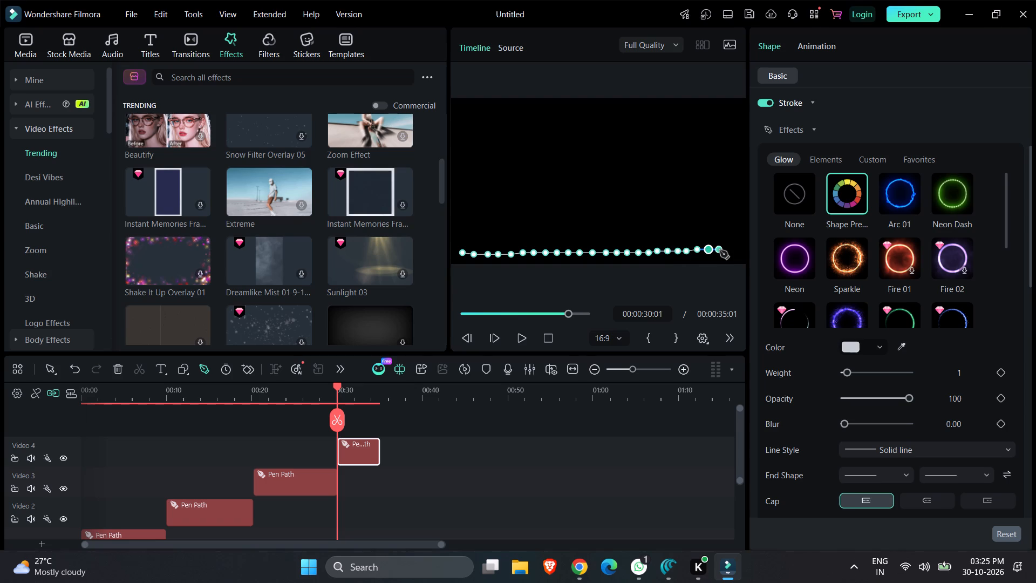
click(720, 250)
click(729, 250)
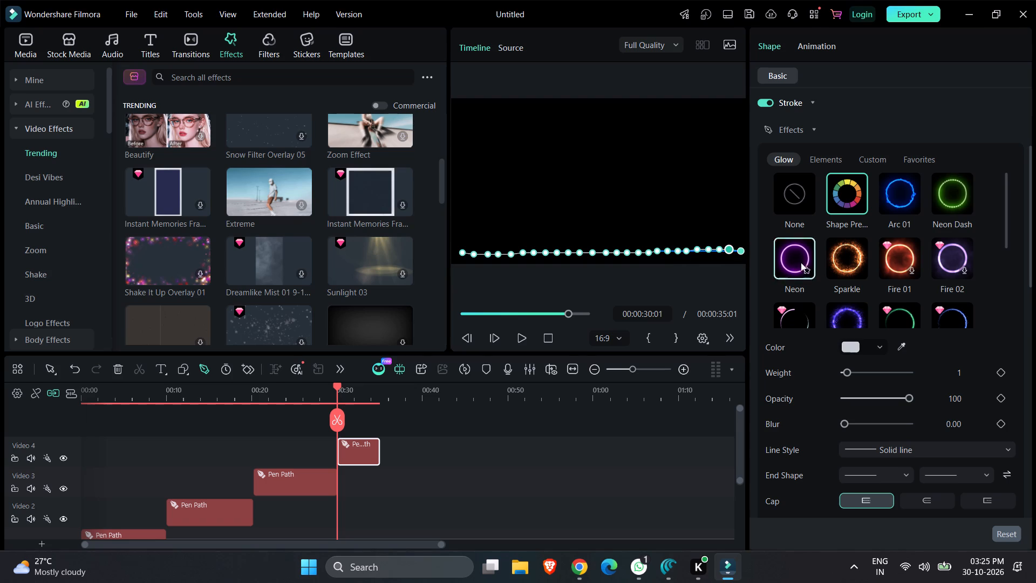
Apply the Sparkle glow effect to the fourth pen path's stroke.
click(841, 259)
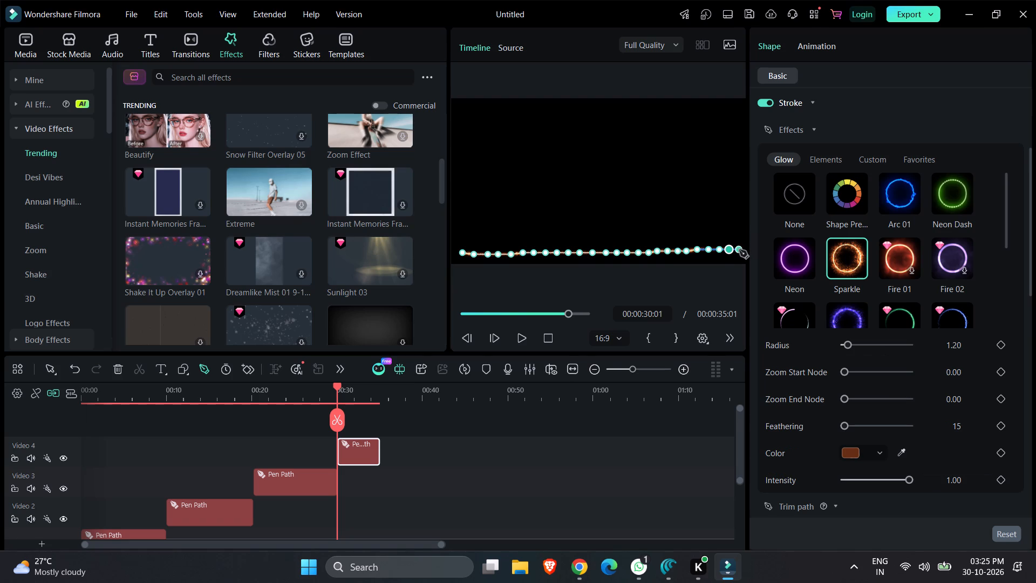
Extend the fourth pen path from the frame's lower-right corner up the right edge to mid-height with seven closely spaced points.
click(739, 250)
click(738, 235)
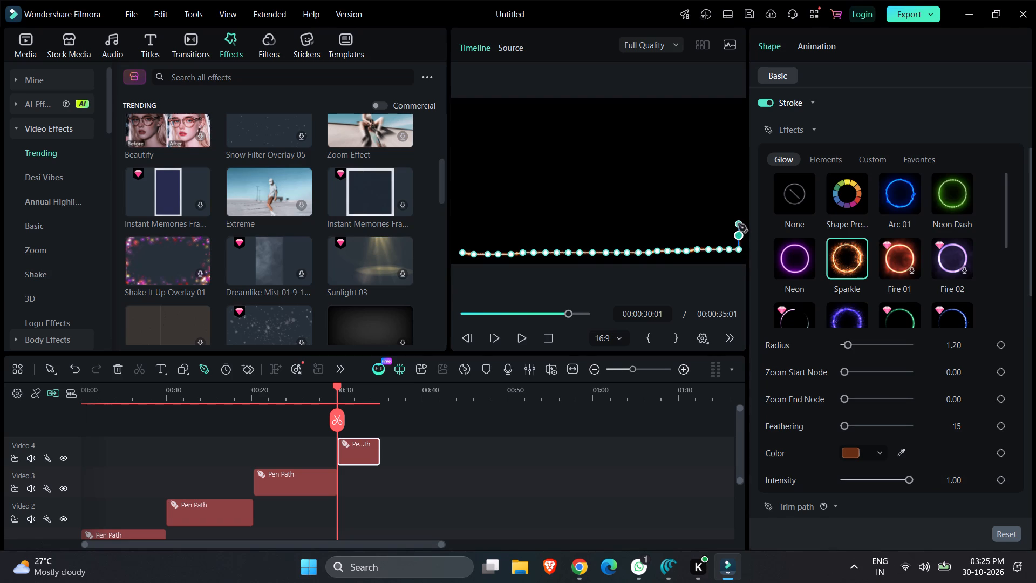
click(738, 224)
click(737, 211)
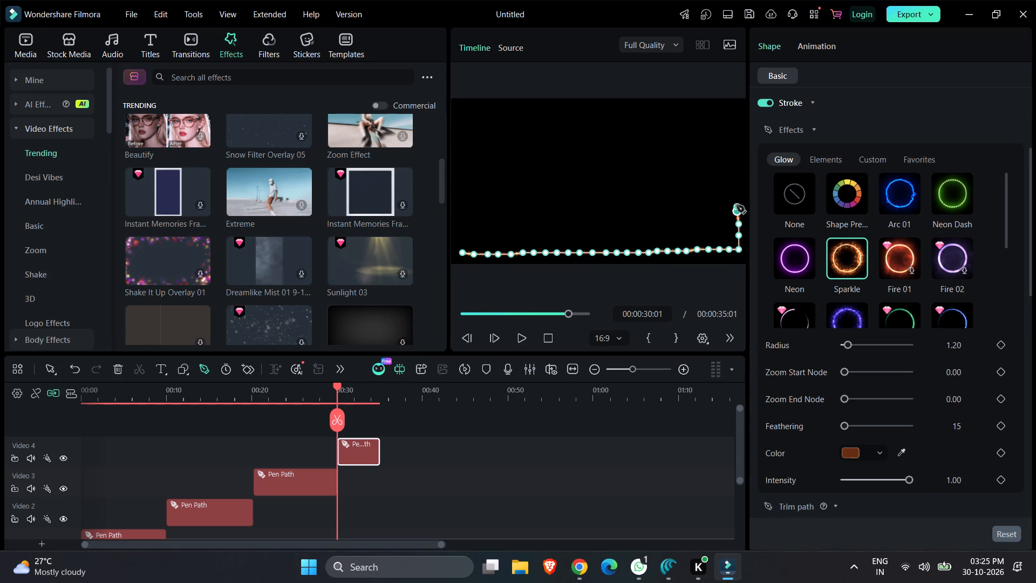
click(737, 201)
click(735, 188)
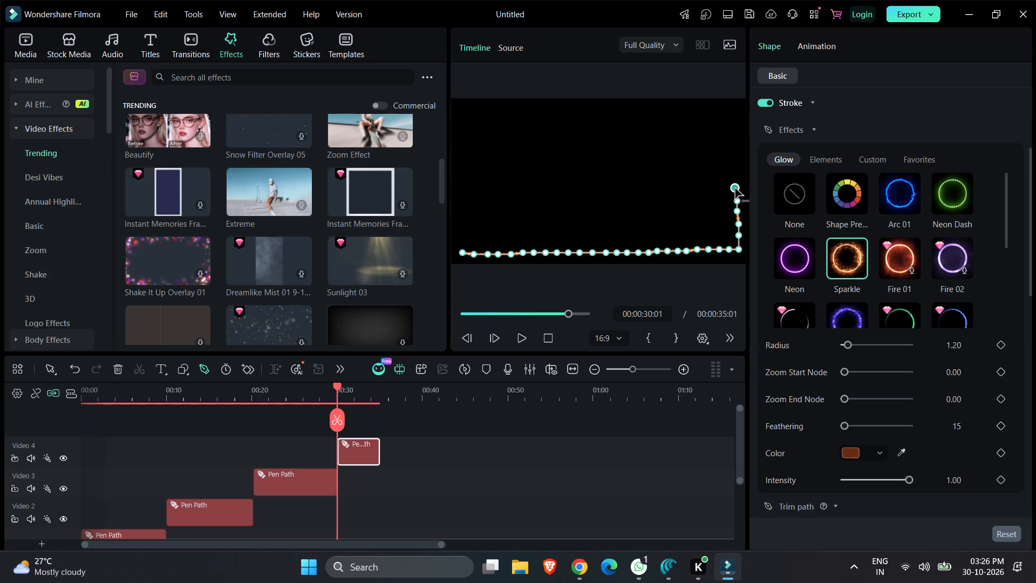
click(734, 179)
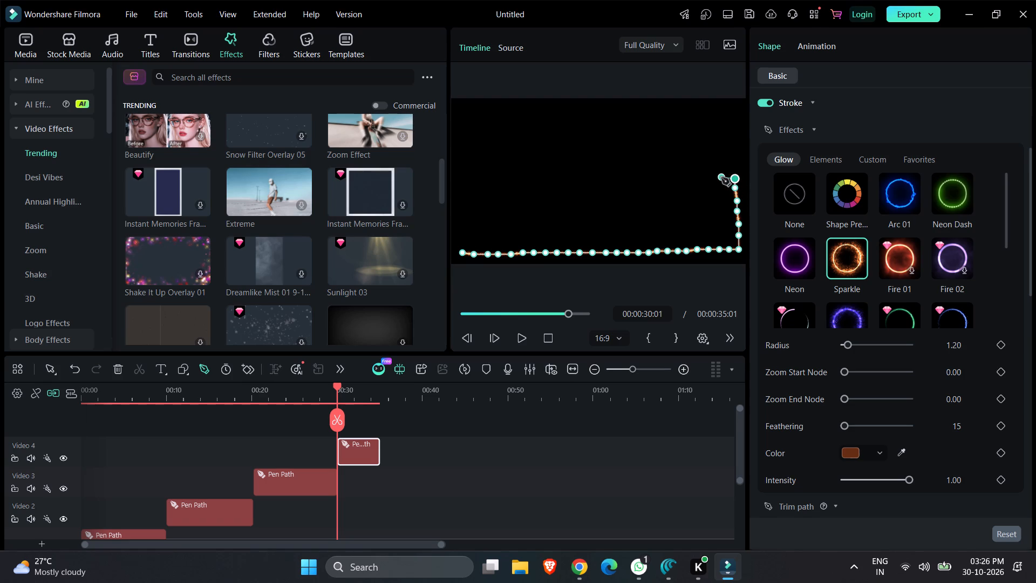
Continue the pen path leftward at mid-height with closely spaced points, from the frame's right edge to its center.
click(723, 180)
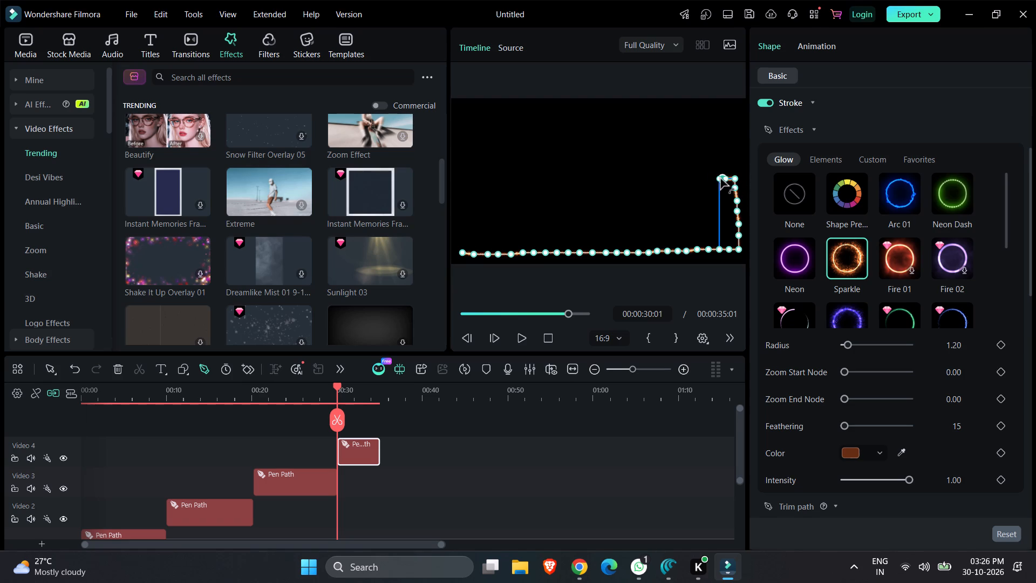
click(721, 179)
click(712, 179)
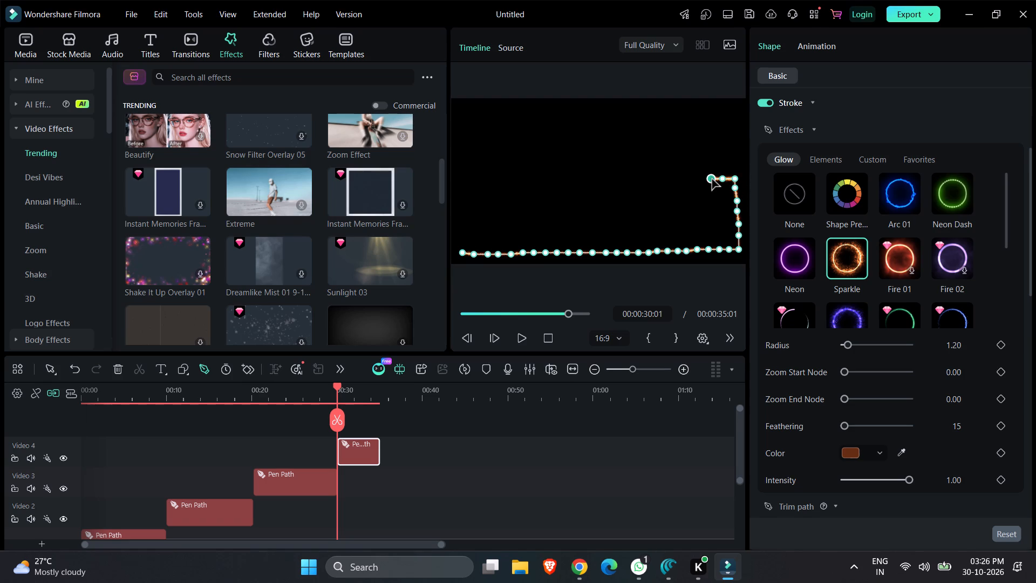
click(699, 179)
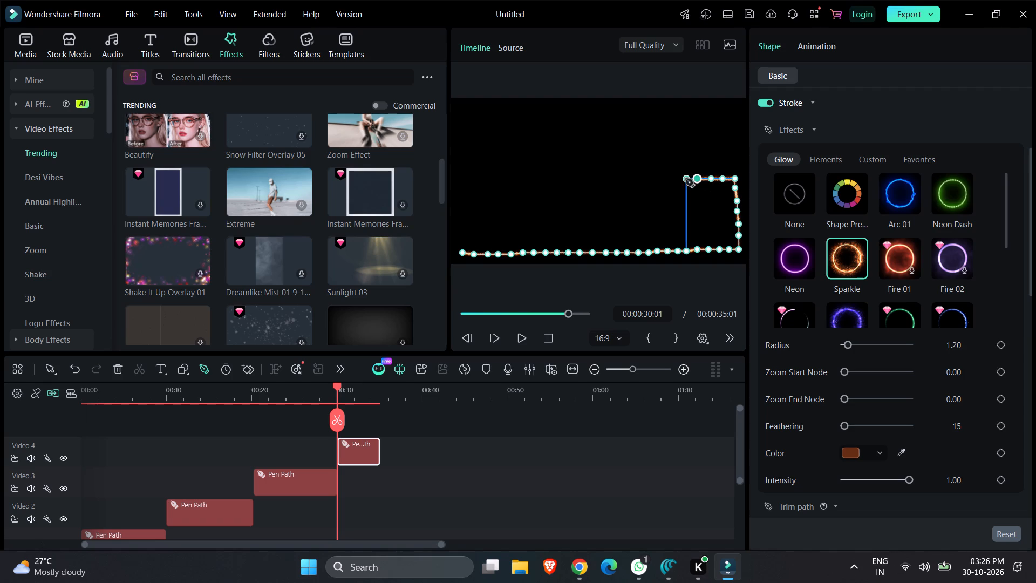
click(685, 179)
click(673, 179)
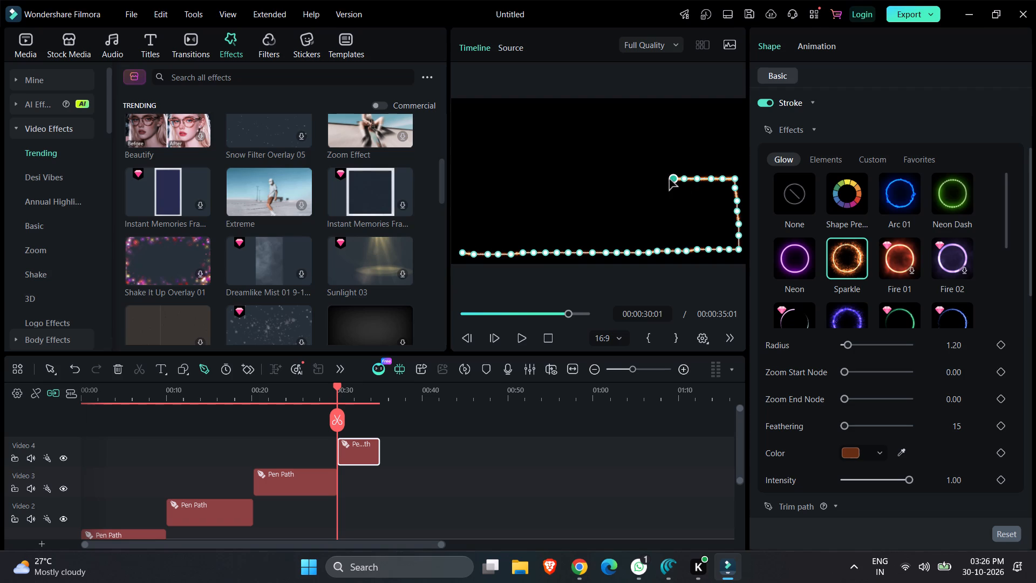
click(661, 179)
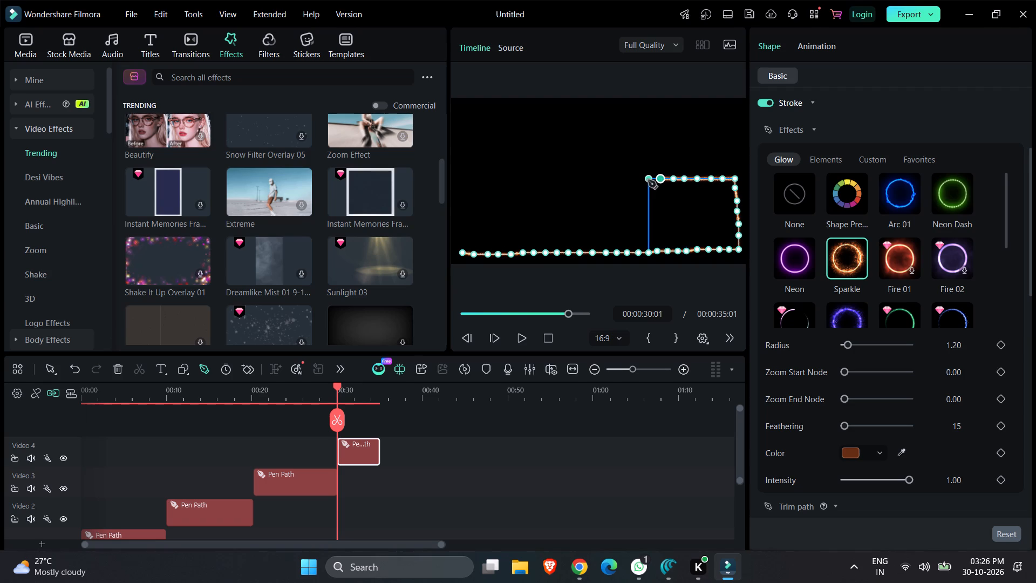
click(648, 180)
click(639, 180)
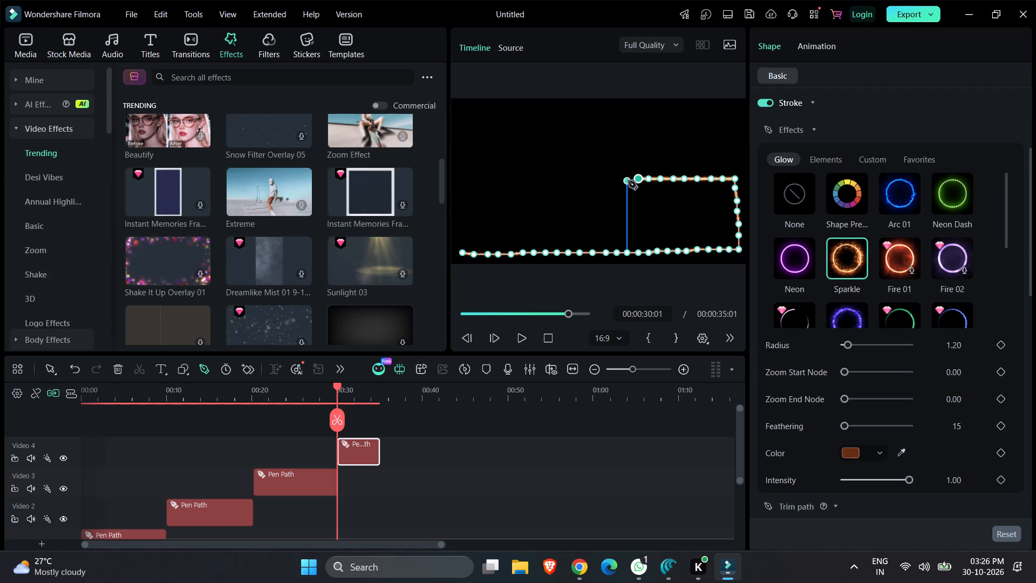
click(624, 179)
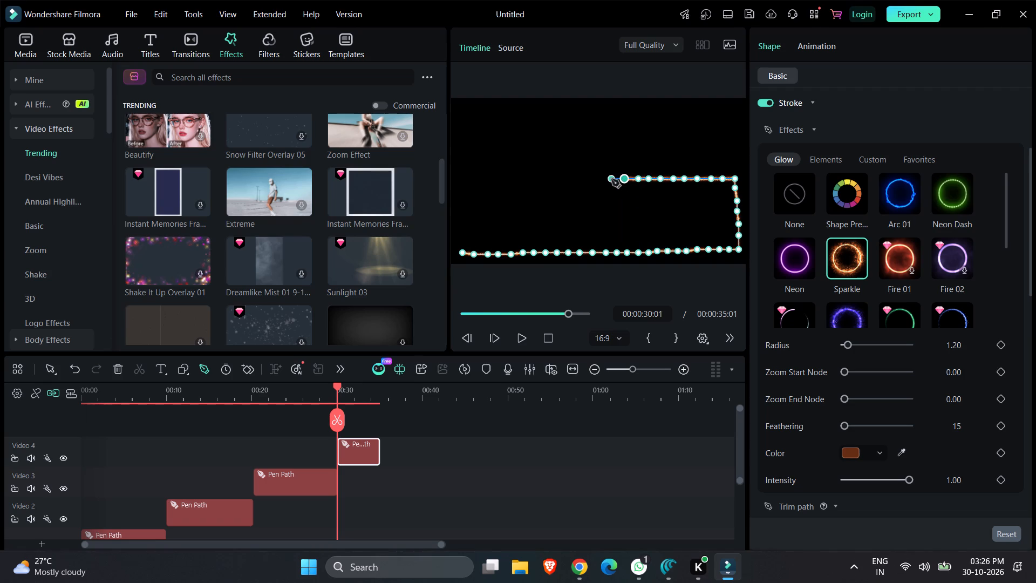
click(611, 179)
click(602, 180)
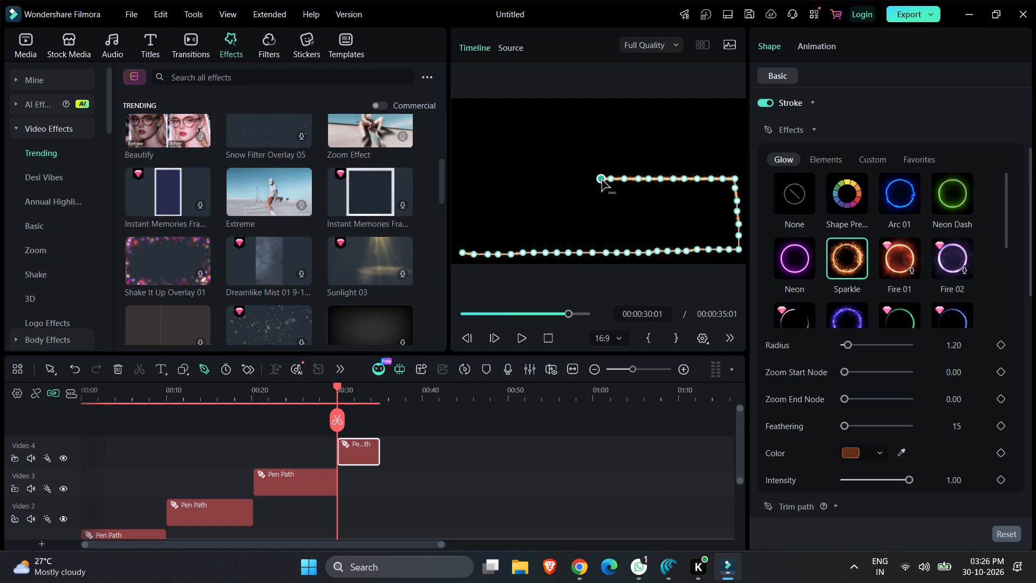
Step the pen path down slightly at the frame's center and run a second row of 11 points rightward, stopping just inside the right edge.
click(601, 189)
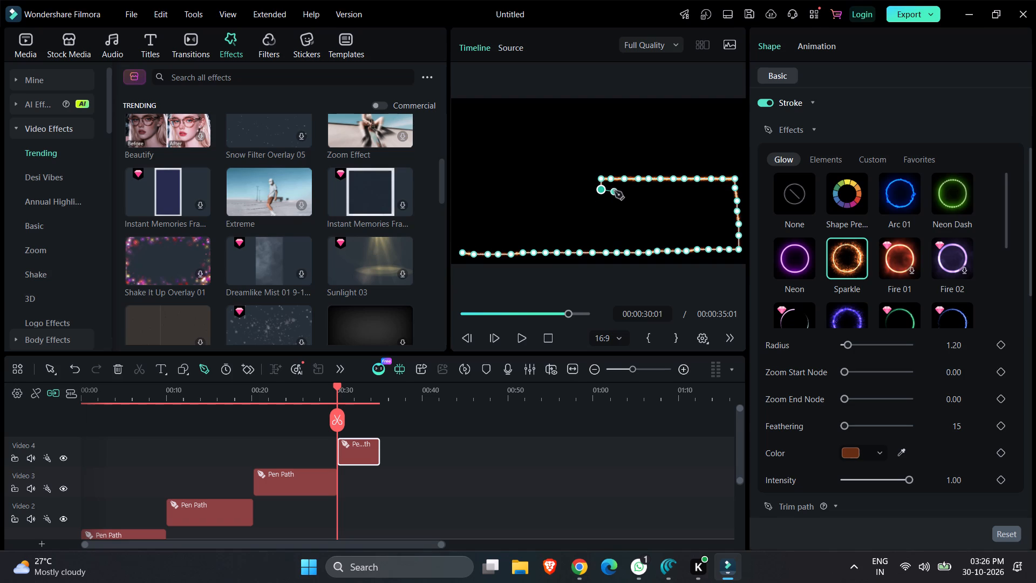
click(614, 191)
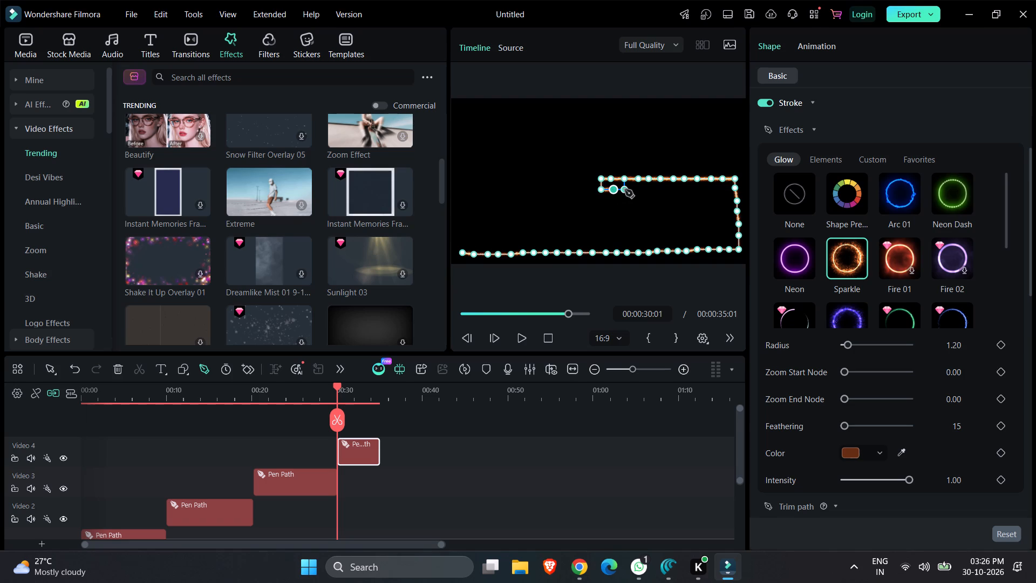
click(625, 189)
click(636, 189)
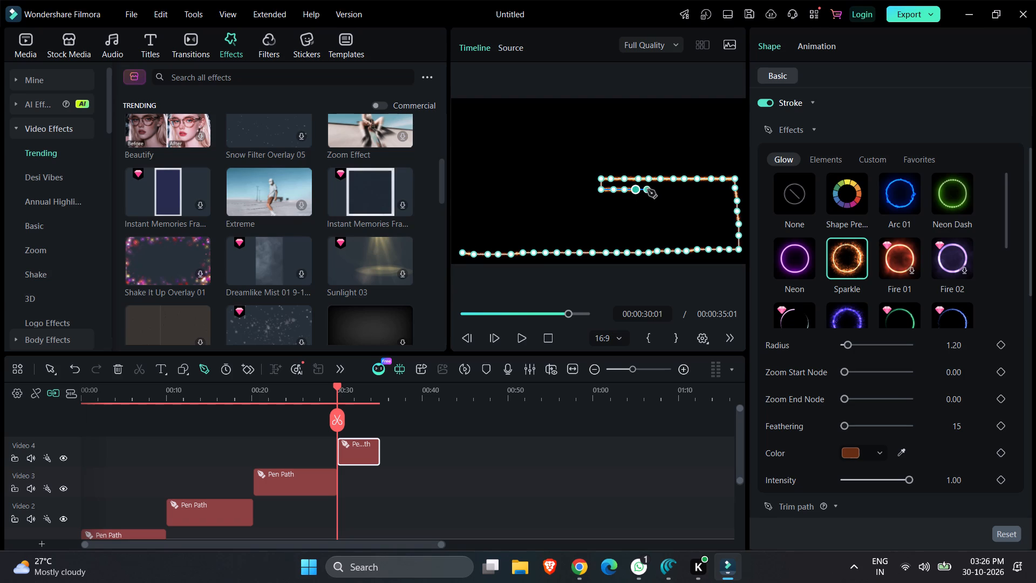
click(647, 189)
click(660, 189)
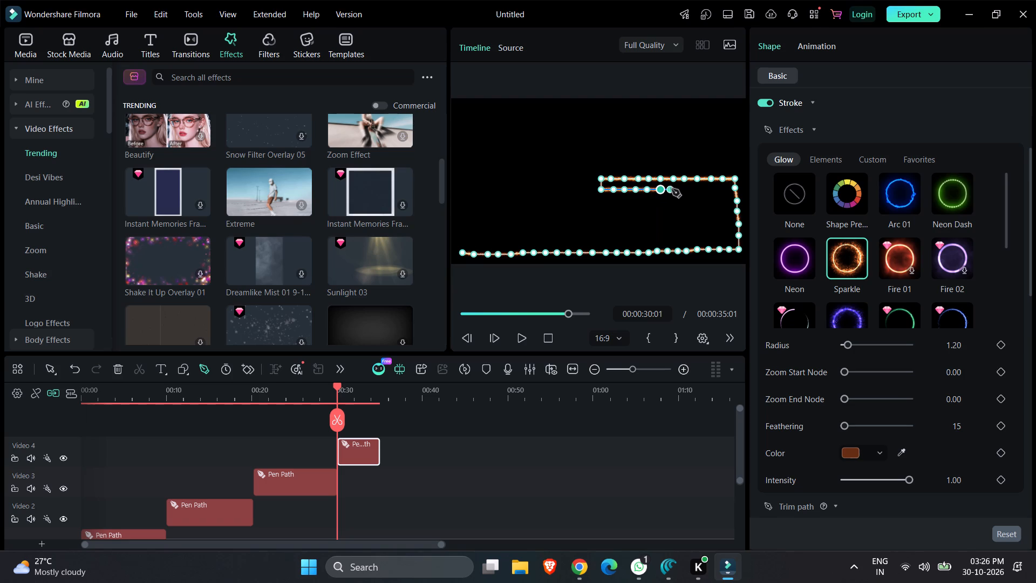
click(673, 189)
click(683, 189)
click(701, 189)
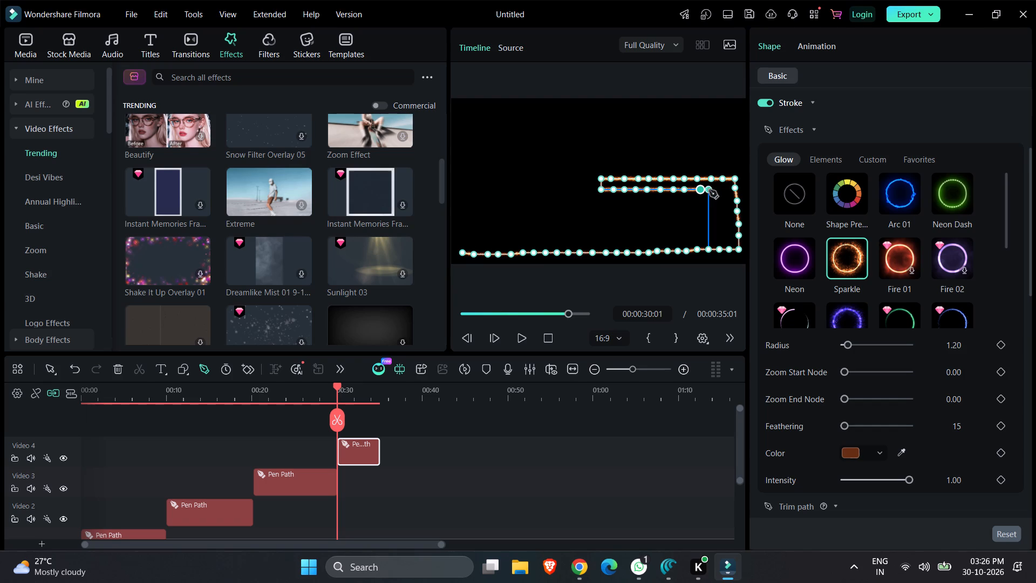
click(709, 190)
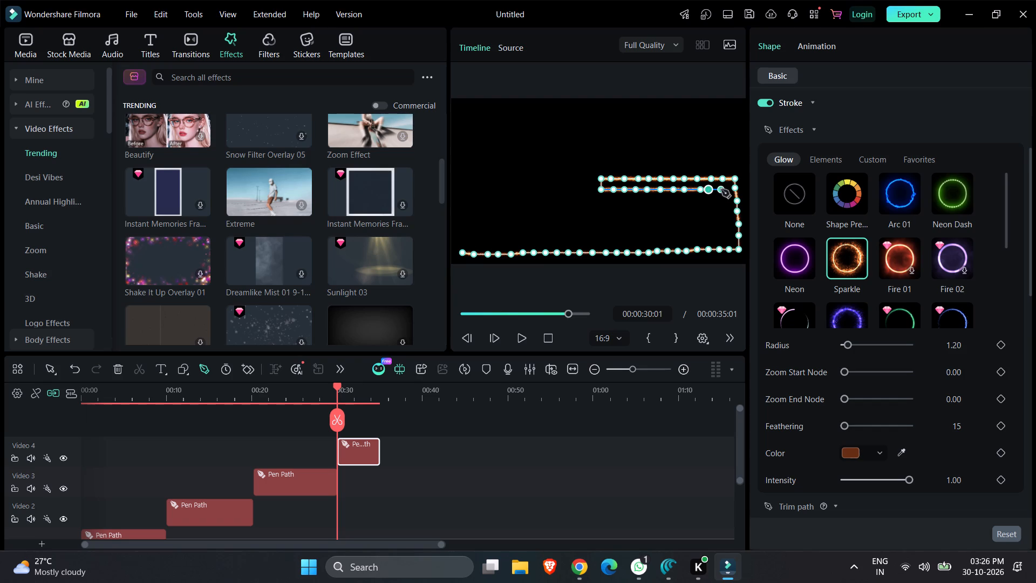
click(723, 189)
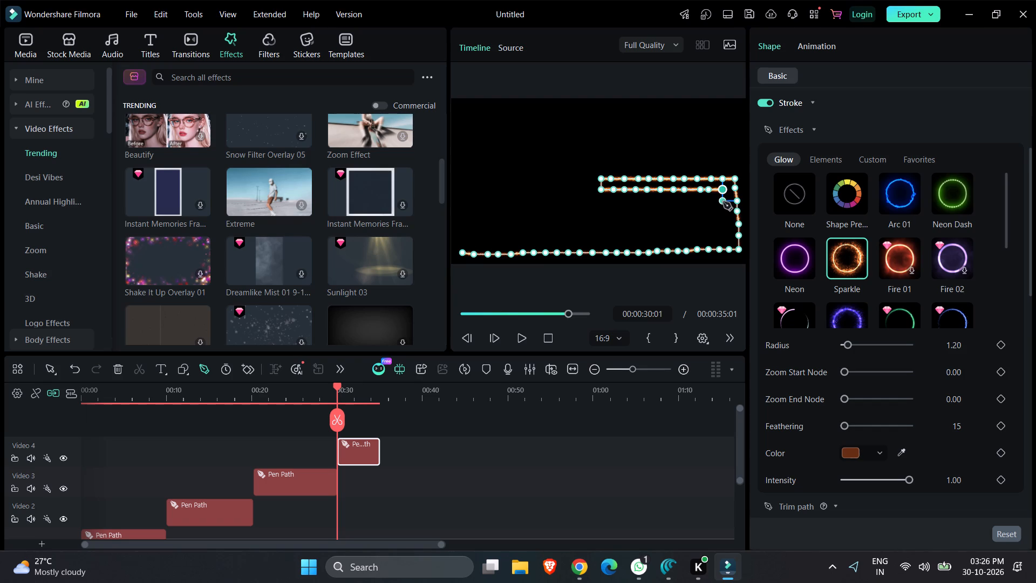
Drop the pen path slightly below the second row and run a third row of 11 points leftward to the frame's center.
click(724, 202)
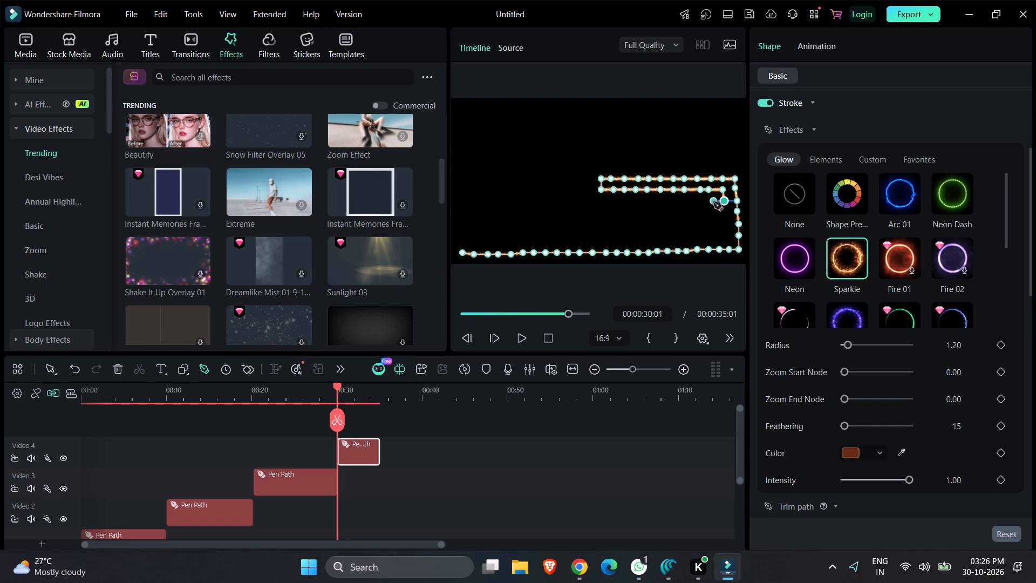
click(712, 202)
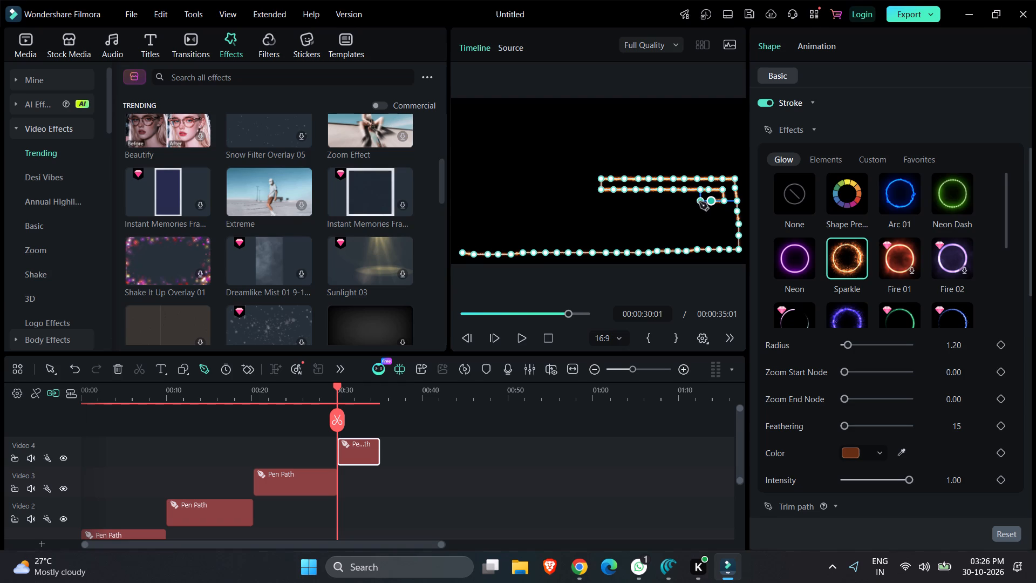
click(699, 202)
click(687, 202)
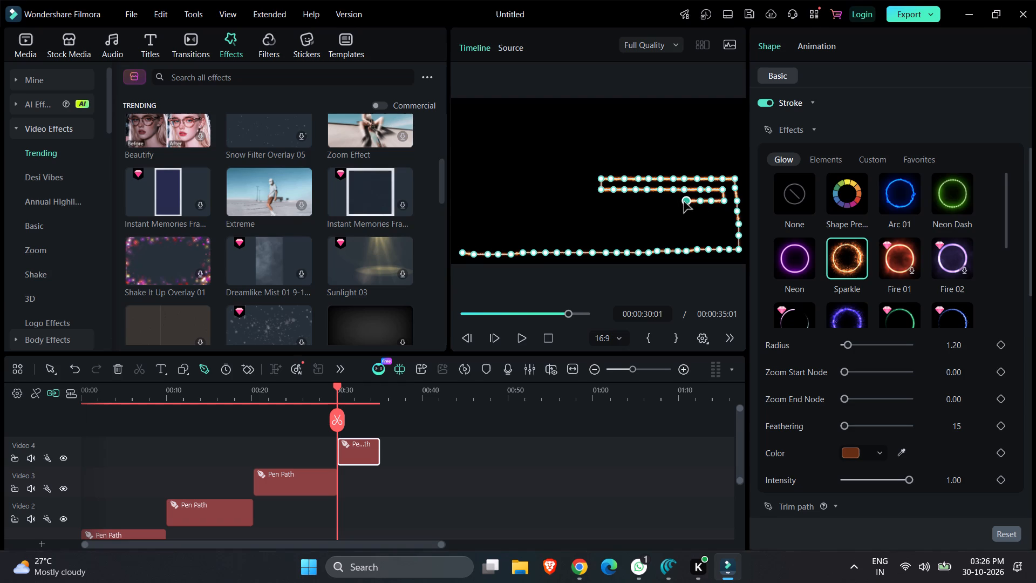
click(674, 201)
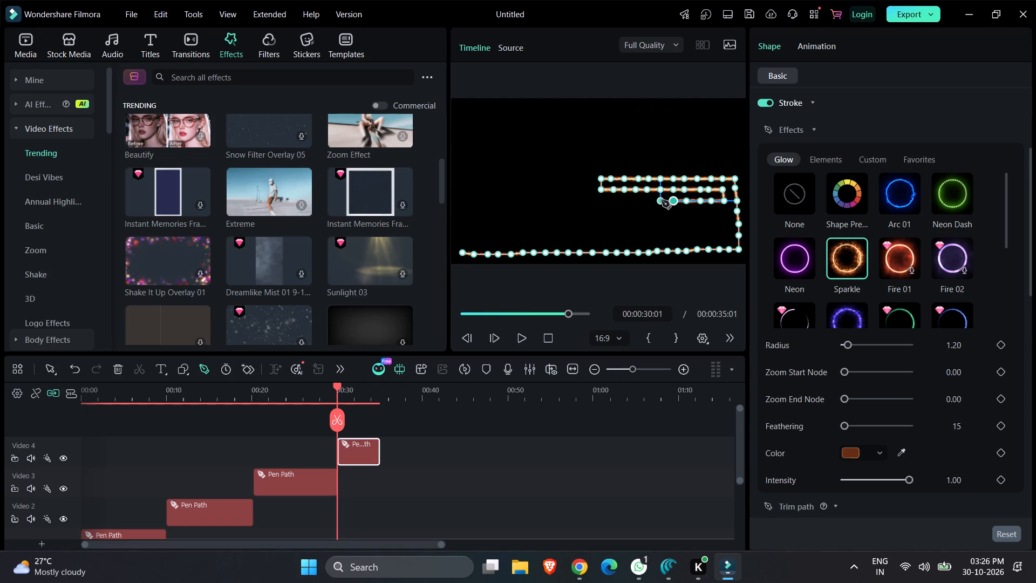
click(662, 200)
click(650, 200)
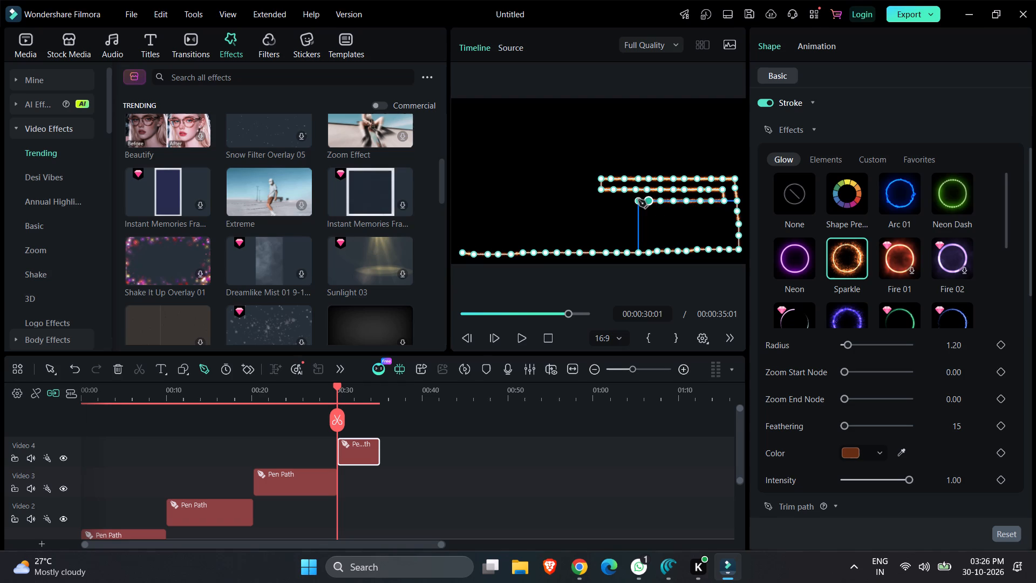
click(638, 200)
click(626, 201)
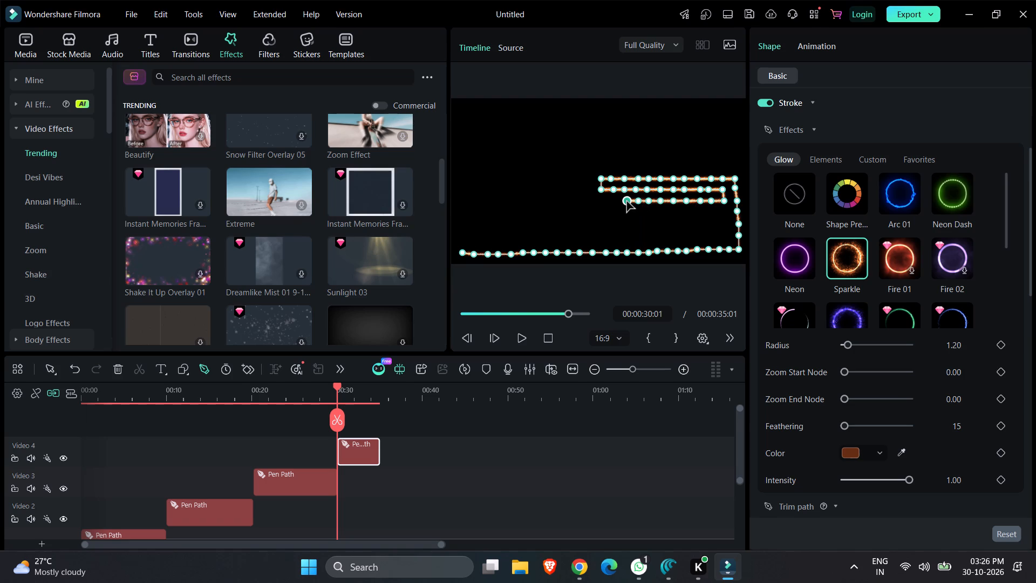
click(612, 202)
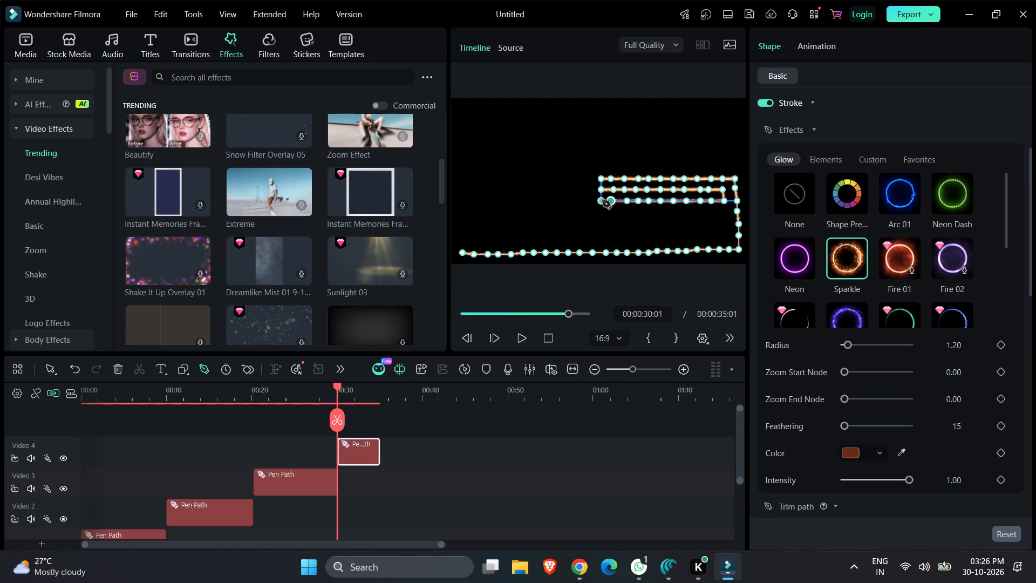
click(602, 200)
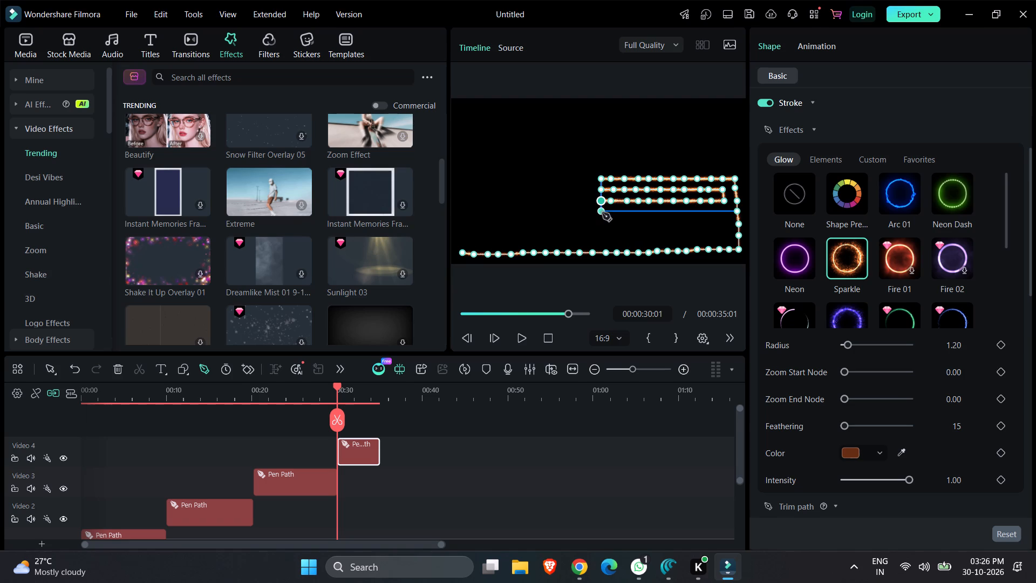
Step the pen path down slightly at the frame's center and run a fourth row of 12 points rightward, stopping just inside the right edge.
click(602, 213)
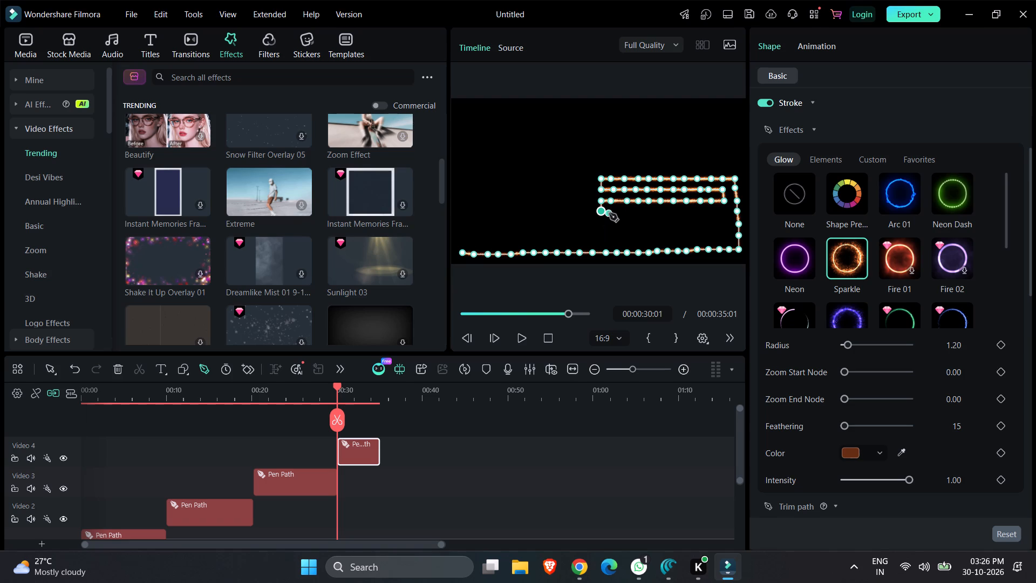
click(612, 213)
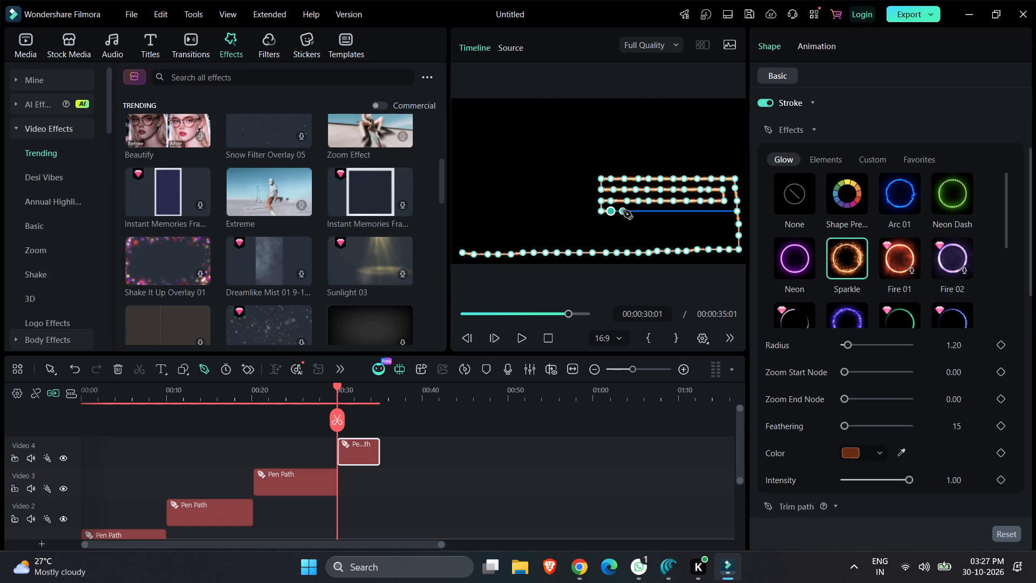
click(623, 211)
click(637, 211)
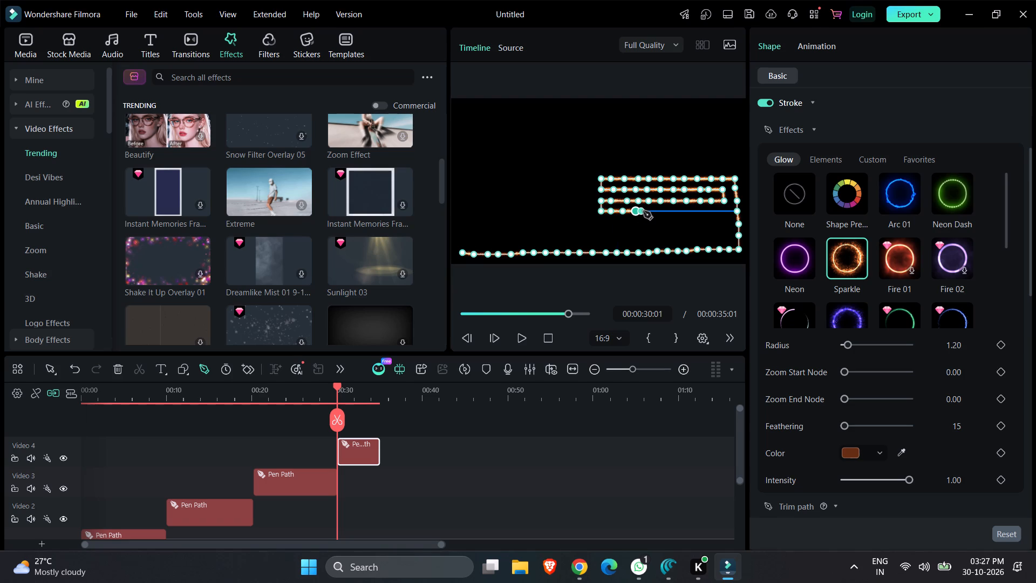
click(647, 212)
click(658, 212)
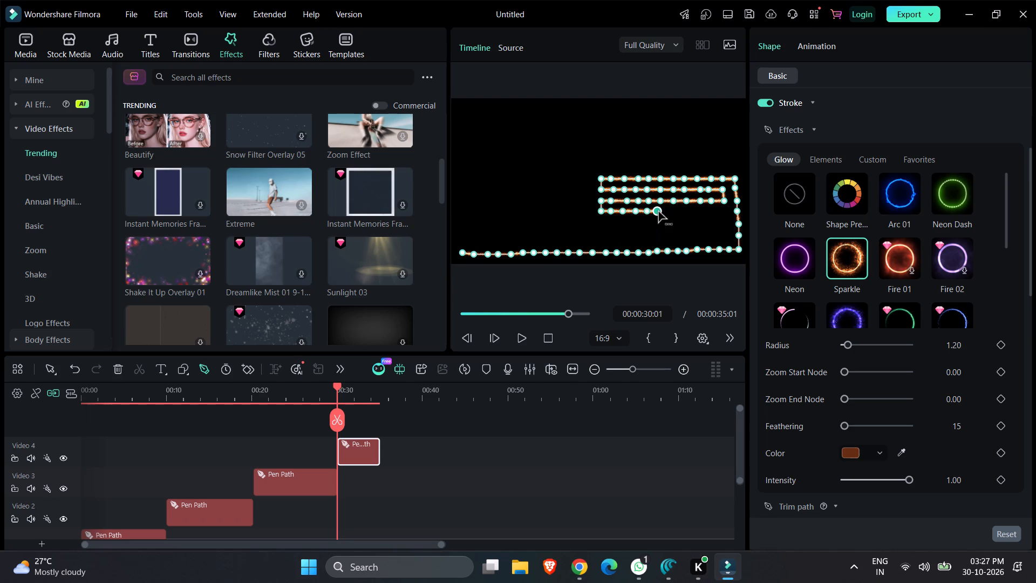
click(671, 212)
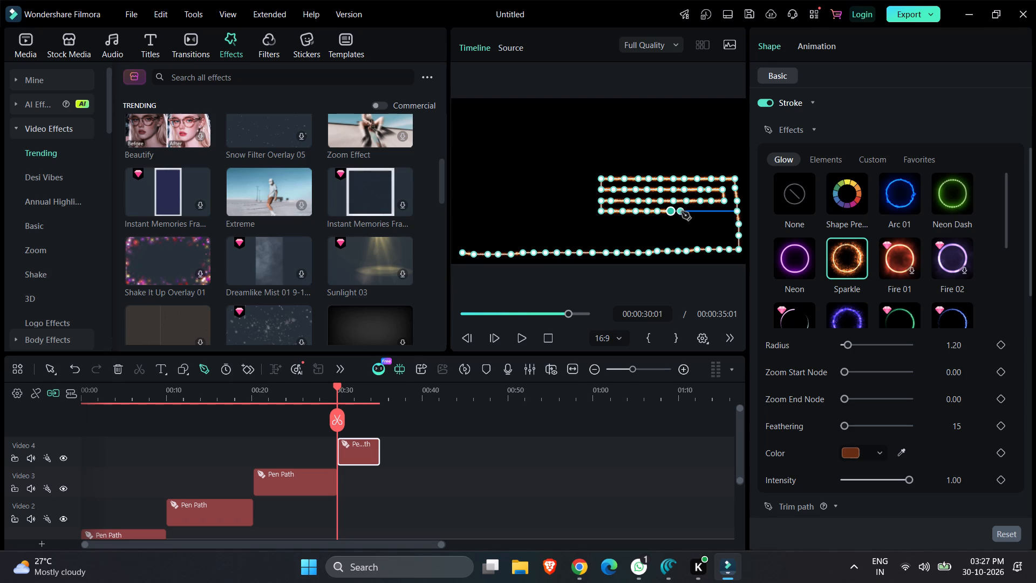
click(682, 212)
click(694, 212)
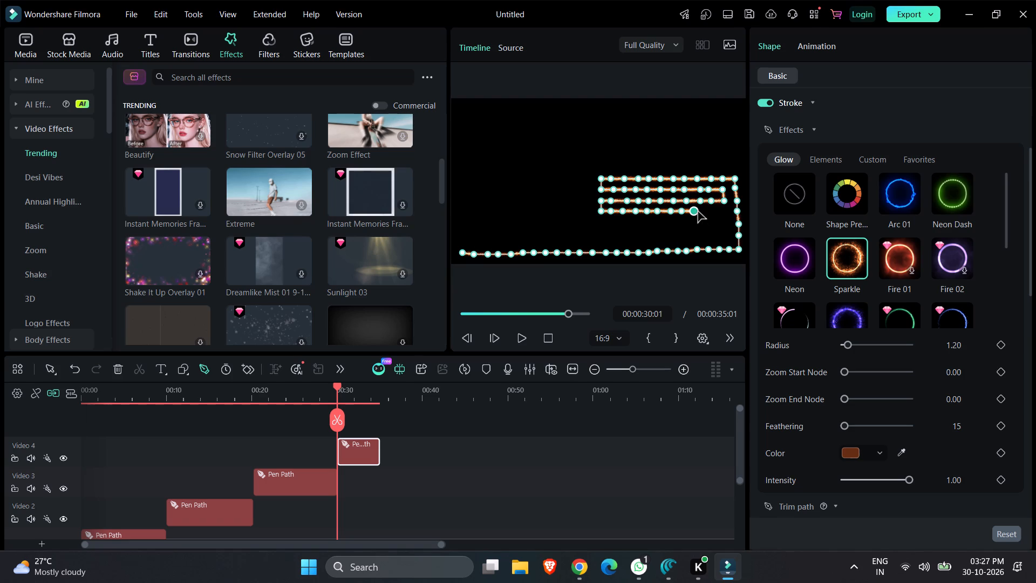
click(704, 212)
click(712, 212)
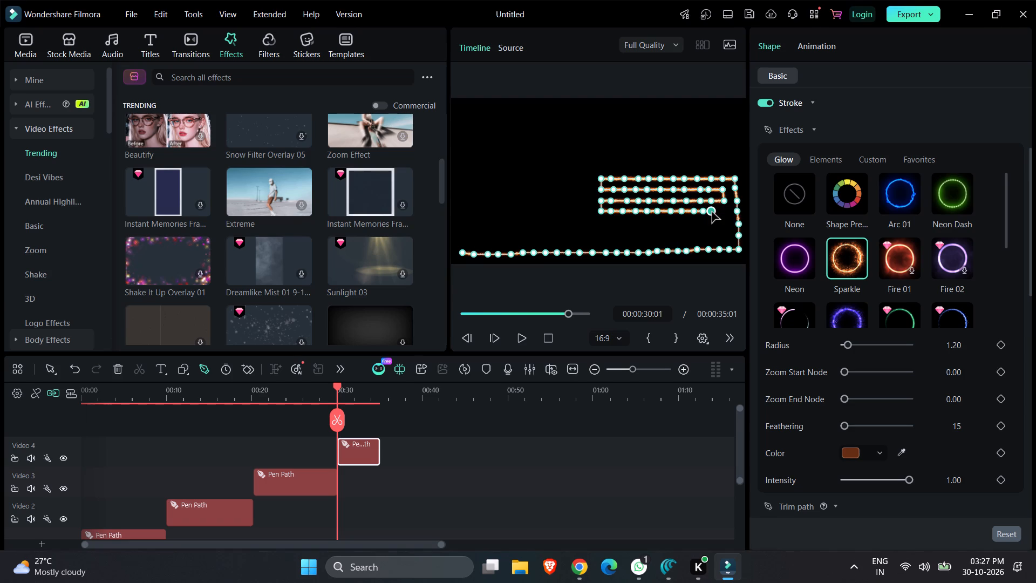
click(721, 212)
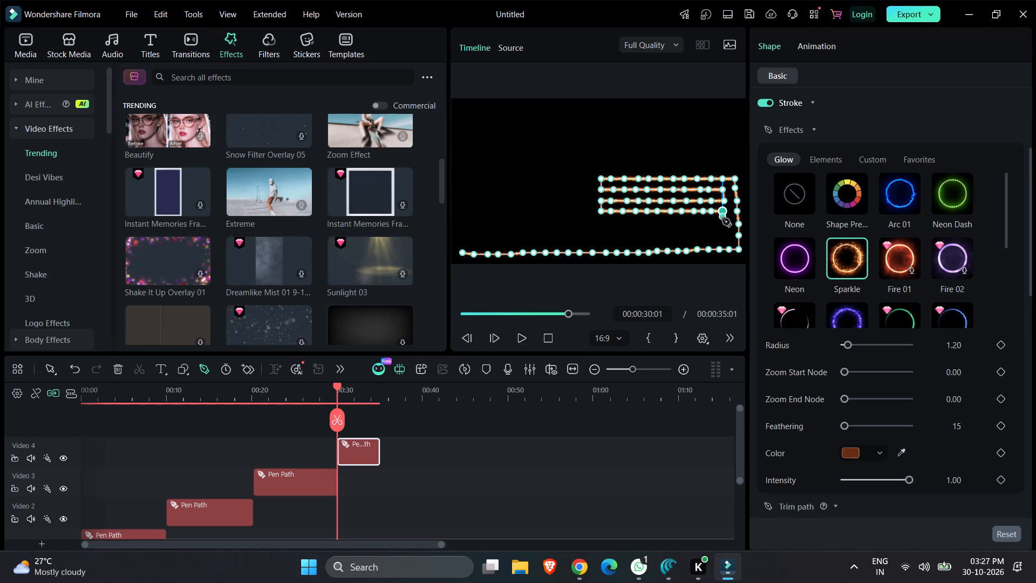
Drop the pen path slightly below the fourth row and run a fifth row of 12 points leftward to near the frame's center.
click(723, 223)
click(711, 225)
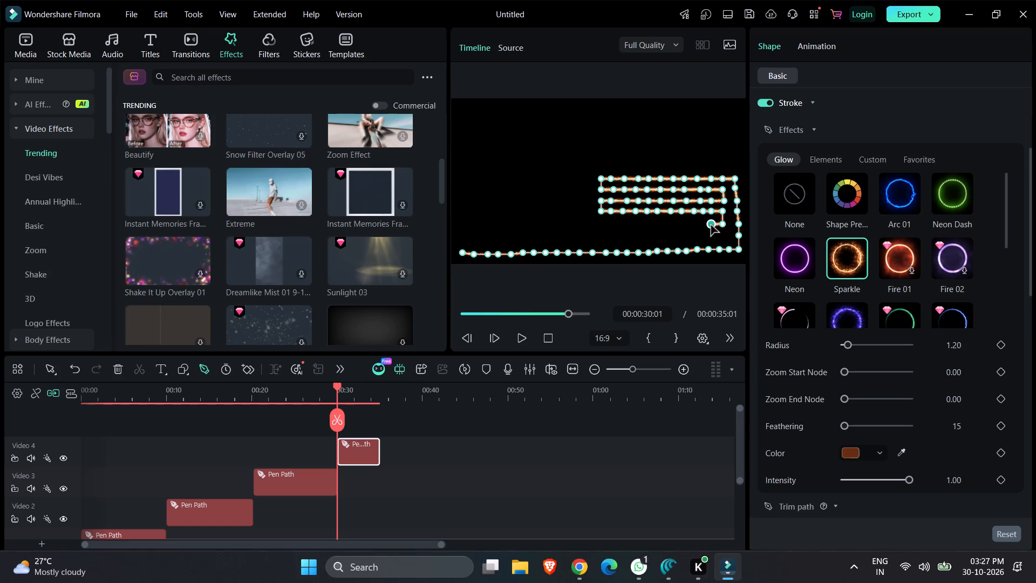
click(700, 226)
click(691, 226)
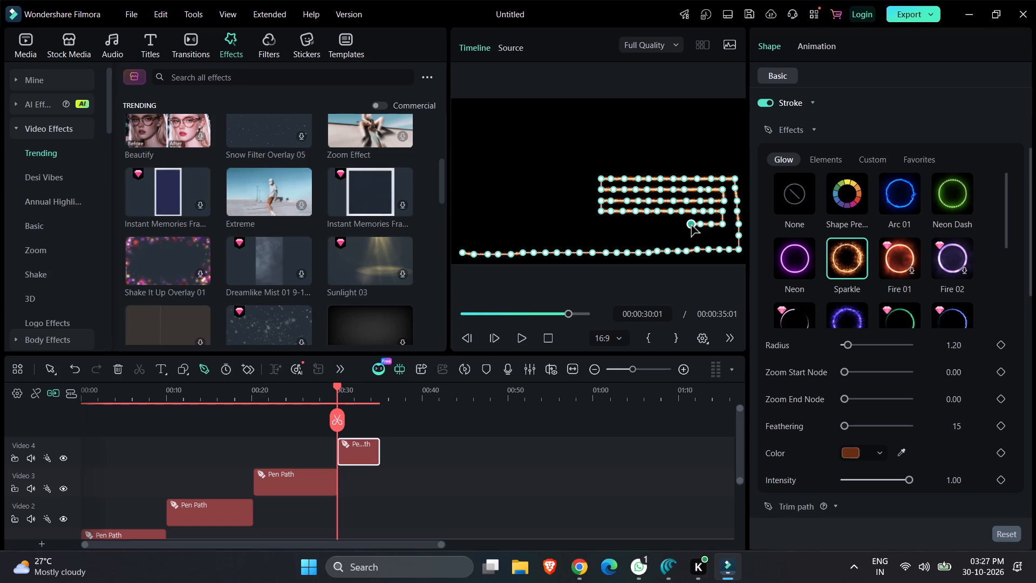
click(681, 226)
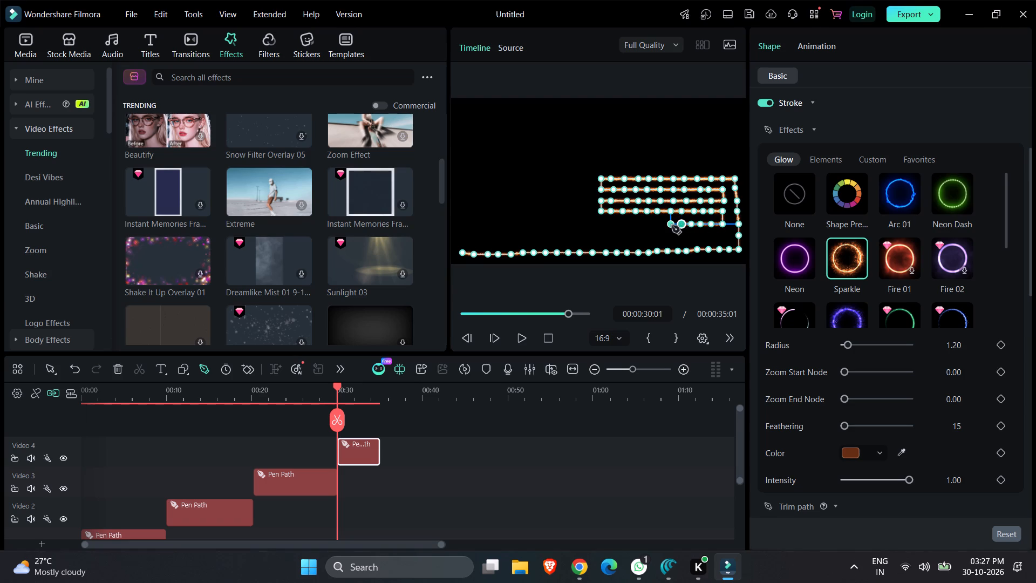
click(672, 226)
click(660, 226)
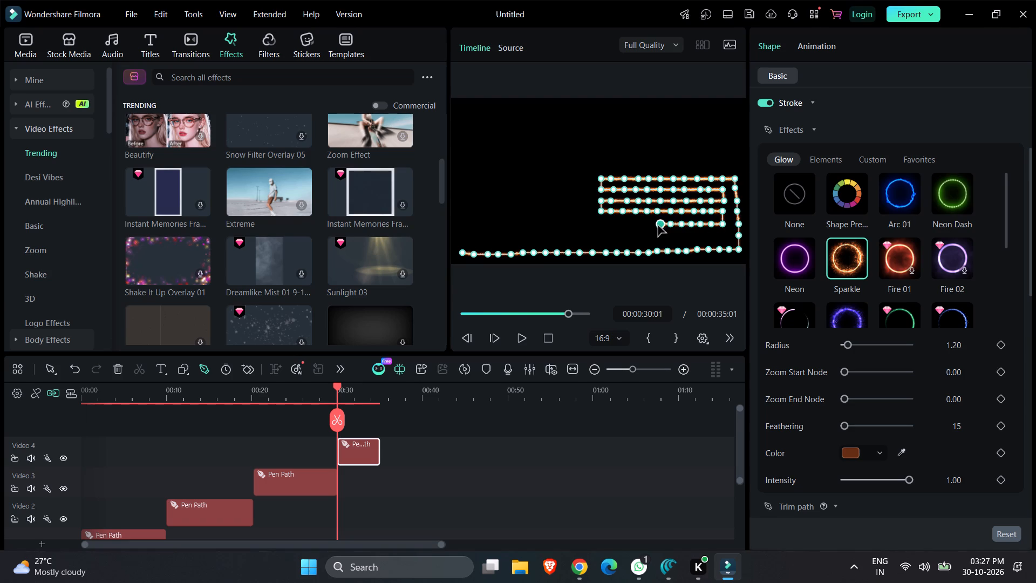
click(650, 226)
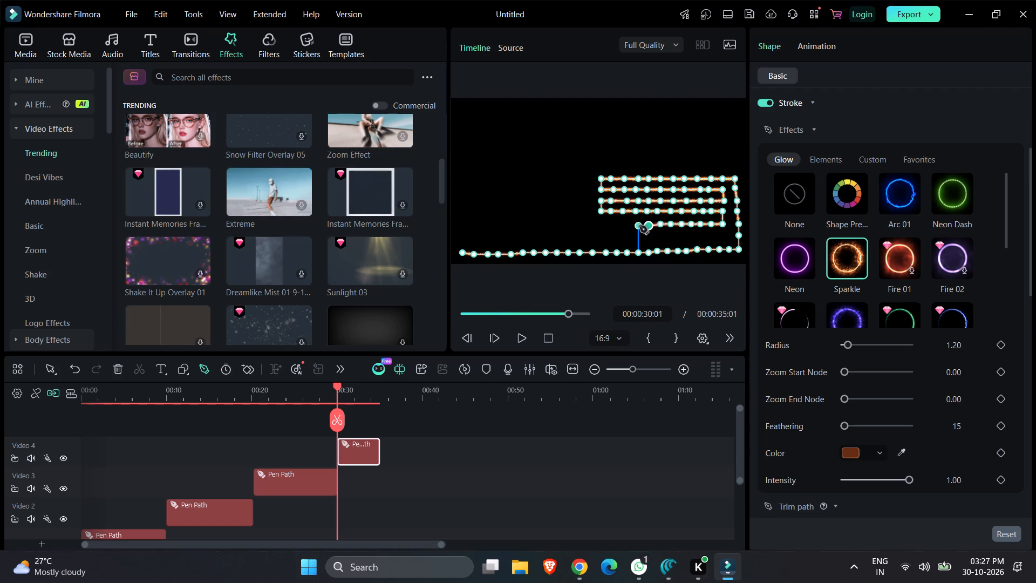
click(639, 226)
click(628, 226)
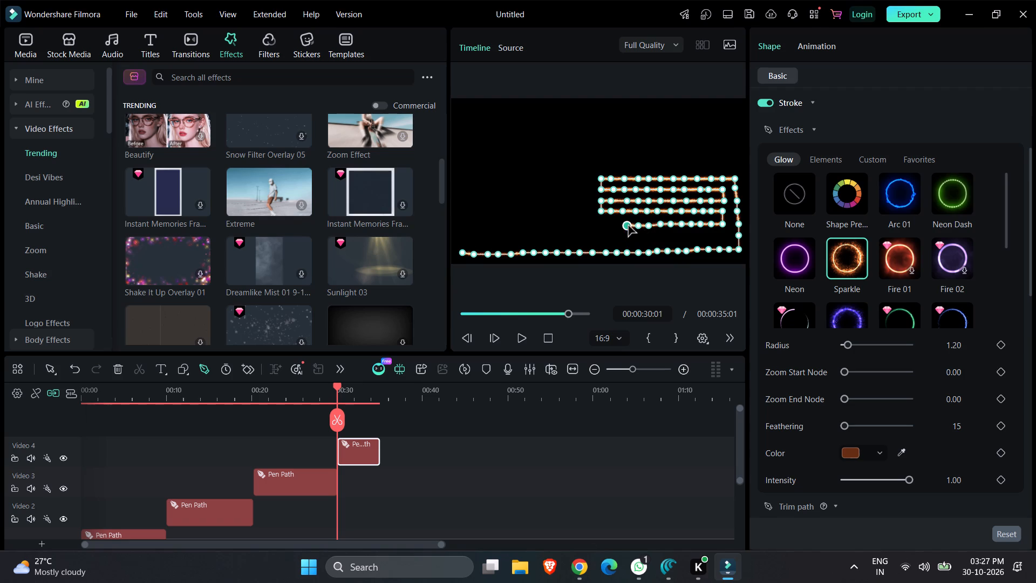
click(619, 225)
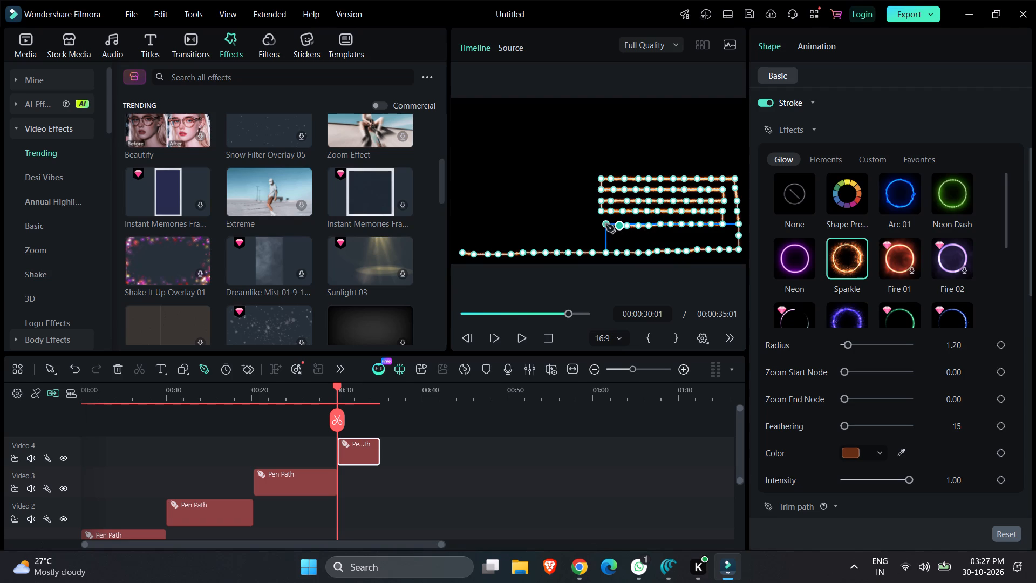
click(605, 225)
Step the pen path down below the fifth row and run a sixth row of closely spaced points rightward, ending near the right edge.
click(607, 236)
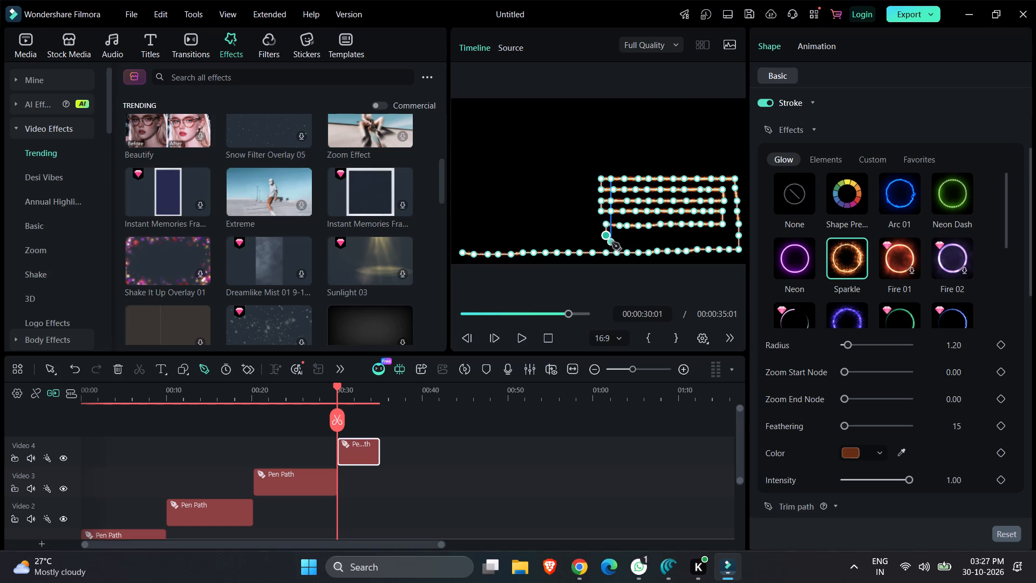
click(619, 236)
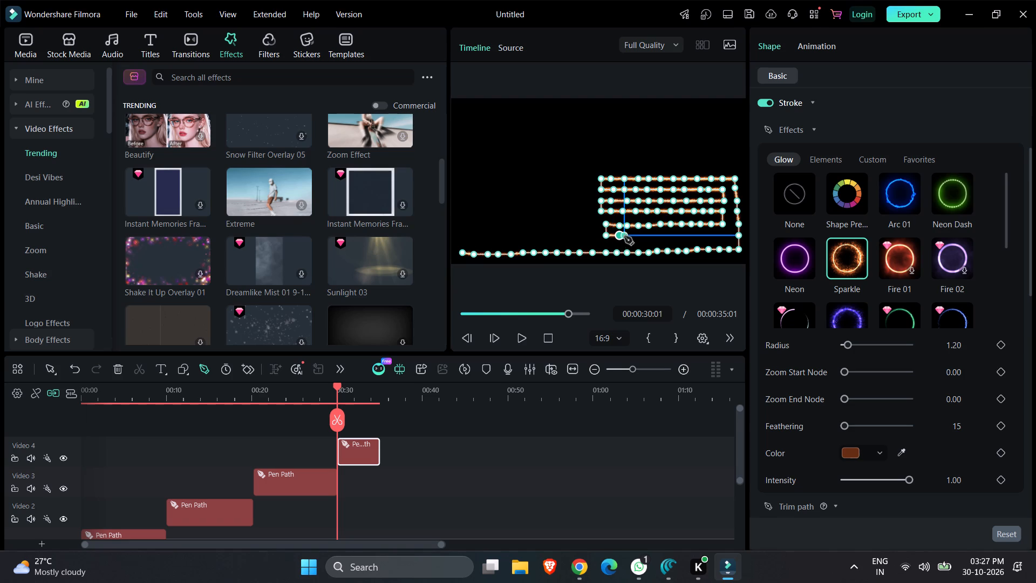
click(630, 236)
click(637, 236)
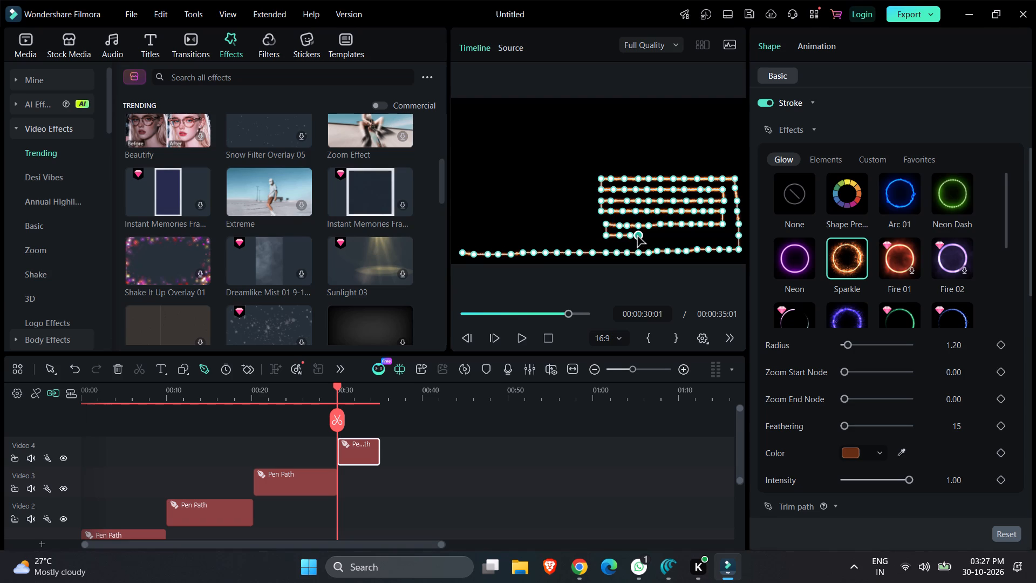
click(650, 236)
click(659, 236)
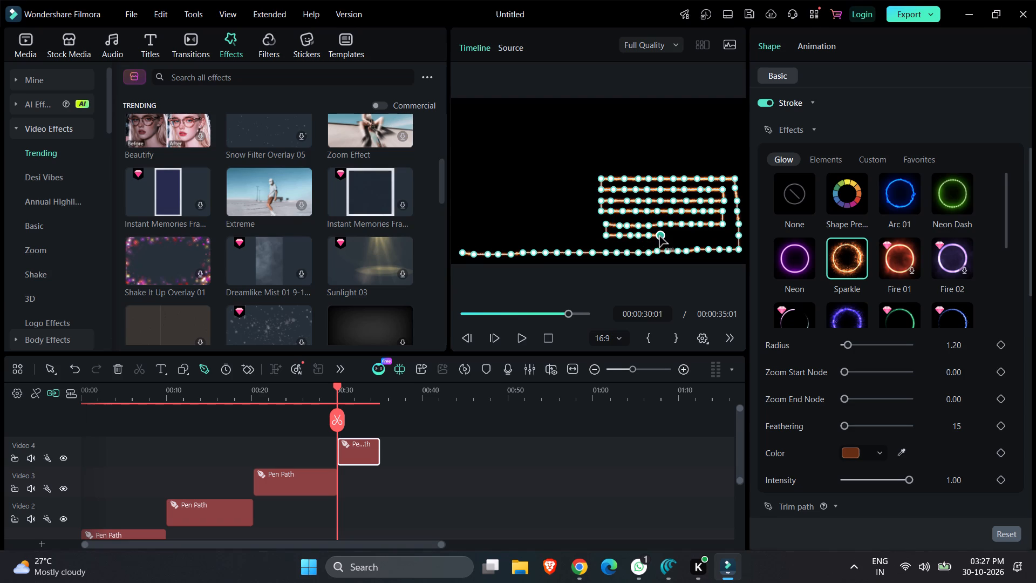
click(671, 237)
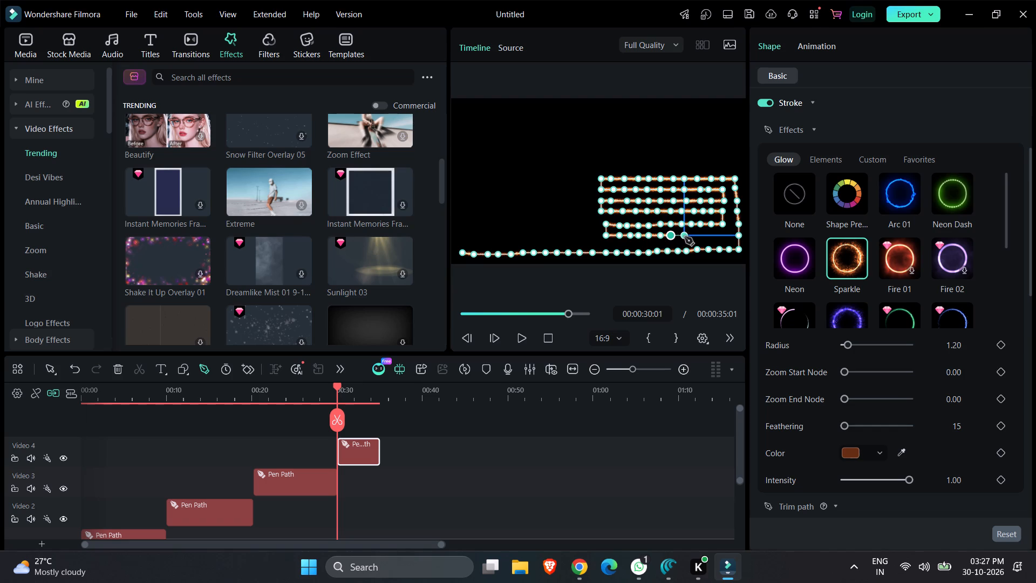
click(685, 237)
click(697, 237)
click(707, 237)
drag(715, 238, 725, 238)
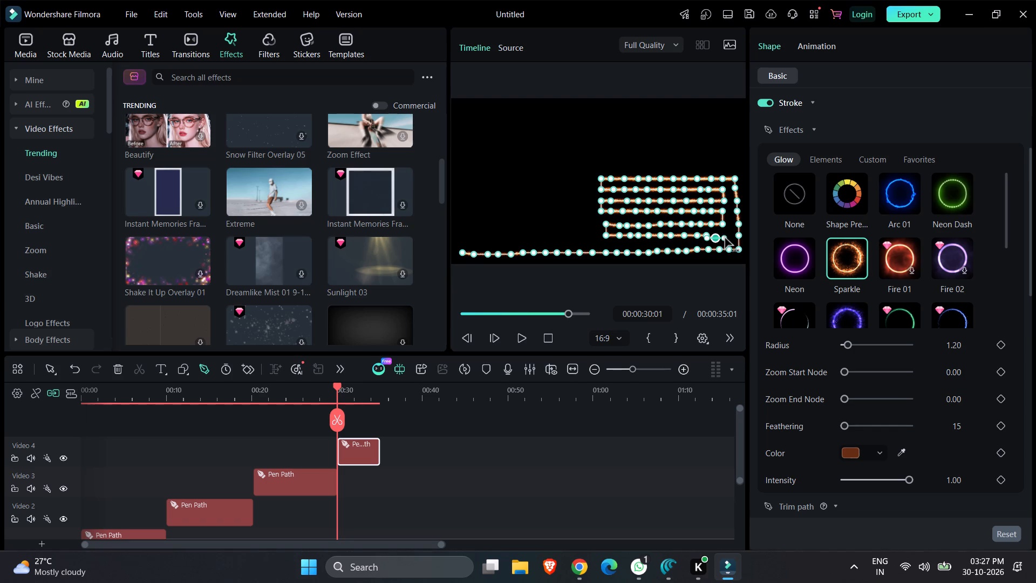
click(717, 240)
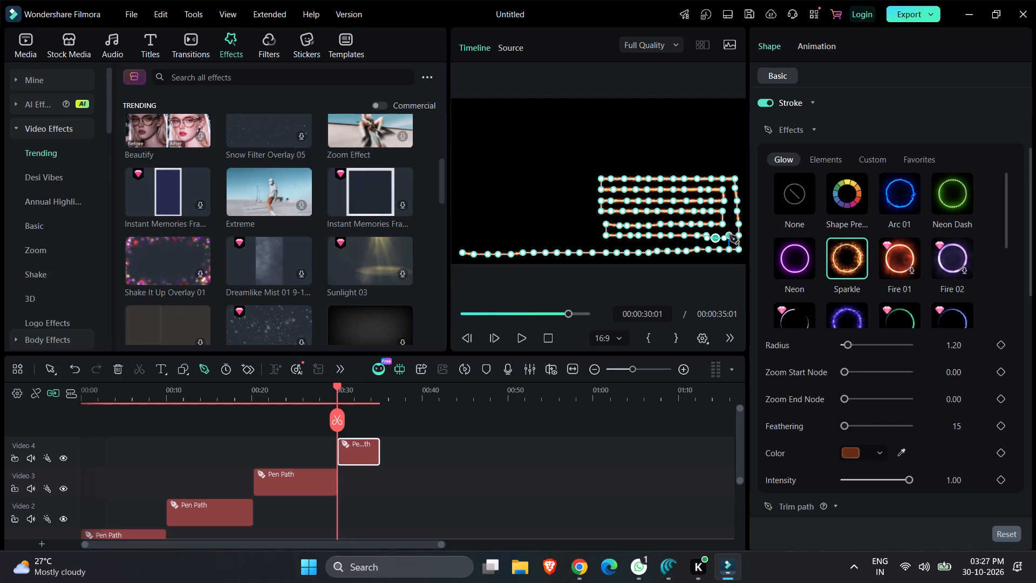
click(730, 235)
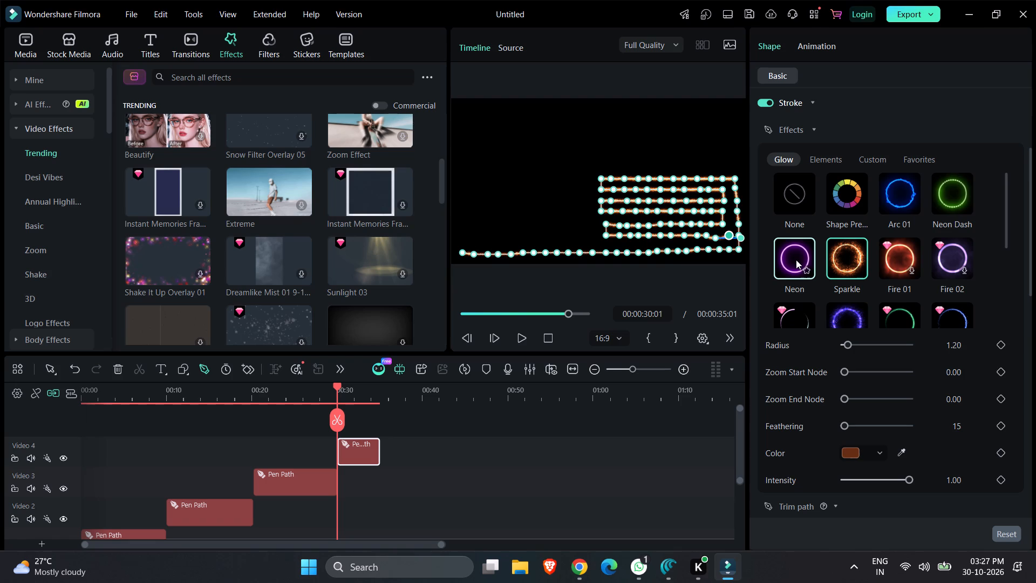
Change the zigzag pen path's glow effect to Neon and deselect the clip.
click(796, 260)
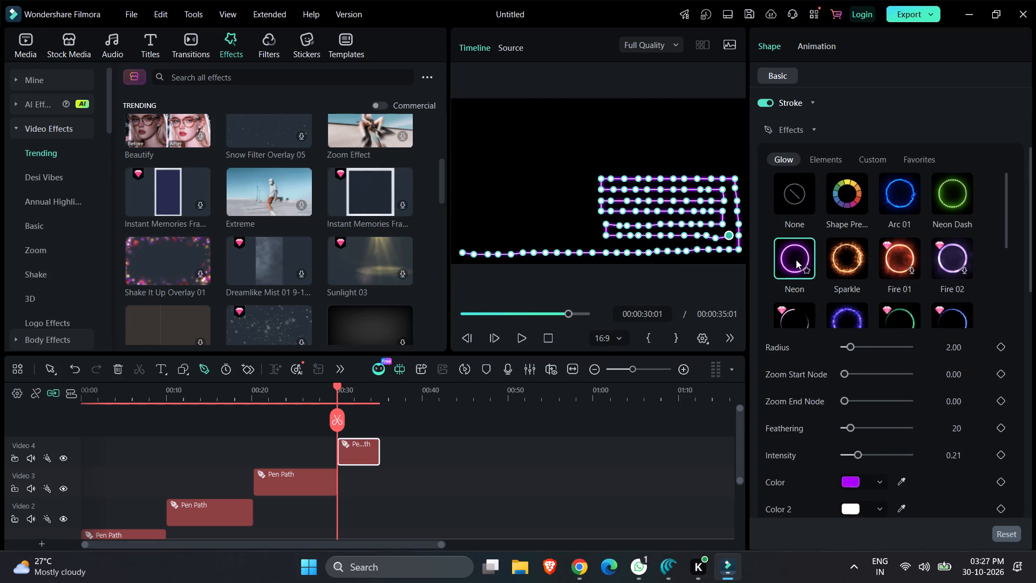
click(660, 428)
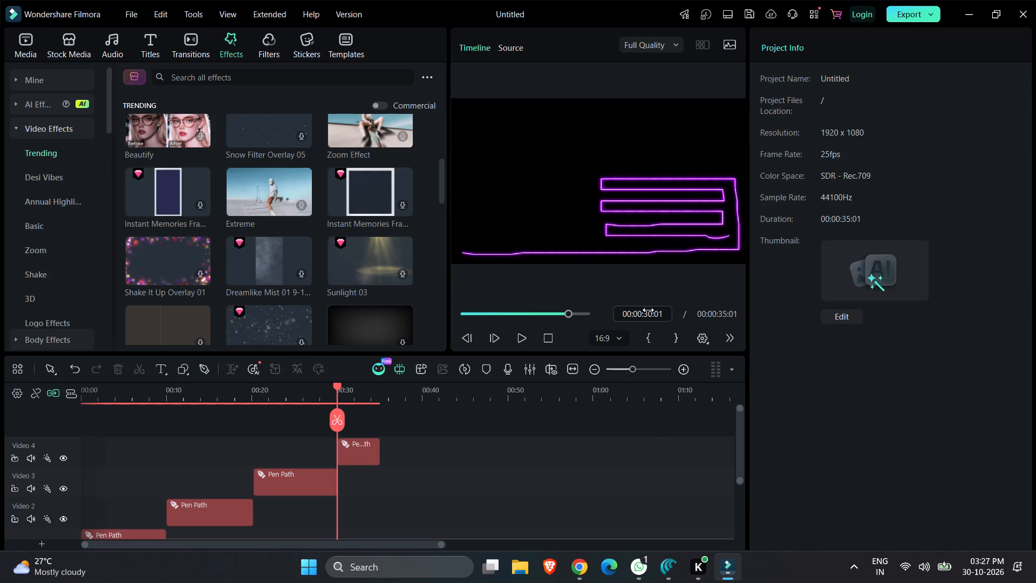
Start a new pen path near the frame's lower-left edge, above the long baseline, and run a row of 14 points rightward to just before the zigzag.
click(203, 371)
click(463, 239)
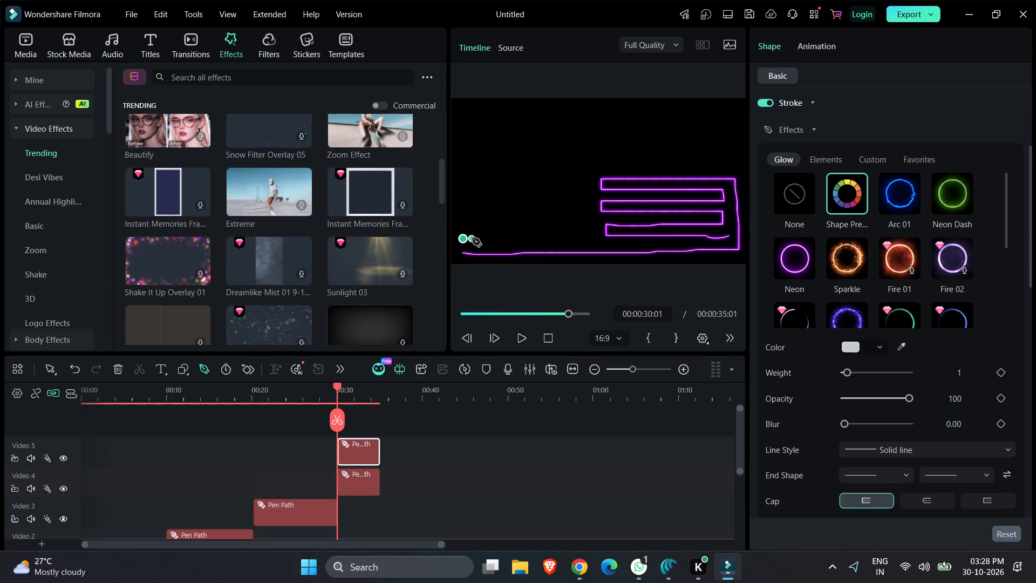
click(472, 238)
click(484, 238)
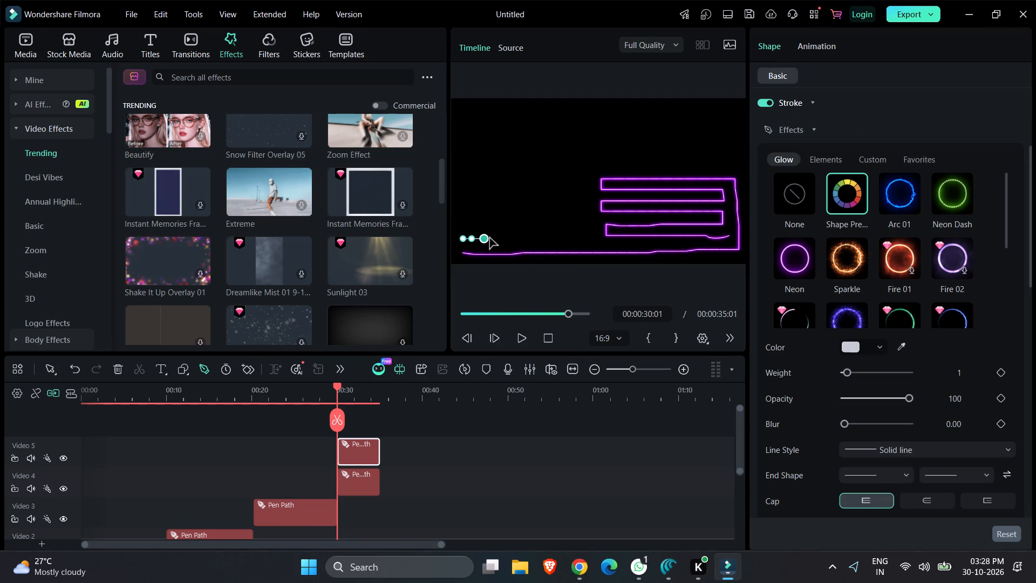
click(494, 238)
click(505, 237)
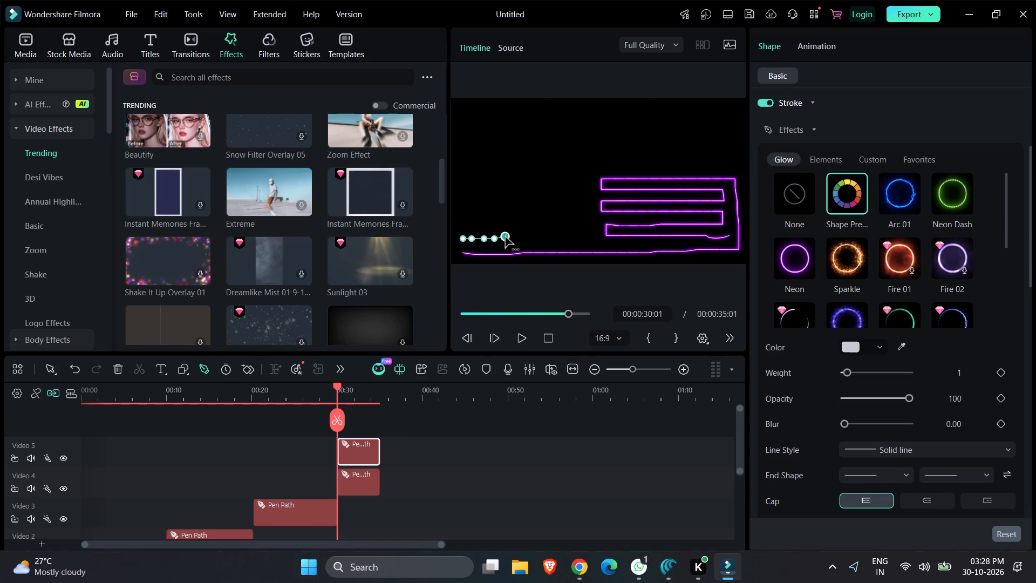
click(515, 238)
click(524, 236)
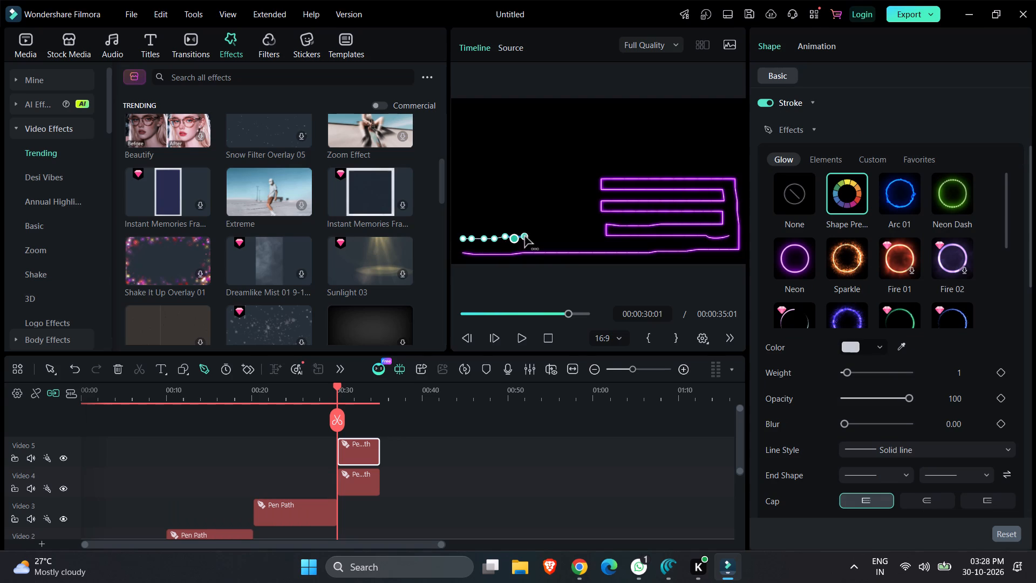
click(535, 237)
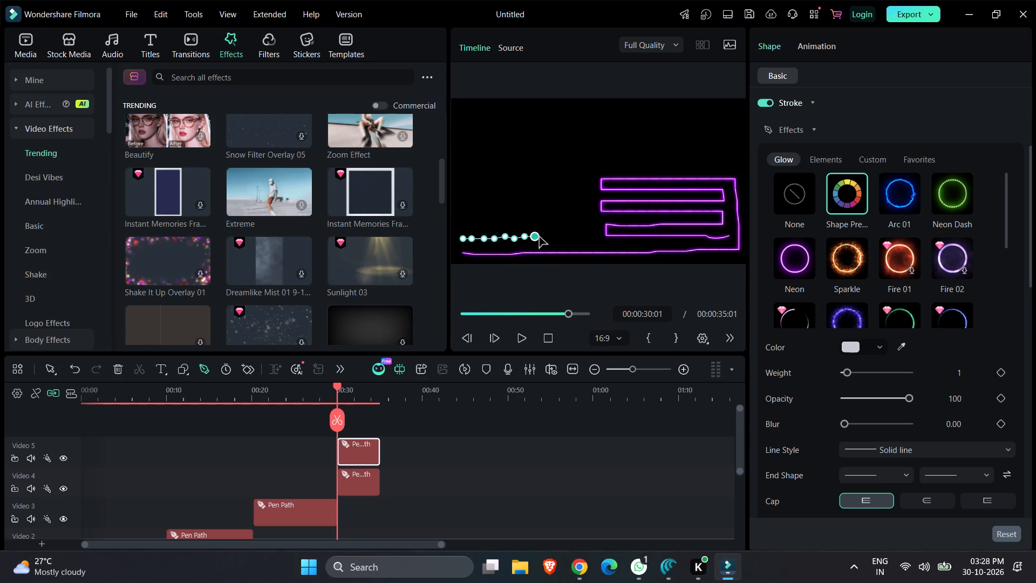
click(539, 237)
click(544, 237)
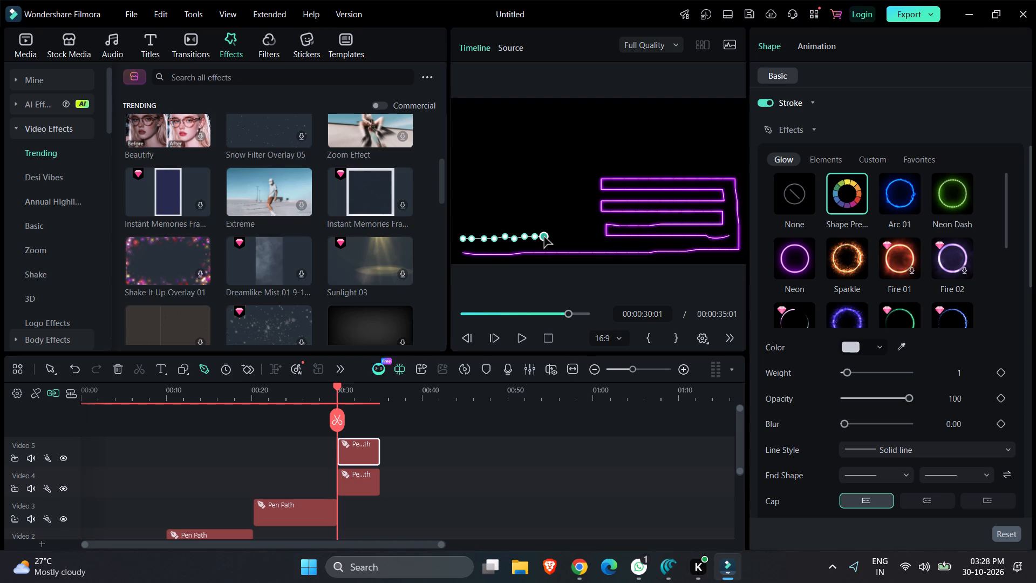
click(555, 237)
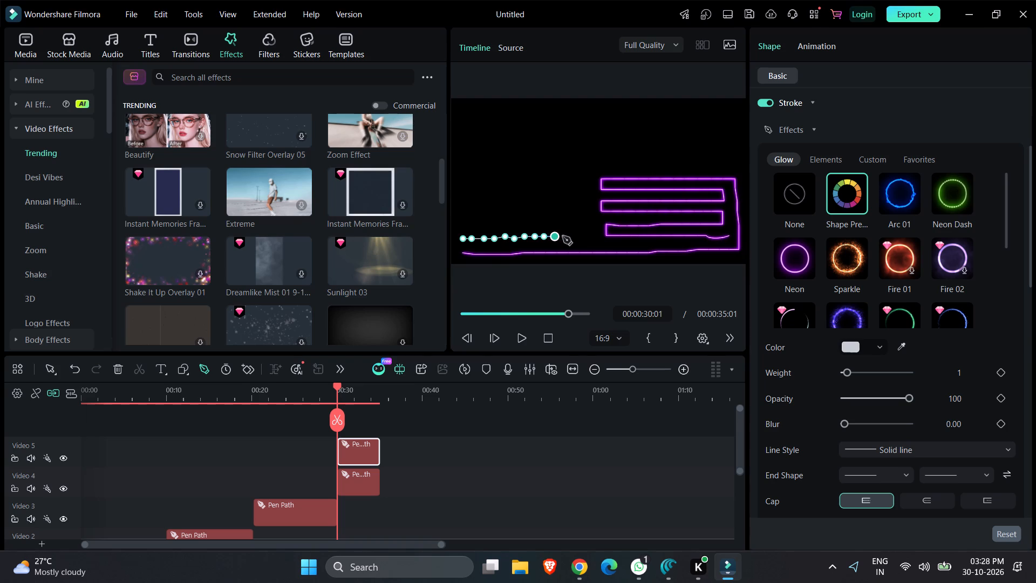
click(567, 236)
click(577, 236)
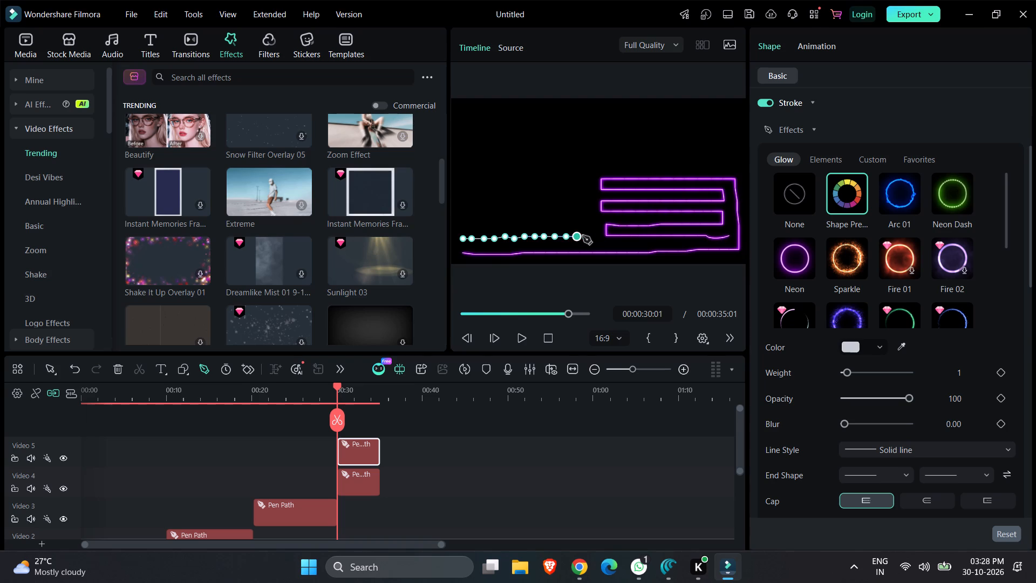
click(590, 236)
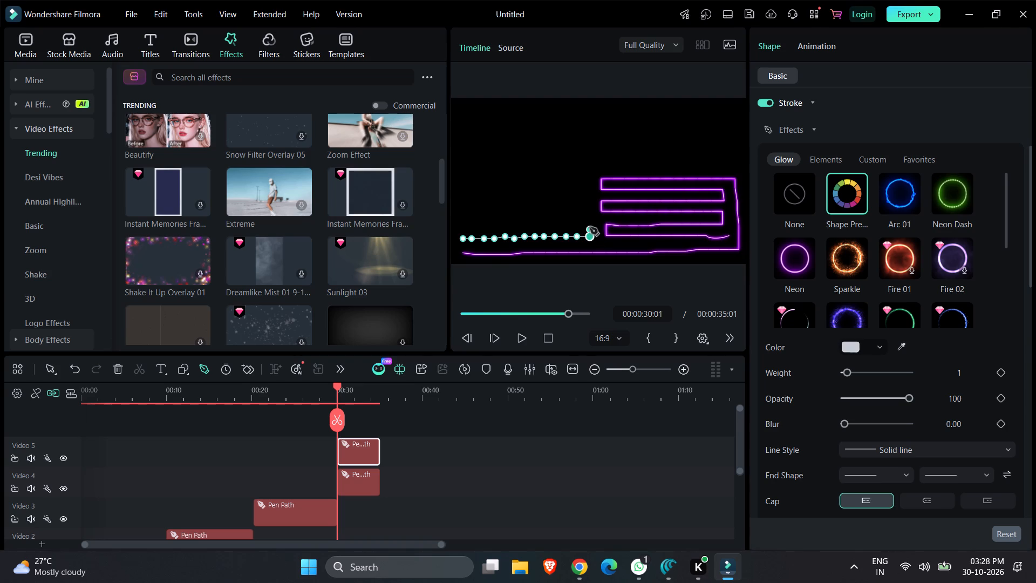
Step the pen path up slightly beside the zigzag and run a second row of 12 points leftward to the frame's left edge.
click(590, 226)
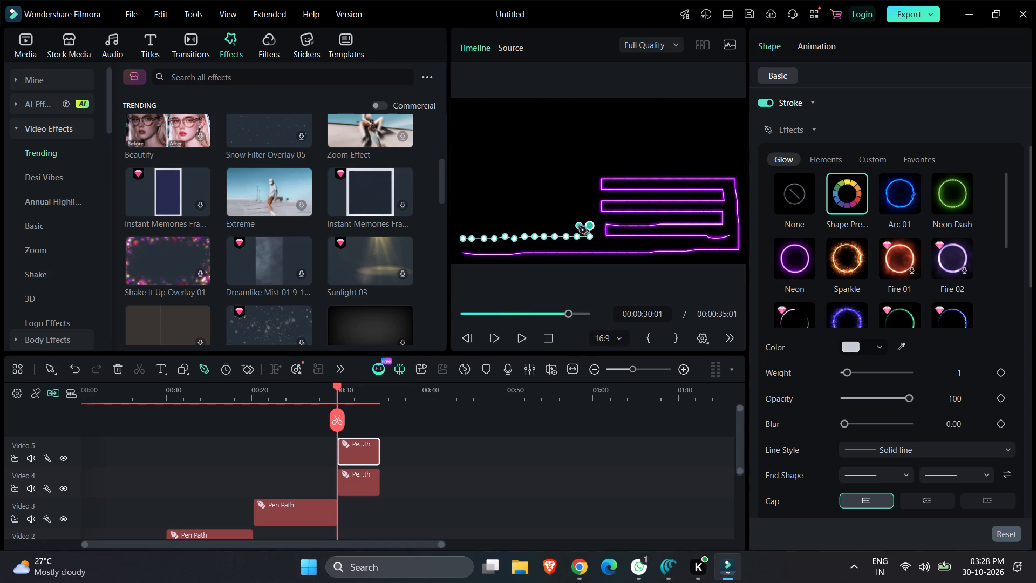
click(578, 226)
click(568, 226)
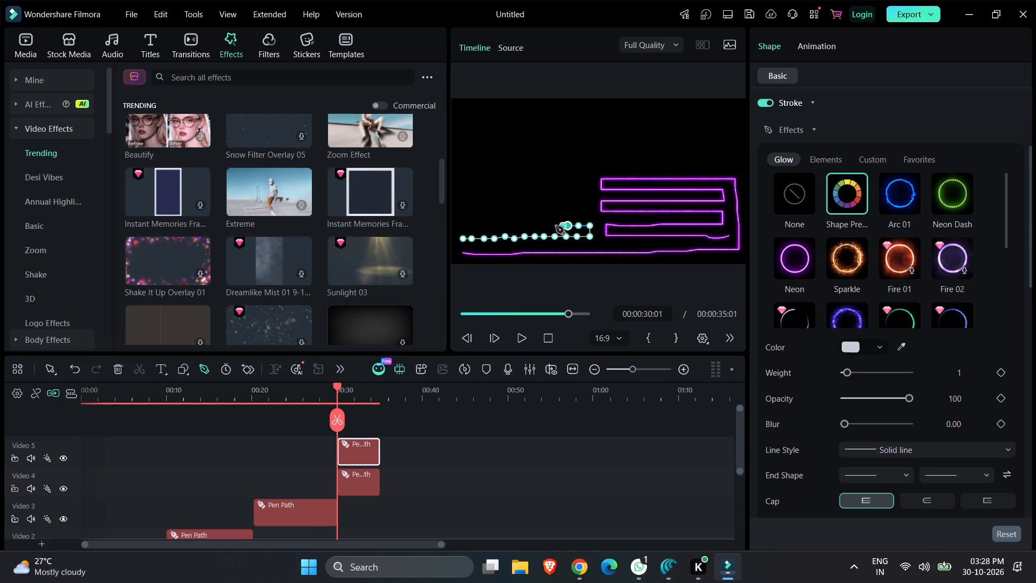
click(553, 226)
click(537, 226)
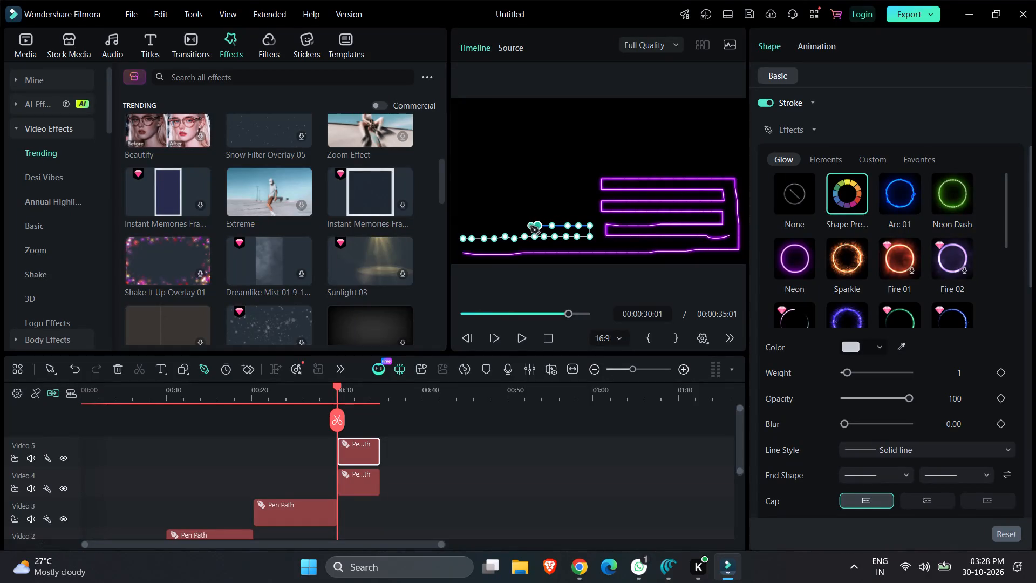
click(527, 226)
click(515, 226)
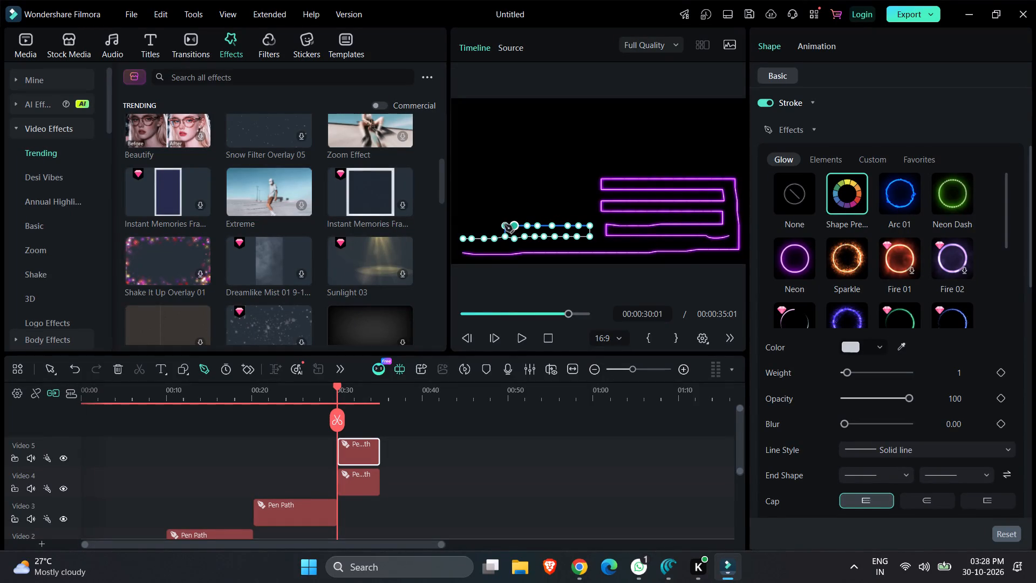
click(505, 225)
click(495, 226)
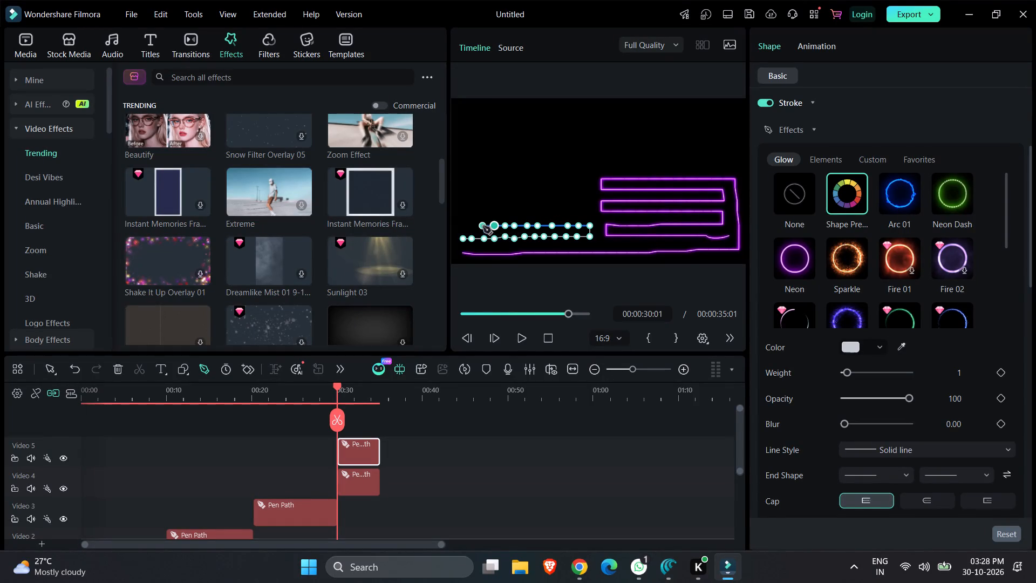
click(483, 226)
click(472, 228)
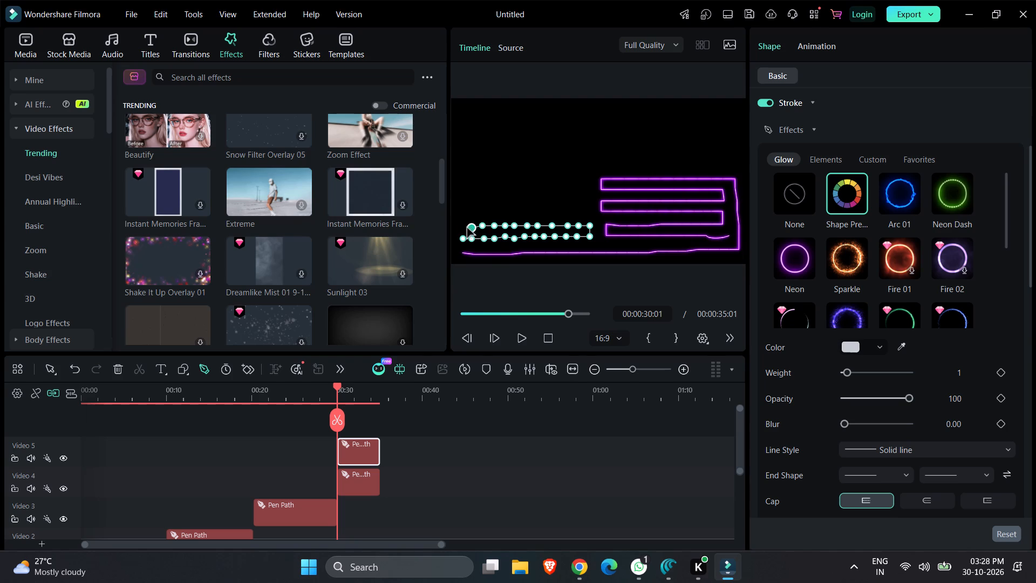
click(462, 227)
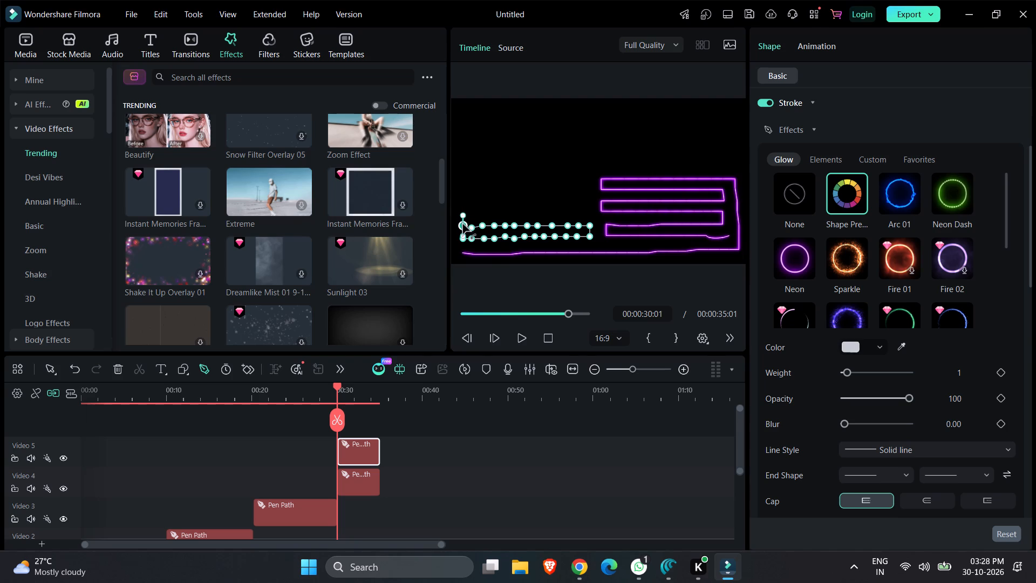
click(462, 224)
Step the pen path up above the second row and run a third row of 10 points rightward, ending just before the zigzag.
click(463, 215)
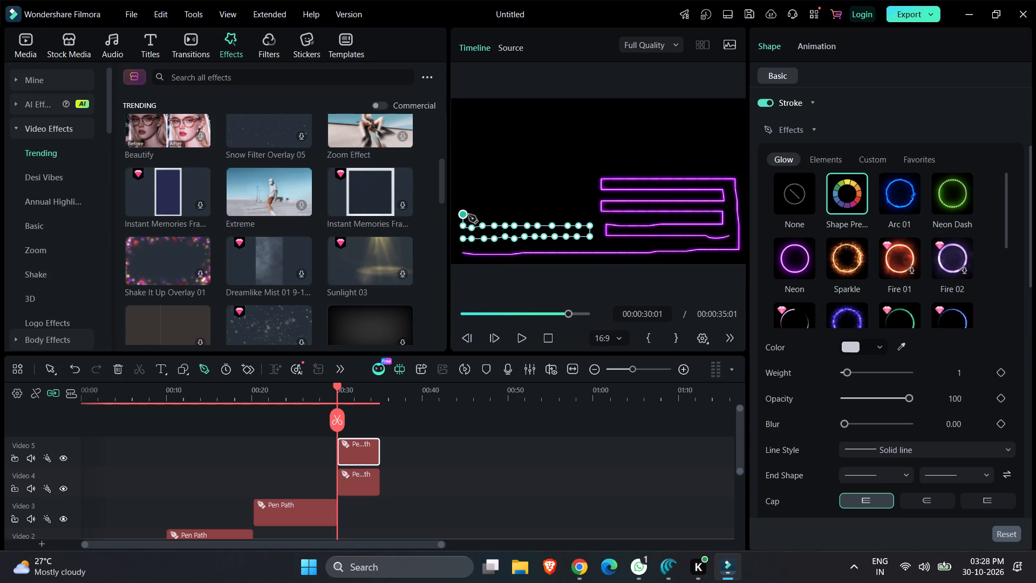
click(475, 215)
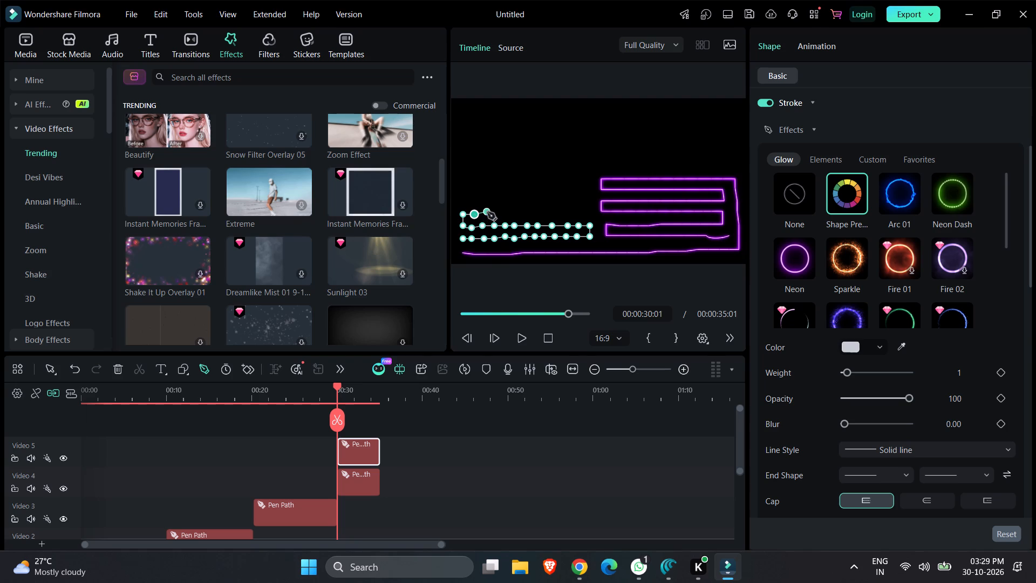
click(489, 214)
click(502, 215)
click(516, 215)
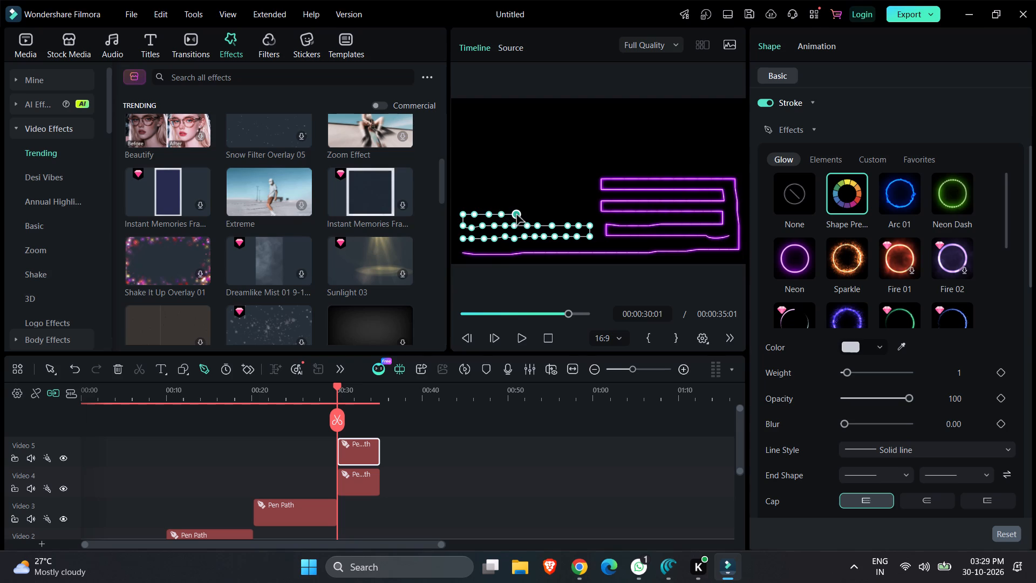
click(529, 214)
click(543, 214)
click(560, 214)
click(575, 214)
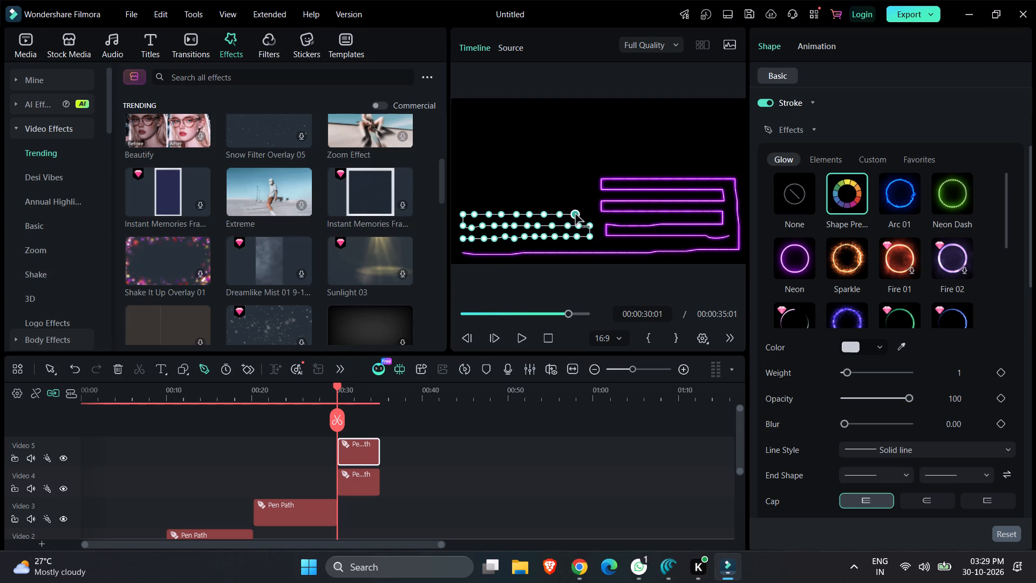
click(575, 214)
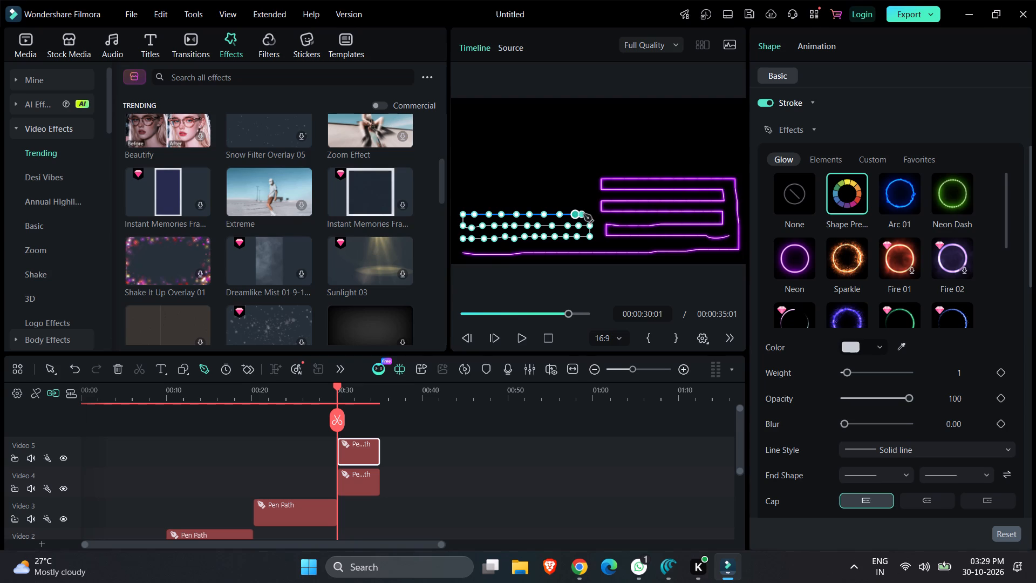
click(589, 214)
Step the pen path up above the third row and run a fourth row of 11 points leftward to the frame's left edge.
click(588, 201)
click(574, 201)
click(559, 202)
click(543, 203)
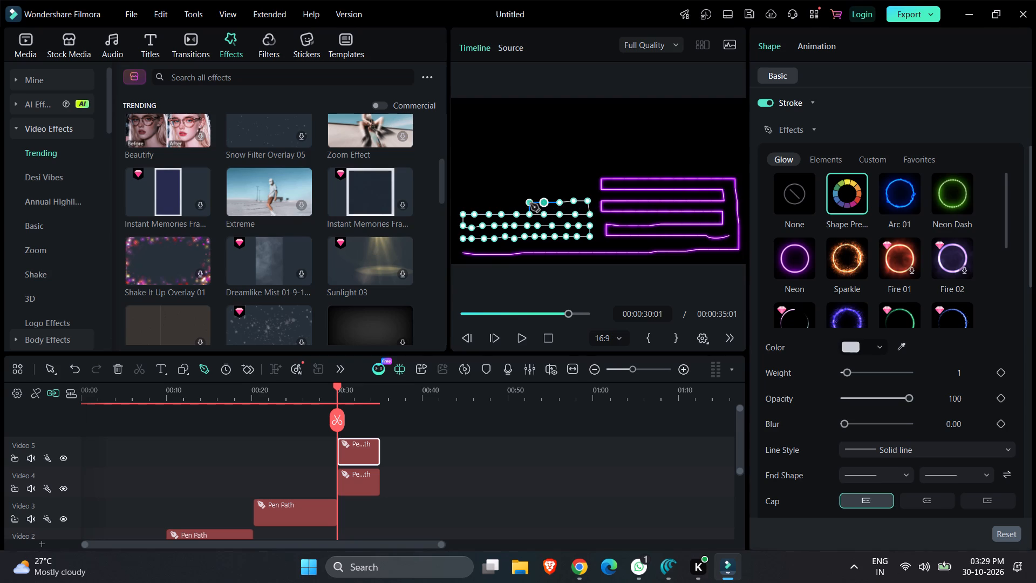
click(530, 202)
click(513, 202)
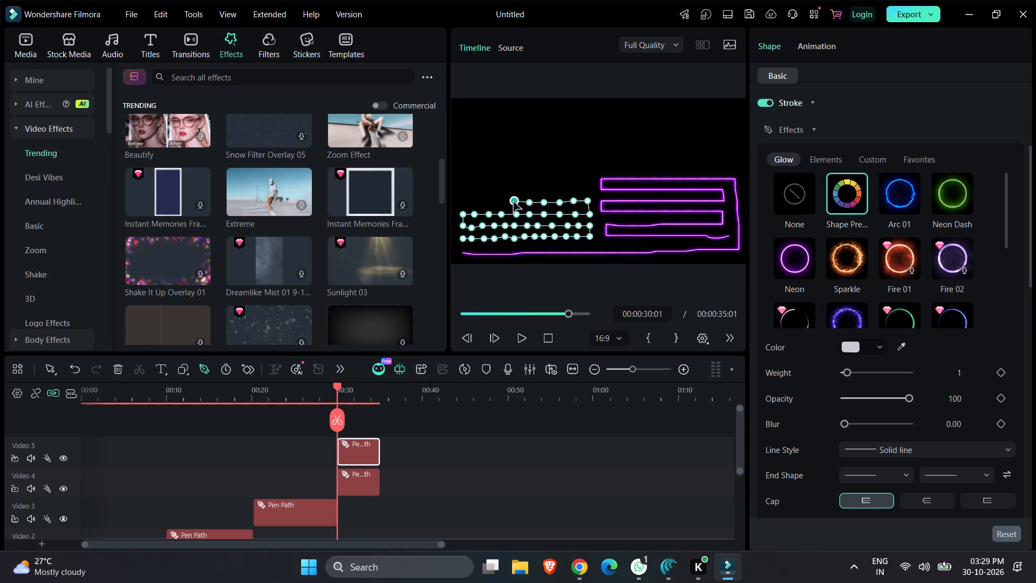
click(506, 202)
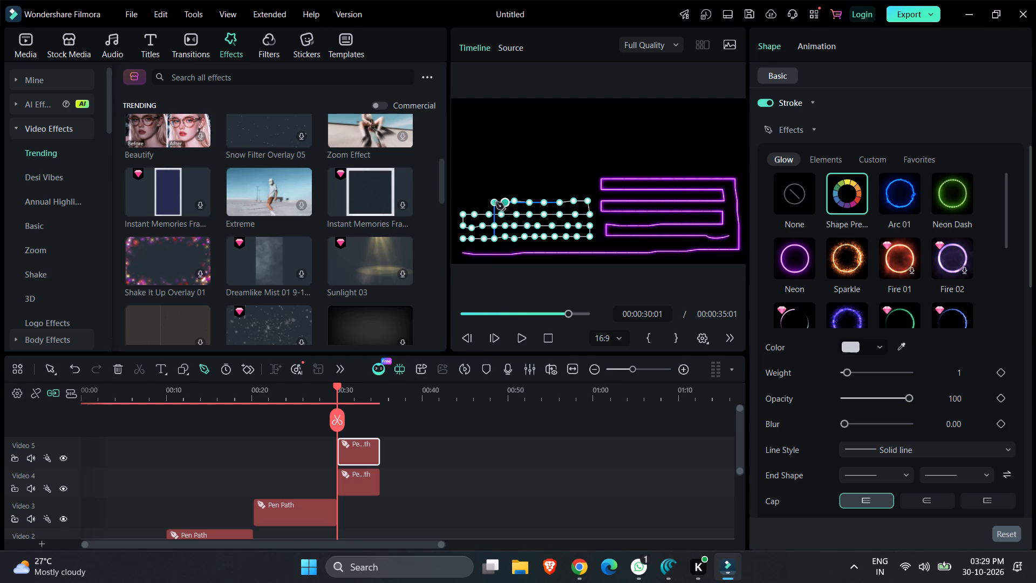
click(496, 202)
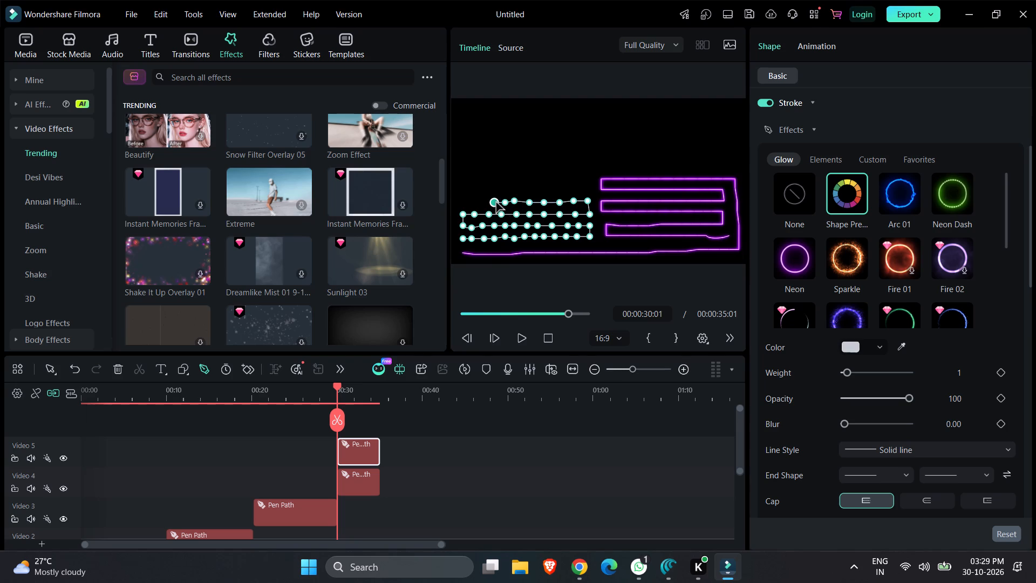
click(483, 202)
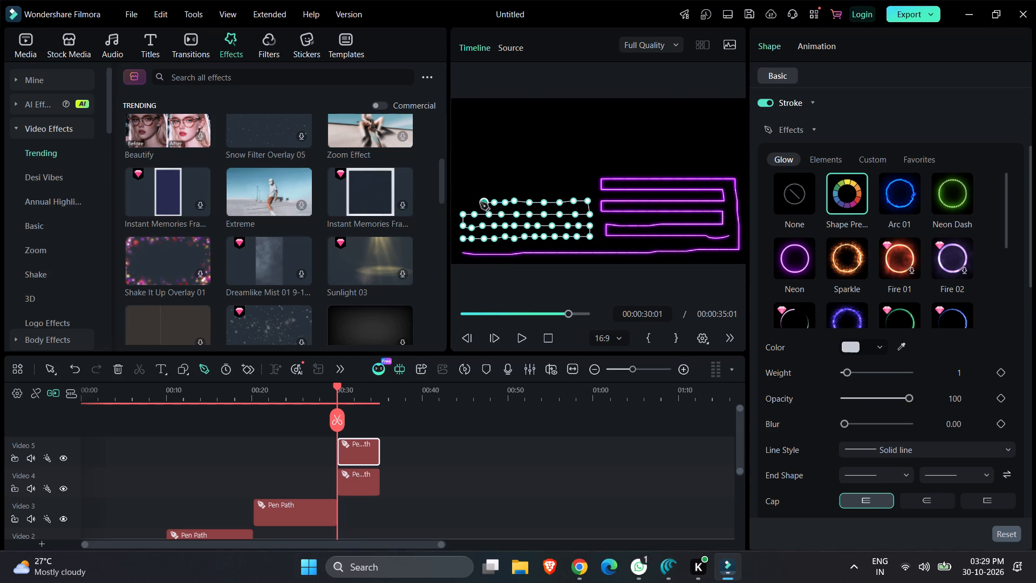
click(473, 202)
click(461, 200)
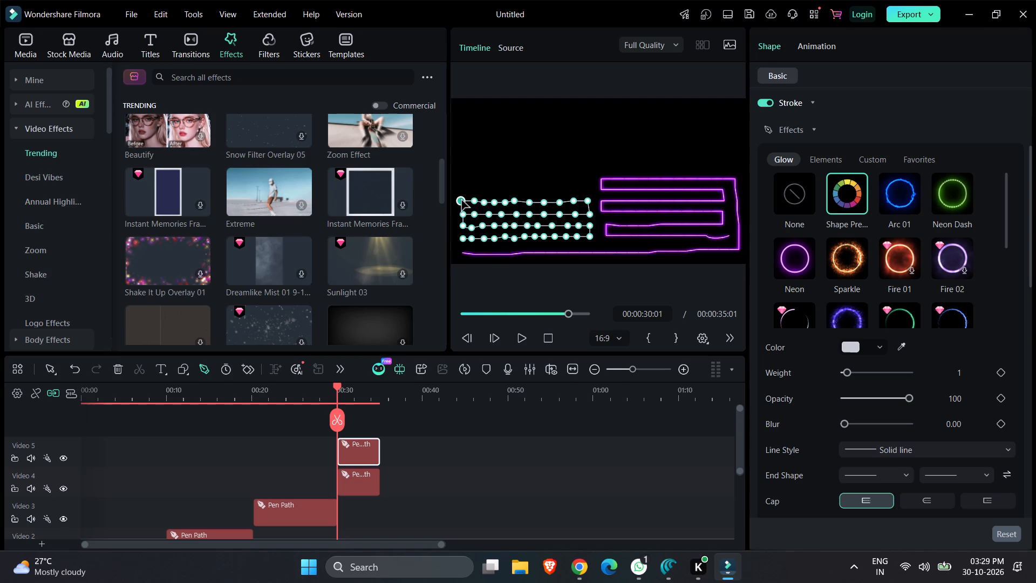
Step the pen path up above the fourth row and run a fifth row of 11 points rightward, ending just before the zigzag.
click(461, 188)
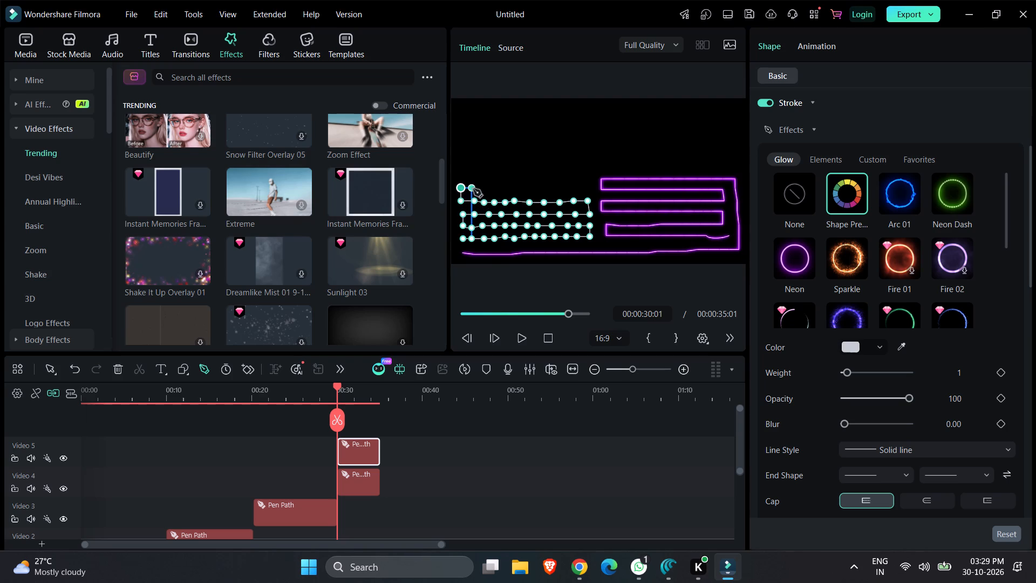
click(473, 184)
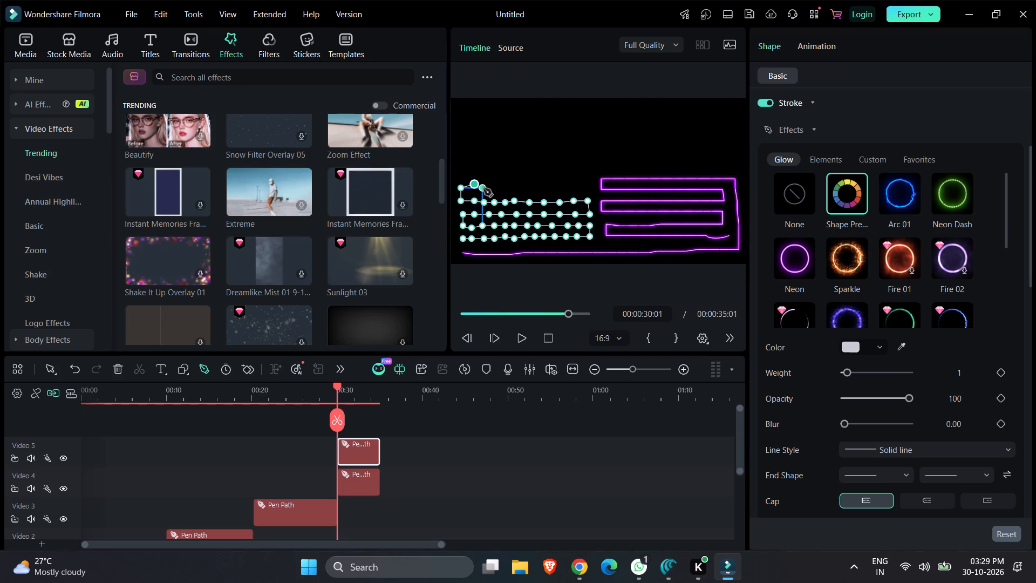
click(484, 188)
click(495, 188)
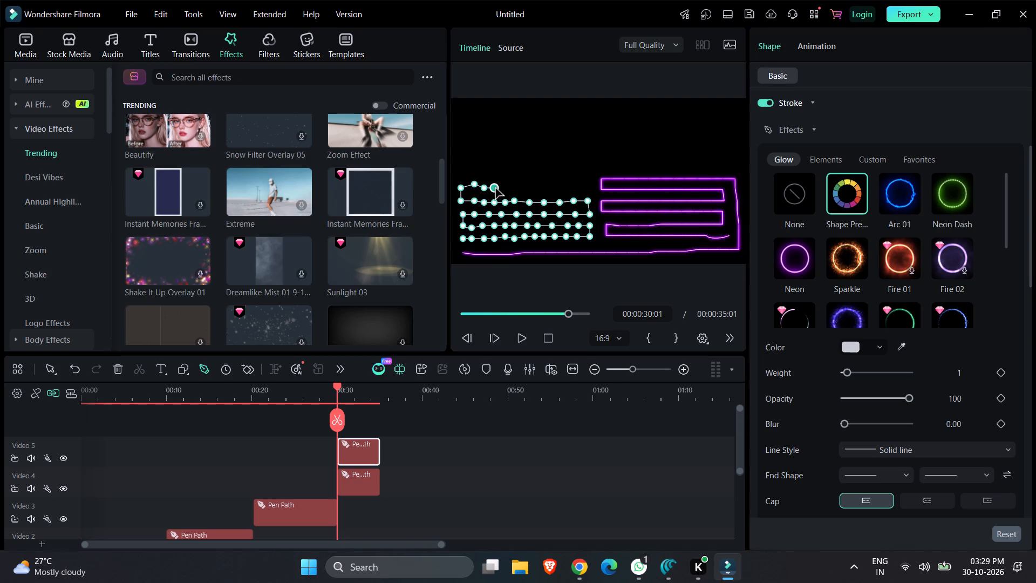
click(504, 188)
click(513, 188)
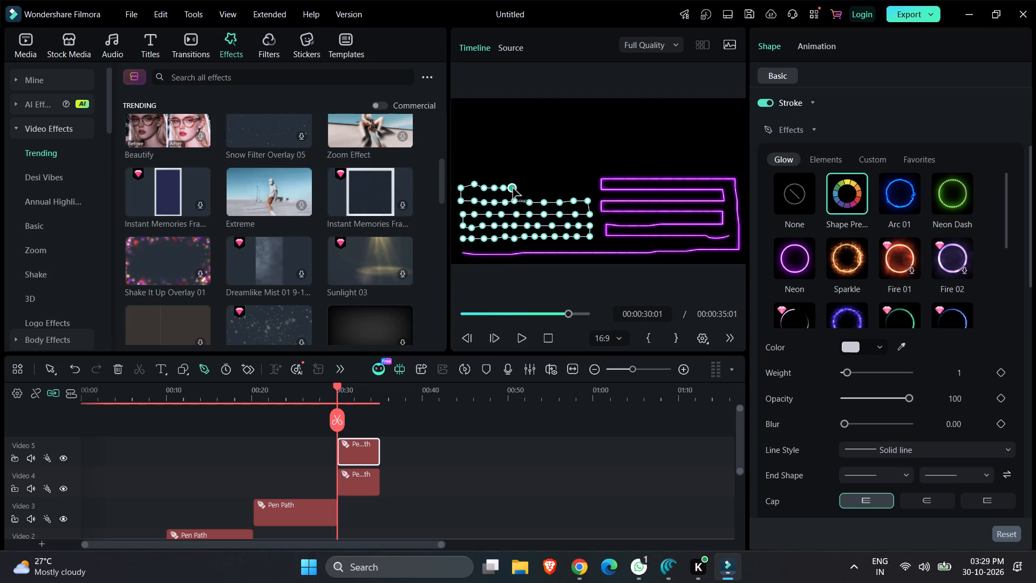
click(525, 189)
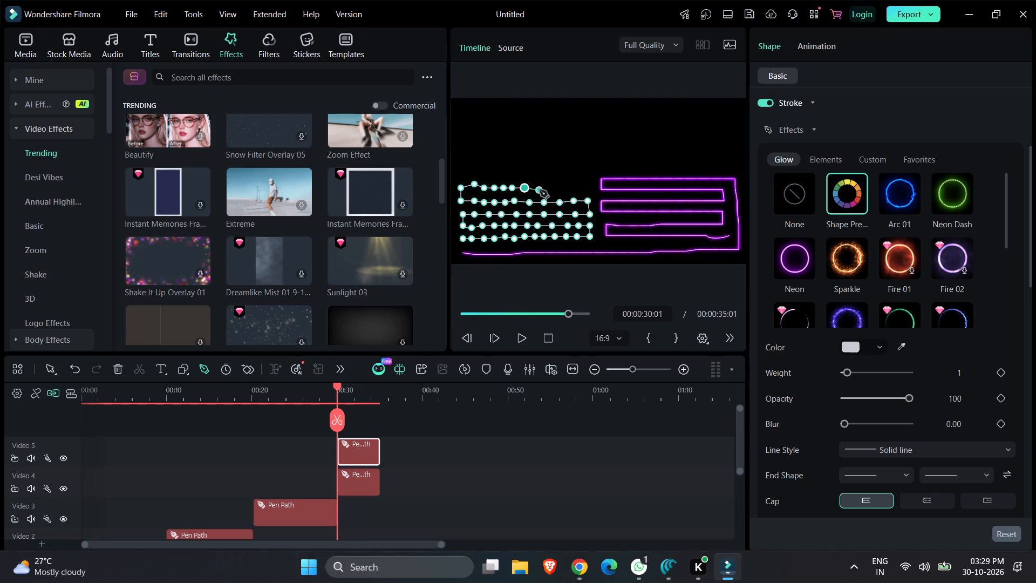
click(540, 190)
click(551, 190)
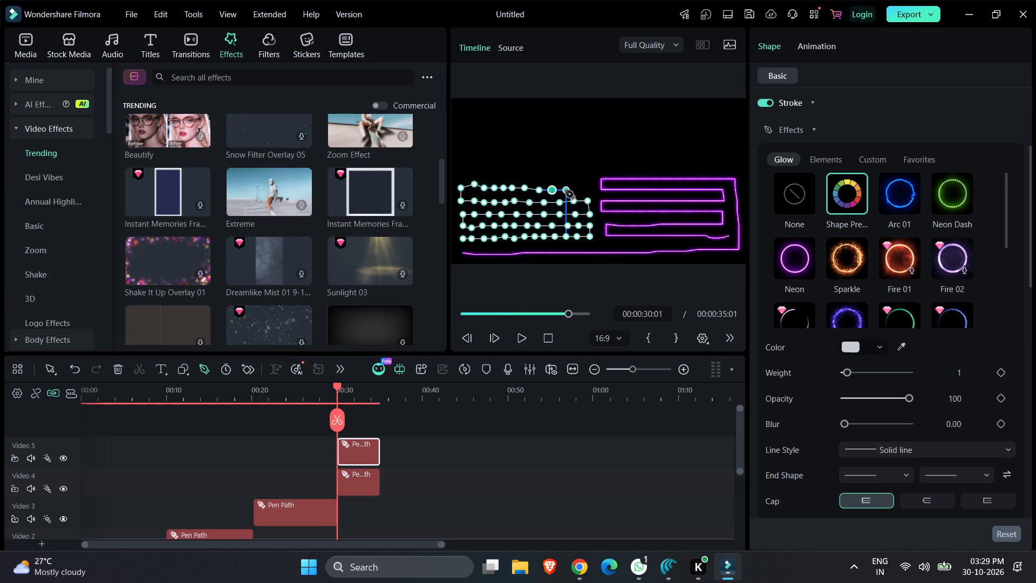
click(565, 191)
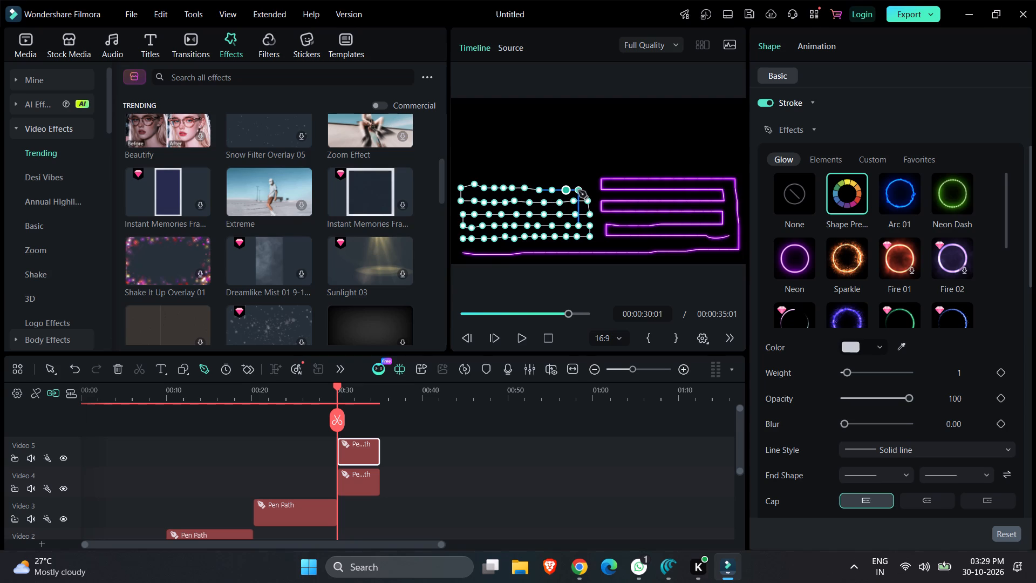
click(583, 189)
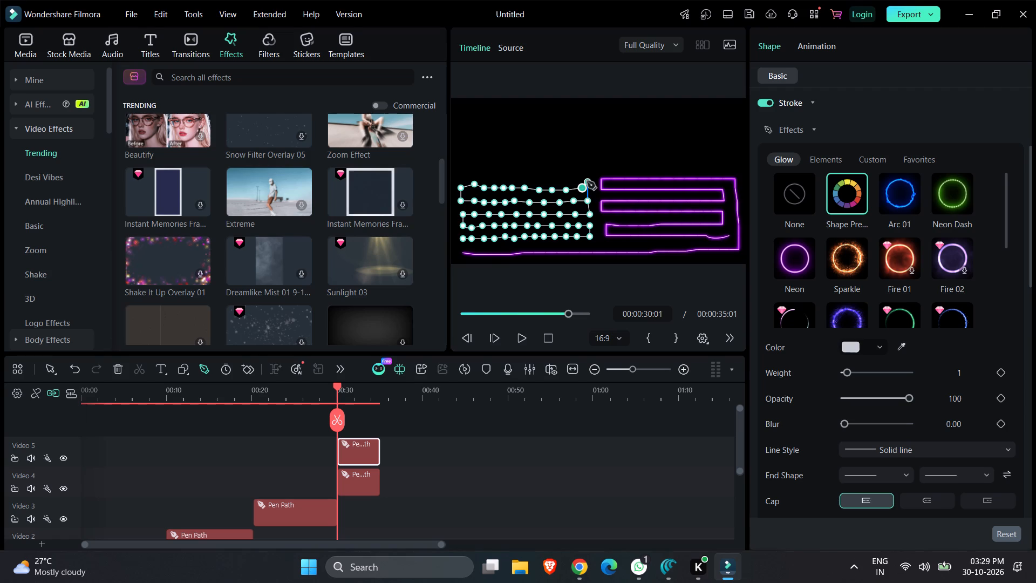
Step the pen path up above the fifth row, run a sixth row of 11 points leftward to the frame's left edge, and finish the path.
click(583, 179)
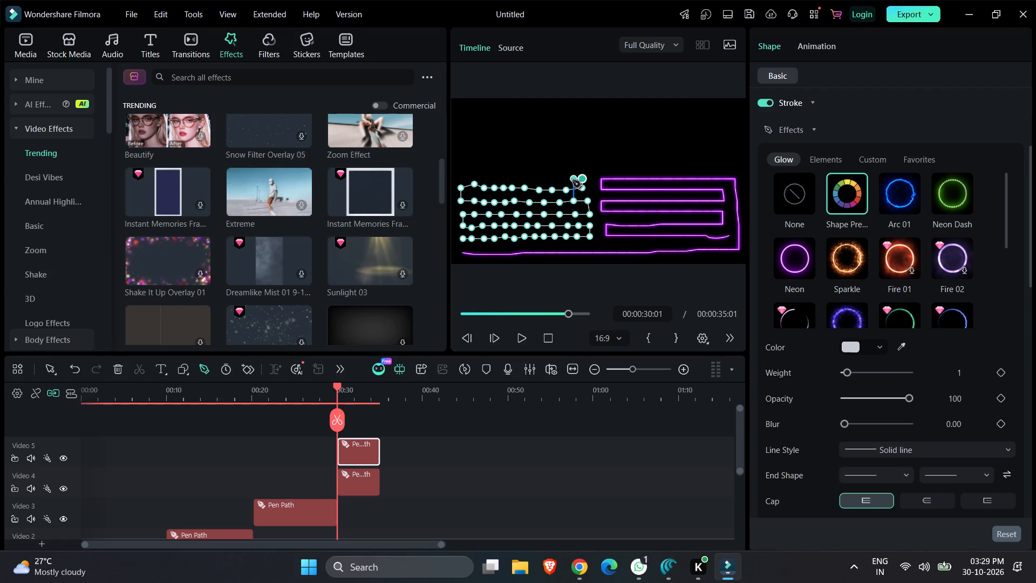
click(572, 180)
click(562, 180)
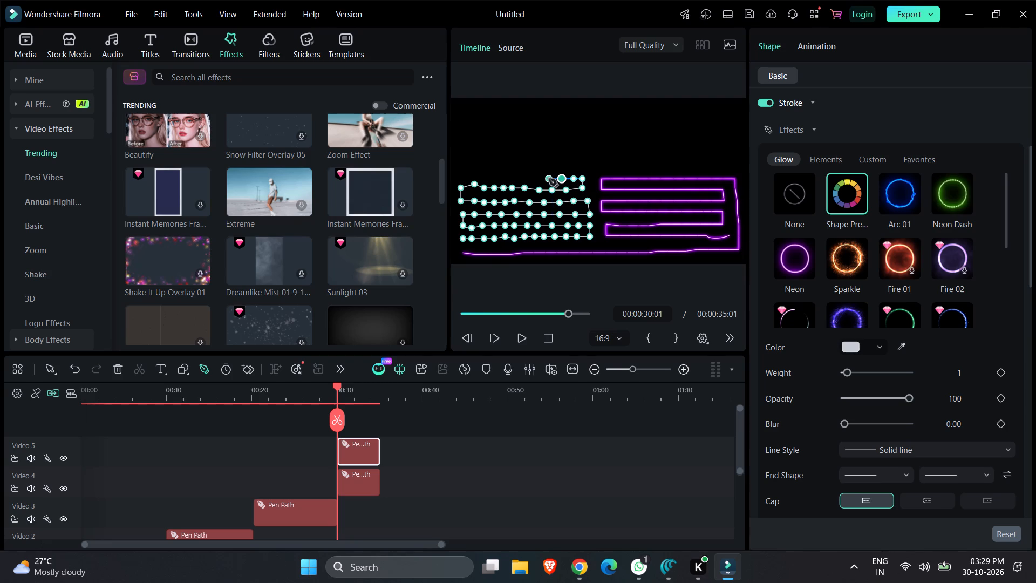
click(549, 179)
click(541, 179)
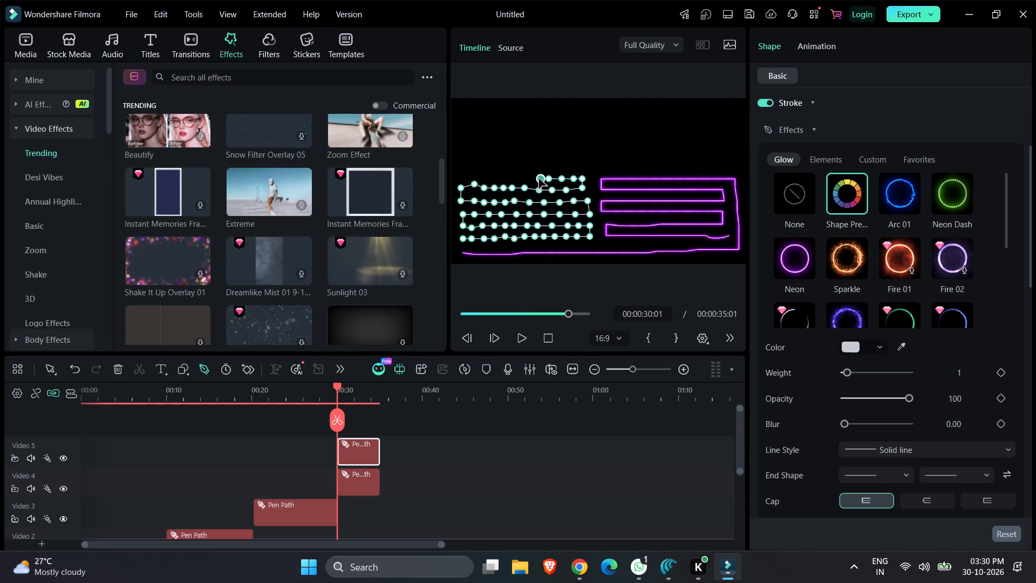
click(530, 179)
click(520, 179)
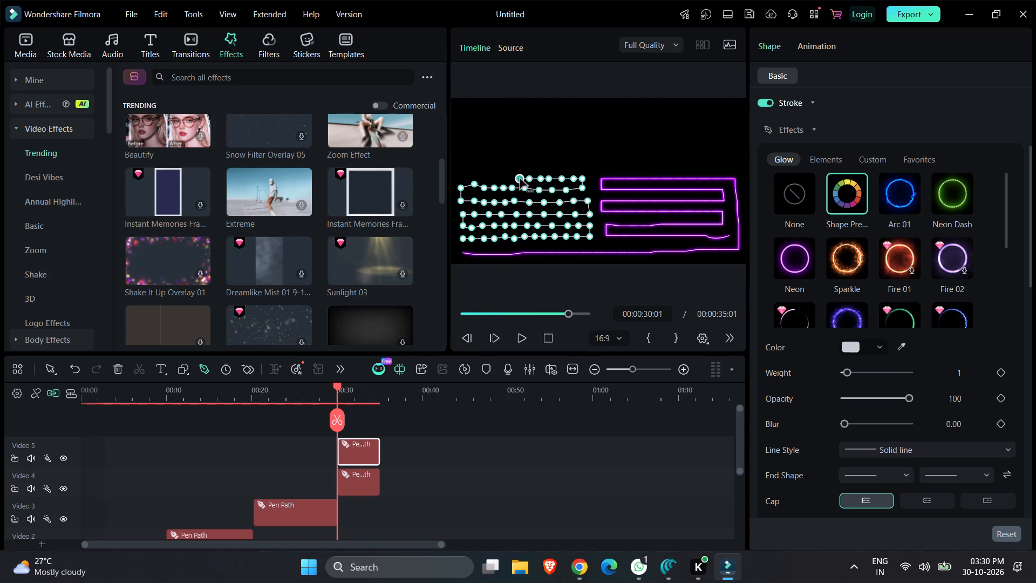
click(510, 179)
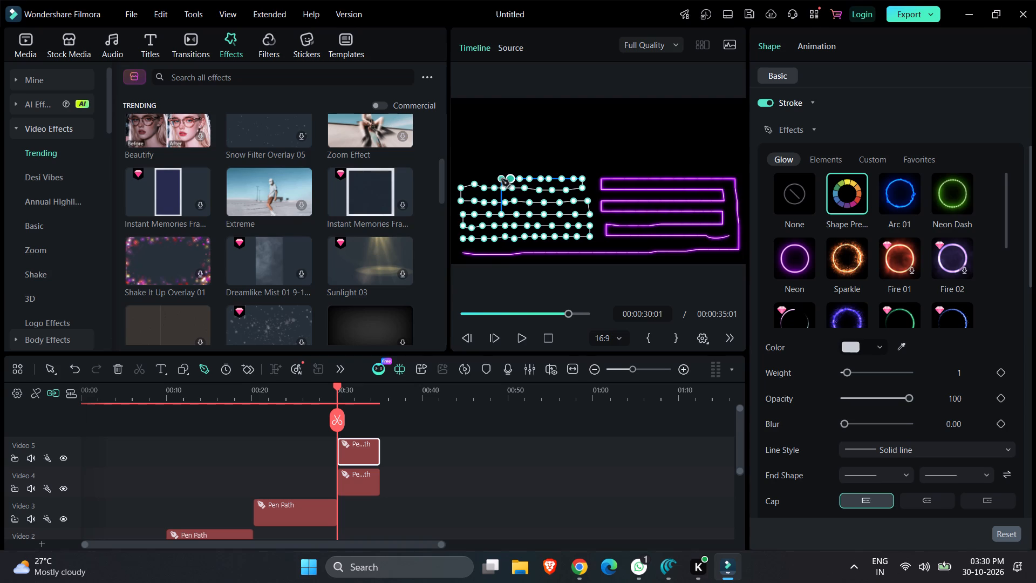
click(500, 179)
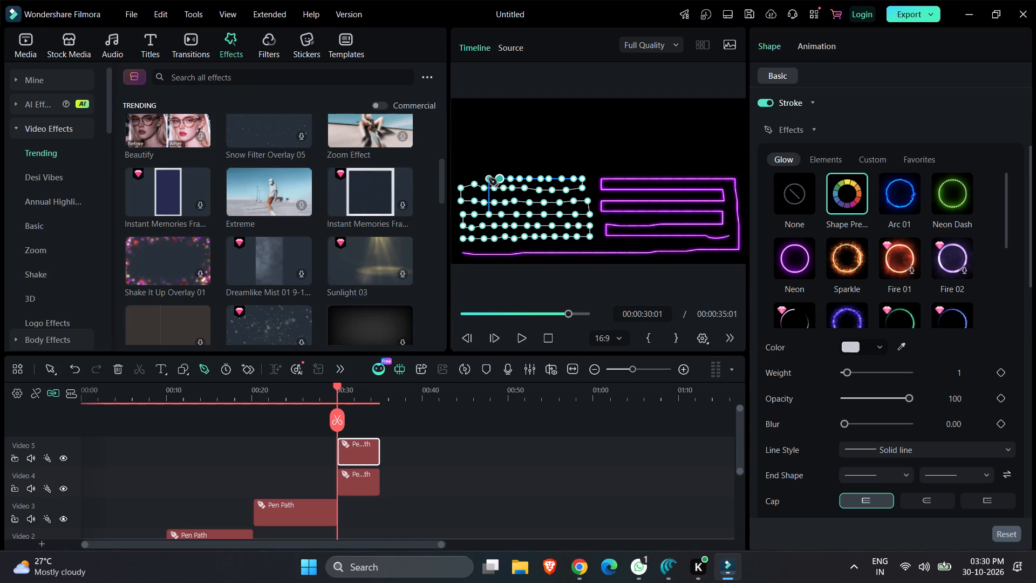
click(489, 178)
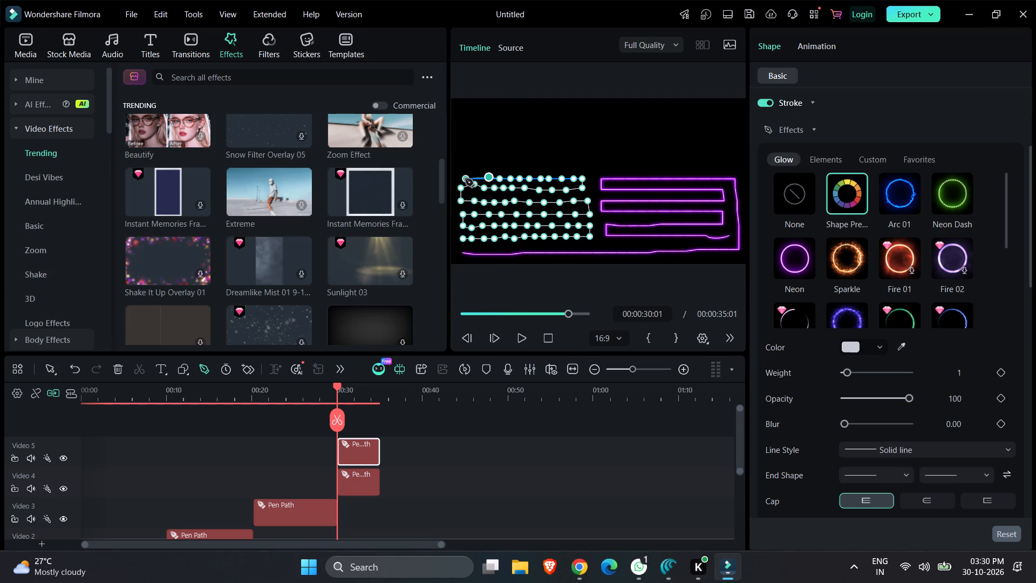
click(465, 178)
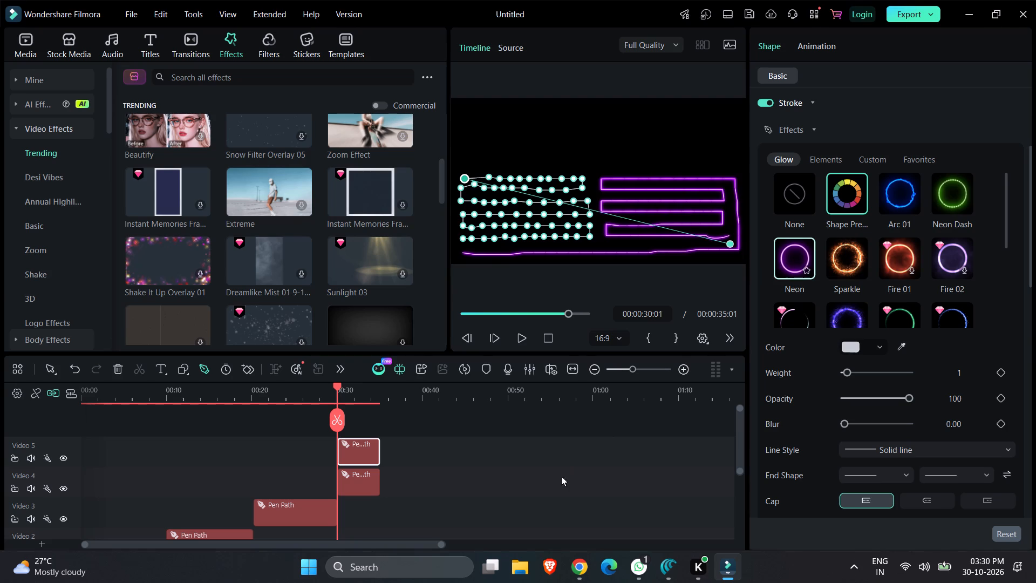
click(549, 487)
Apply the Arc 01 glow effect to the stroke of the finished left-side zigzag path.
click(524, 227)
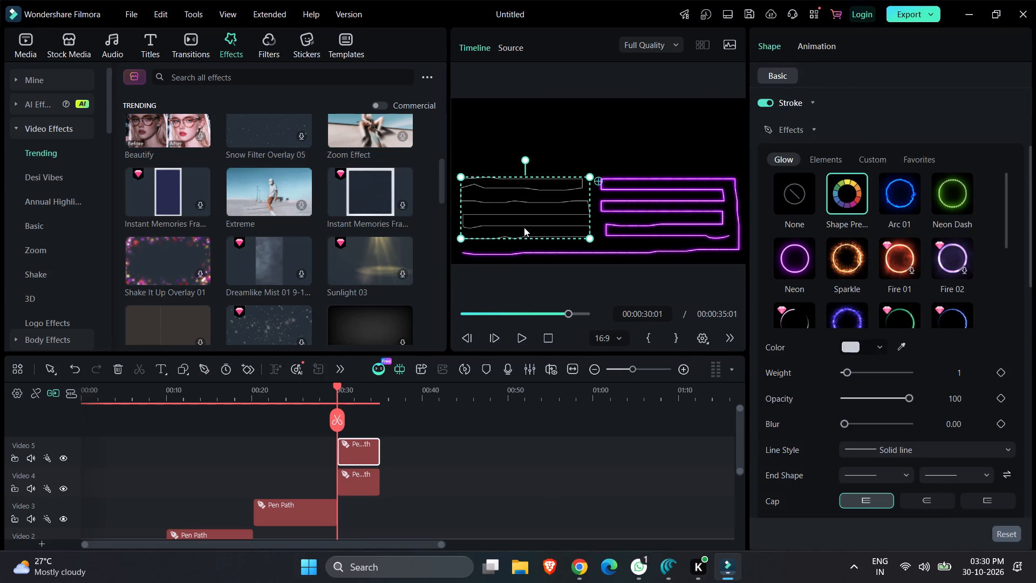
click(897, 199)
click(655, 443)
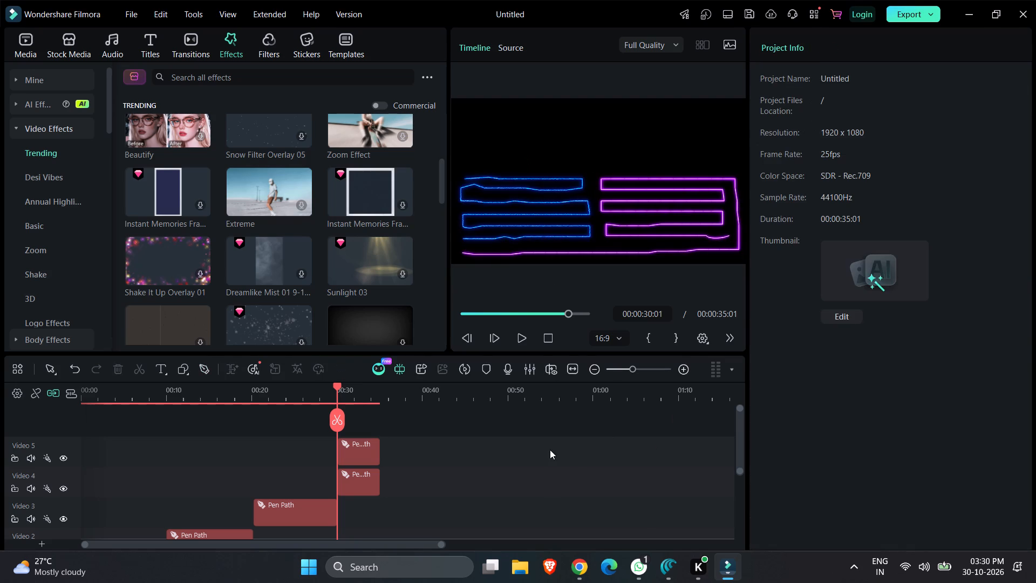
Start a new pen path at the frame's upper-left corner and run 10 points rightward along the top edge to about mid-frame.
click(202, 370)
click(458, 106)
click(472, 106)
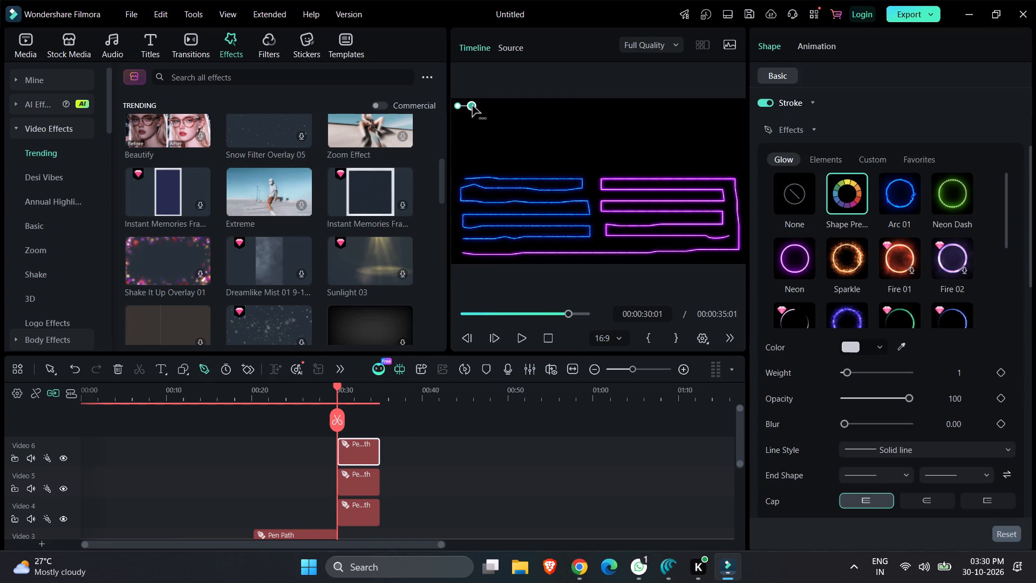
click(485, 105)
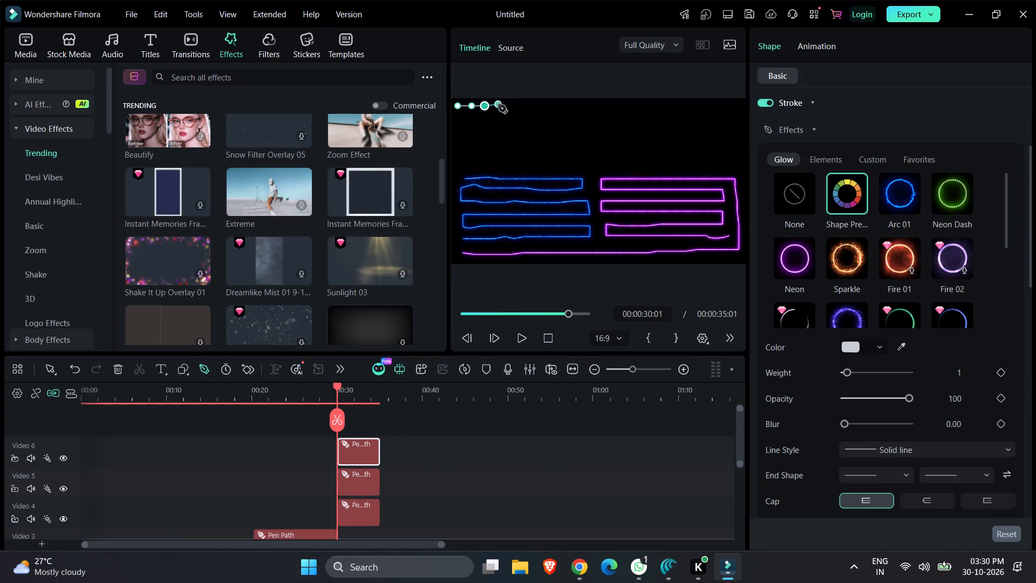
click(498, 105)
click(513, 104)
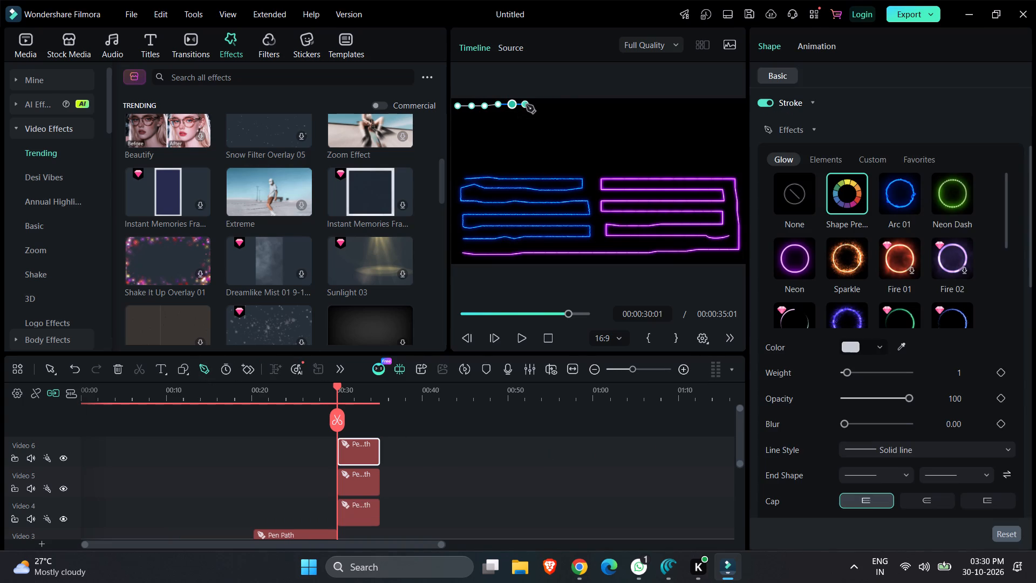
click(526, 105)
click(541, 106)
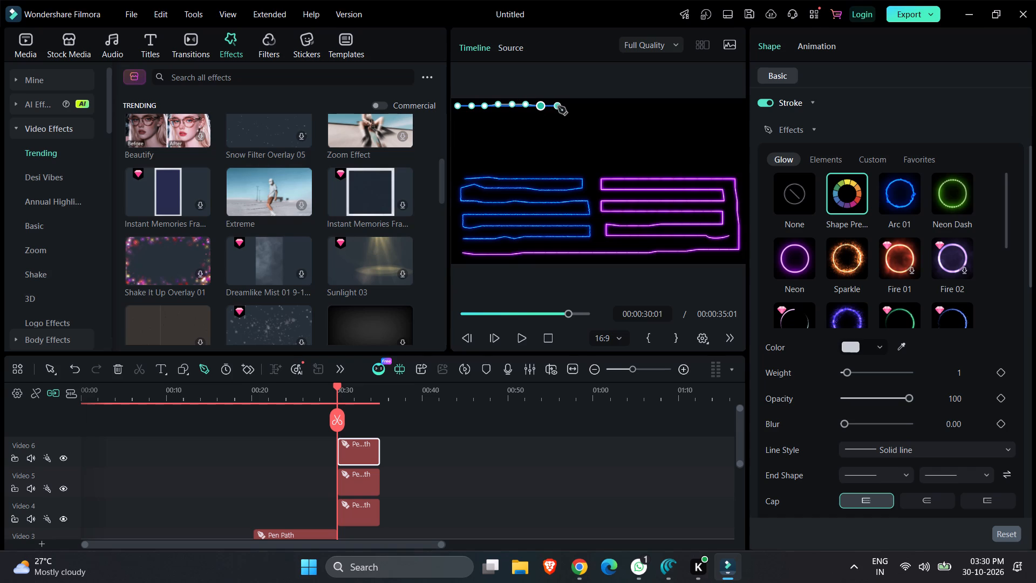
click(558, 106)
click(578, 106)
click(590, 106)
Continue the pen path along the frame's top edge from about mid-frame to the upper-right corner.
click(607, 106)
drag(622, 106, 622, 106)
drag(622, 106, 638, 105)
click(638, 105)
drag(645, 105, 662, 107)
click(662, 107)
click(665, 106)
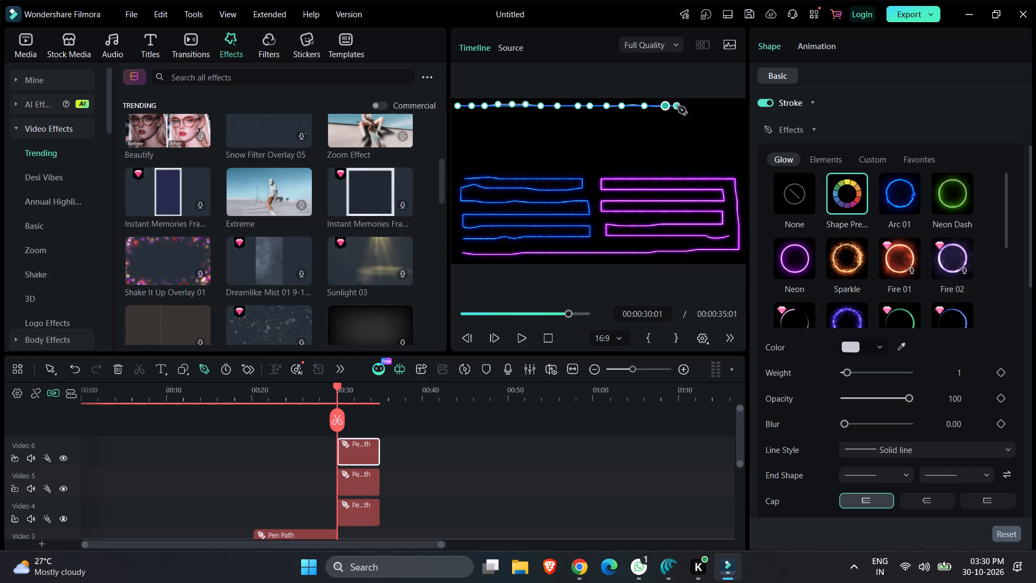
click(679, 106)
click(693, 105)
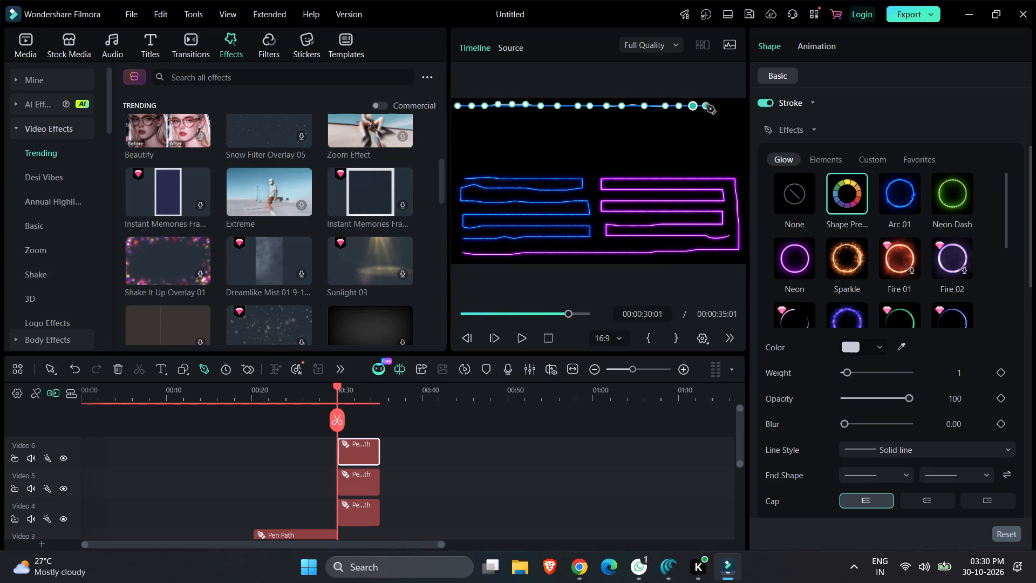
click(706, 105)
click(719, 105)
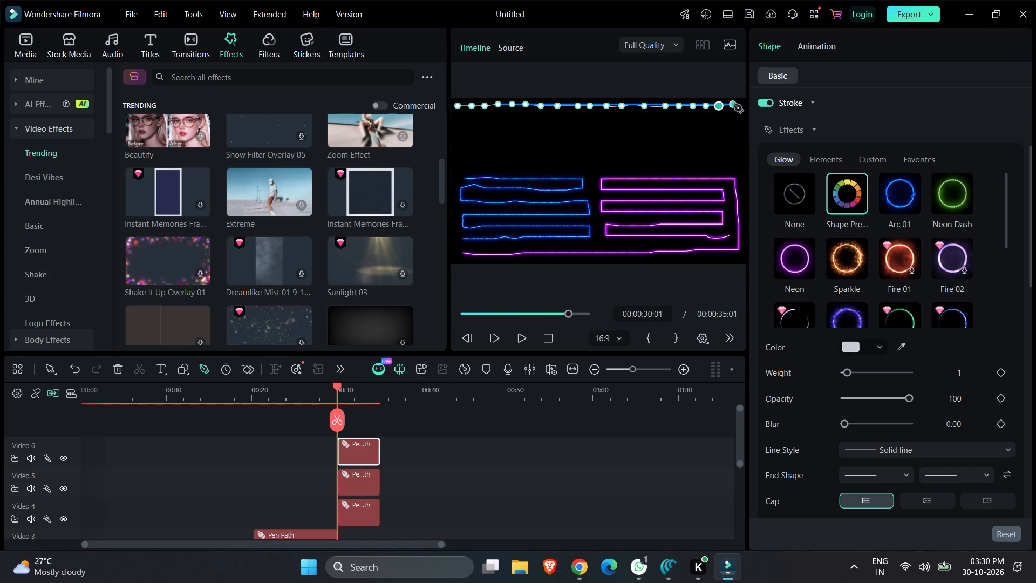
click(734, 106)
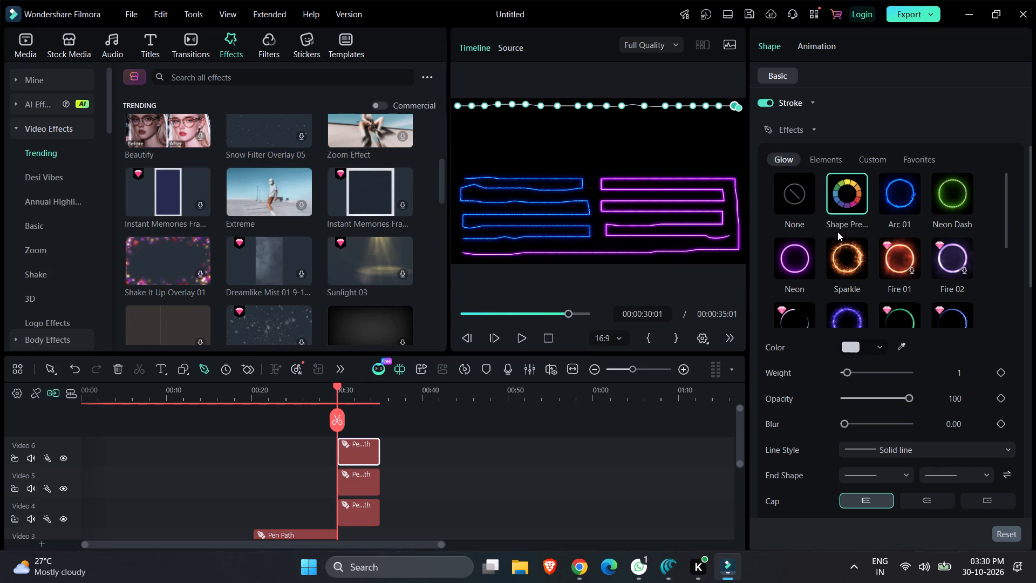
Apply the Sparkle glow effect to the stroke of the top-edge pen path.
click(845, 252)
click(601, 445)
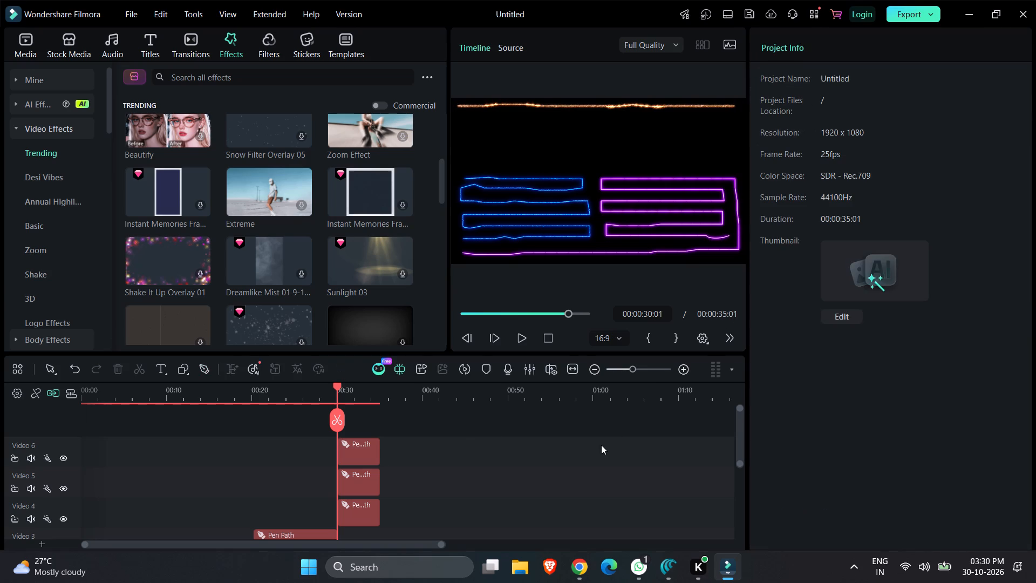
Extend the three stacked Pen Path clips on Video 4, 5 and 6 together so they end at 00:00:40:00.
drag(367, 426, 375, 518)
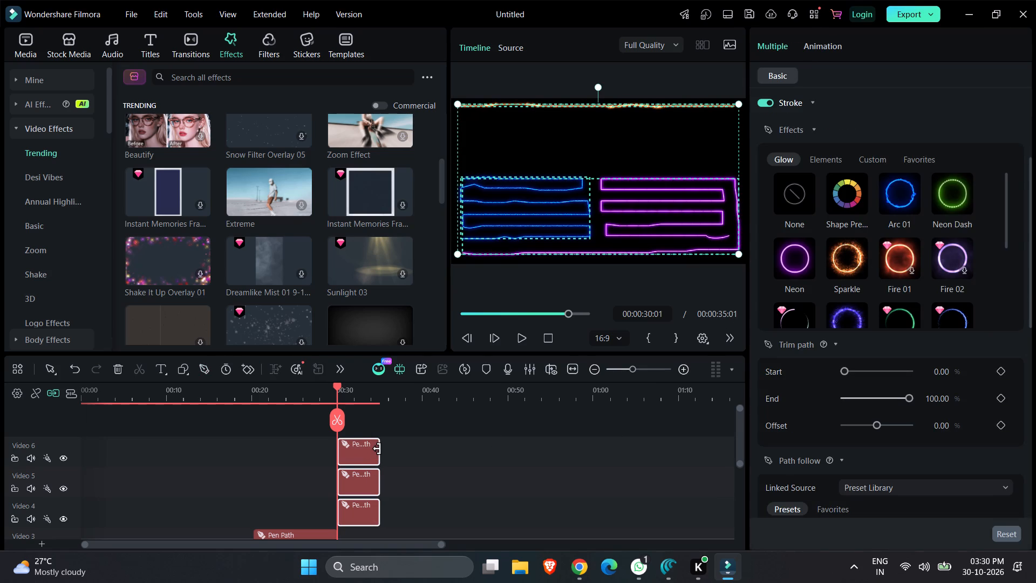
drag(377, 449, 424, 450)
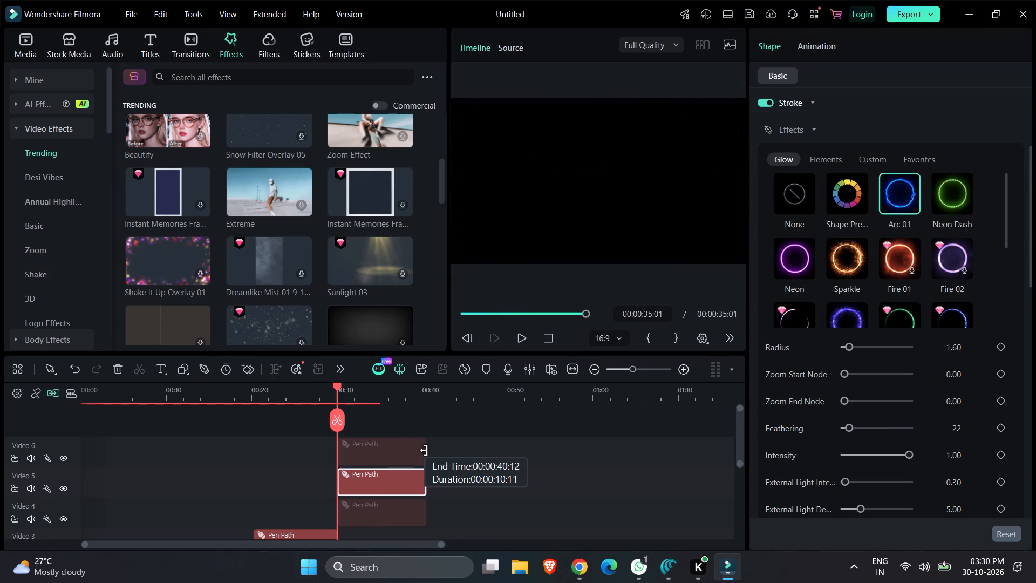
drag(424, 450, 420, 450)
Move the playhead to the end of the extended clips at 00:00:40:00 and clear the clip selection.
drag(336, 419, 433, 419)
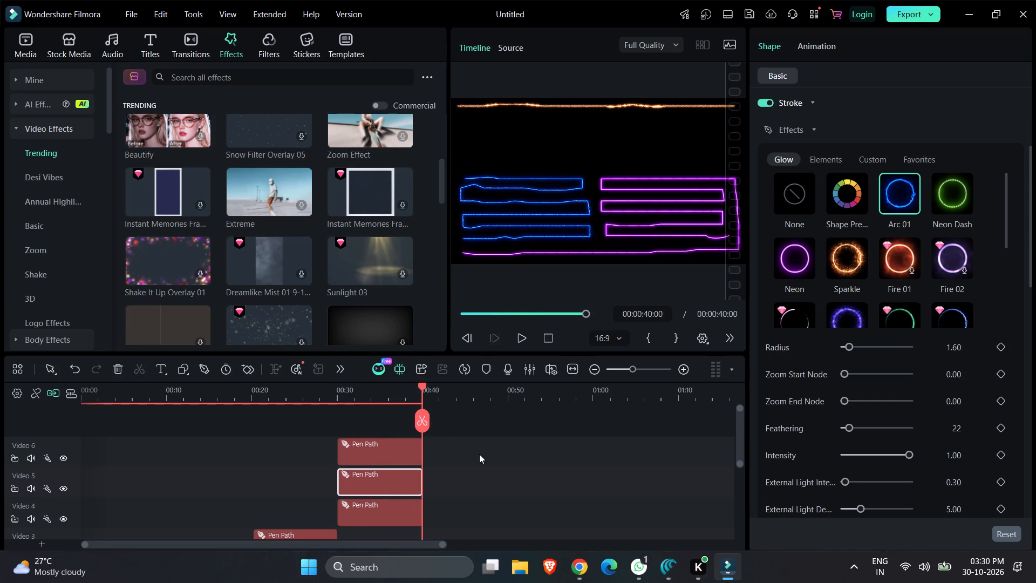
click(481, 456)
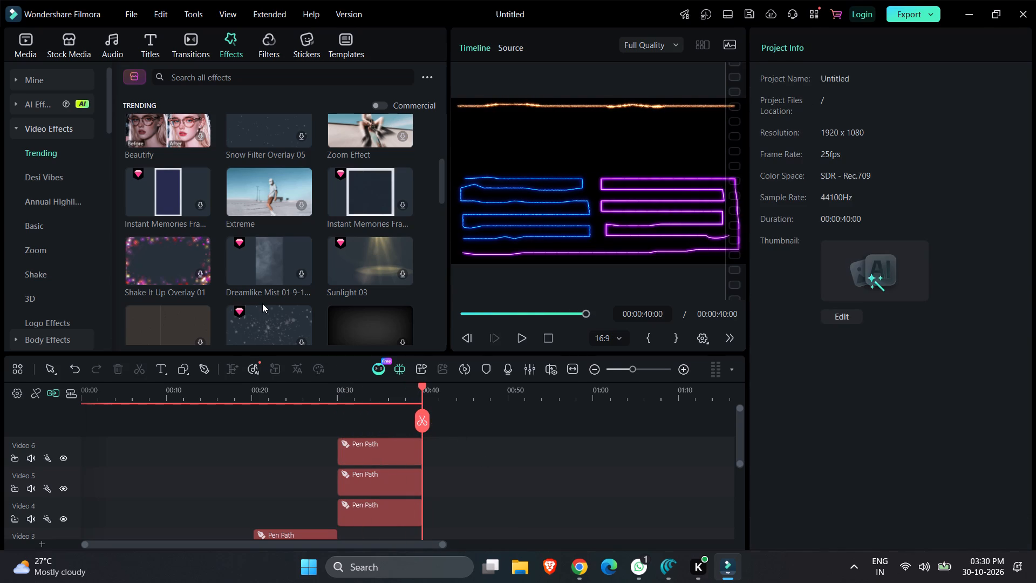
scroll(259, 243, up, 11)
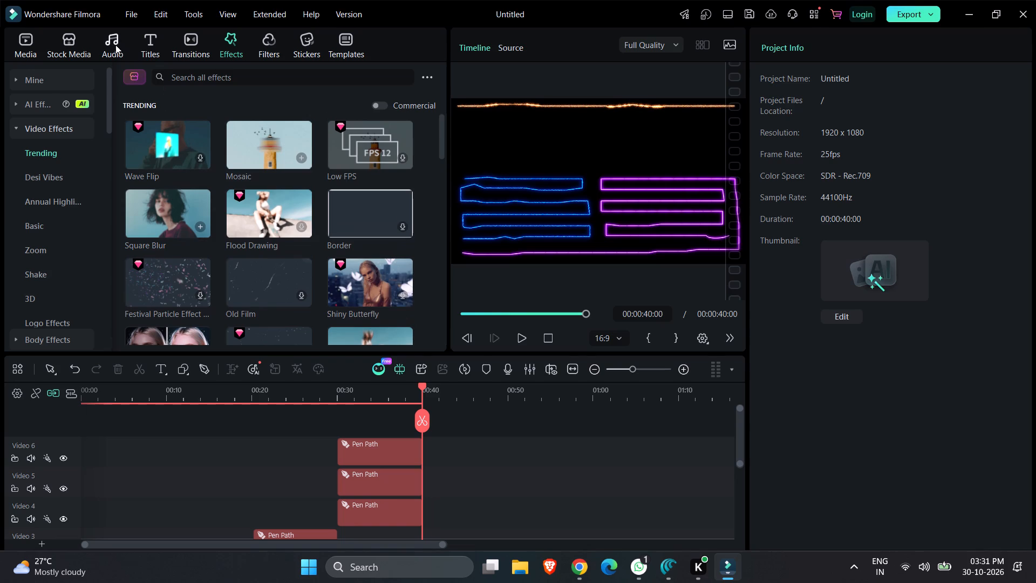
Browse the Trending transitions for one that suits the pen path clips.
click(188, 50)
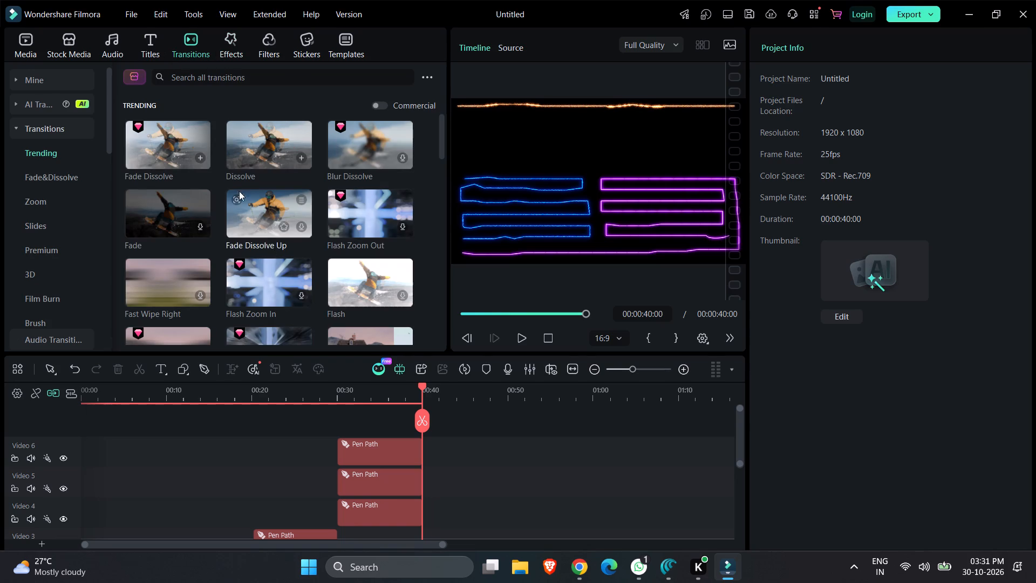
scroll(268, 246, down, 2)
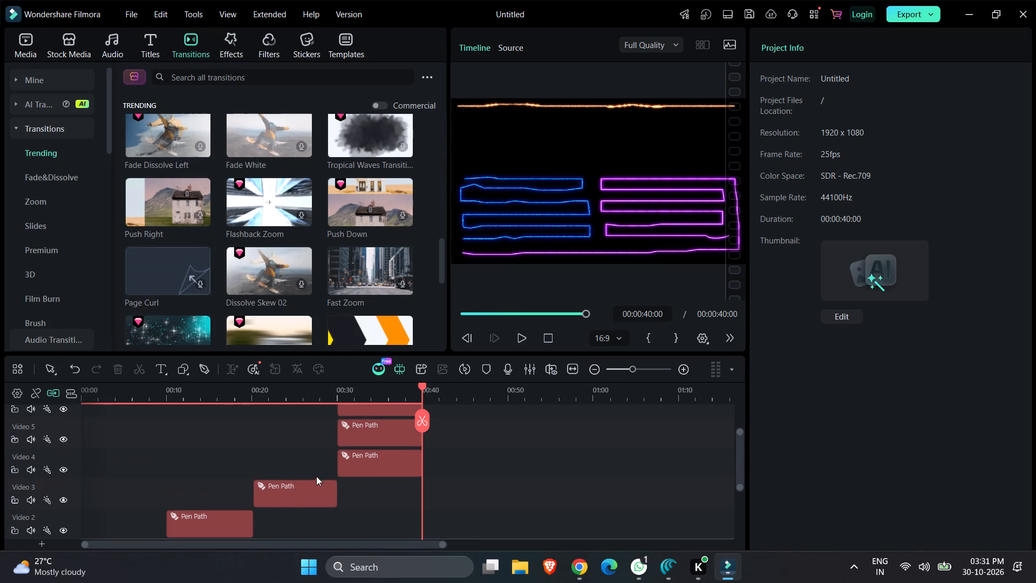
click(336, 469)
scroll(231, 496, up, 1)
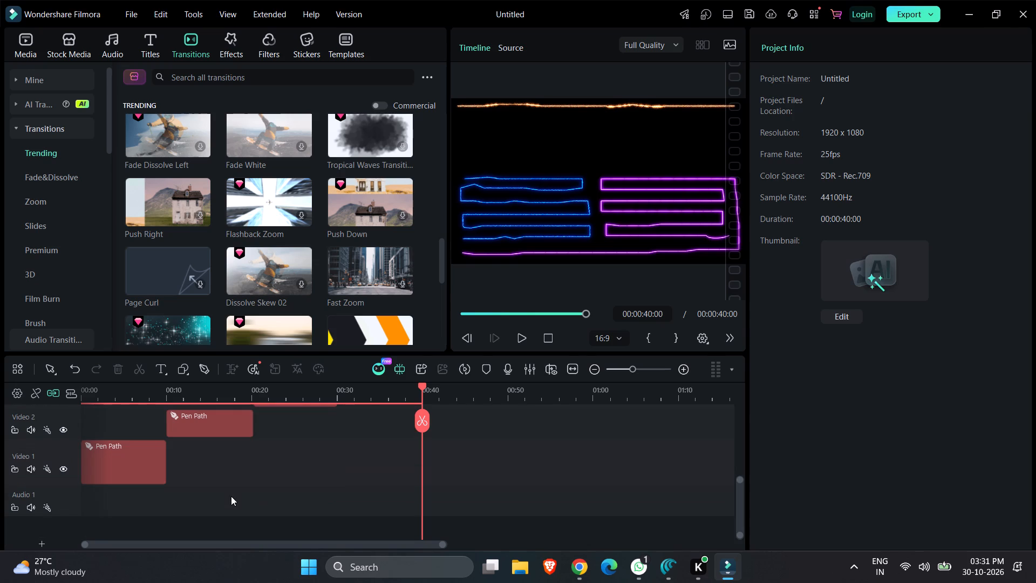
scroll(231, 496, up, 2)
scroll(244, 309, down, 2)
scroll(244, 309, up, 20)
scroll(244, 309, up, 6)
scroll(258, 243, up, 6)
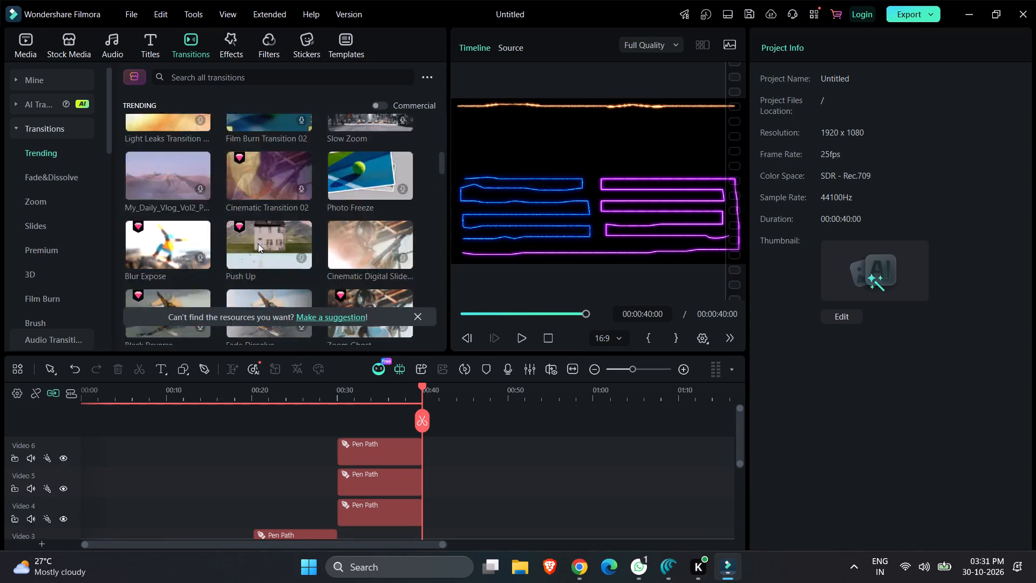
scroll(258, 243, up, 5)
Browse the Desi Vibes, Annual Highlights, Basic and Zoom video effects for one that suits the pen path clips.
click(231, 56)
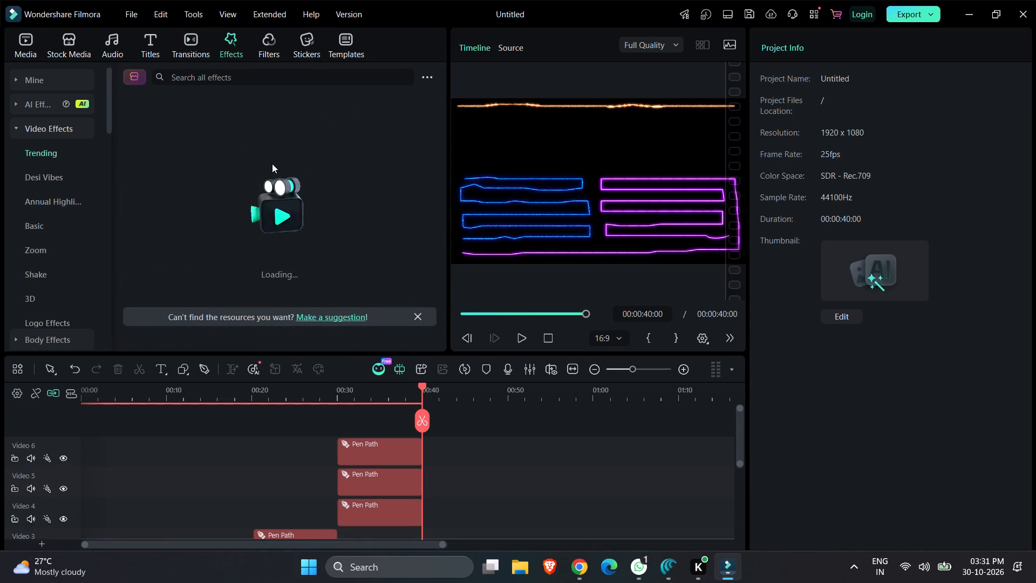
click(62, 173)
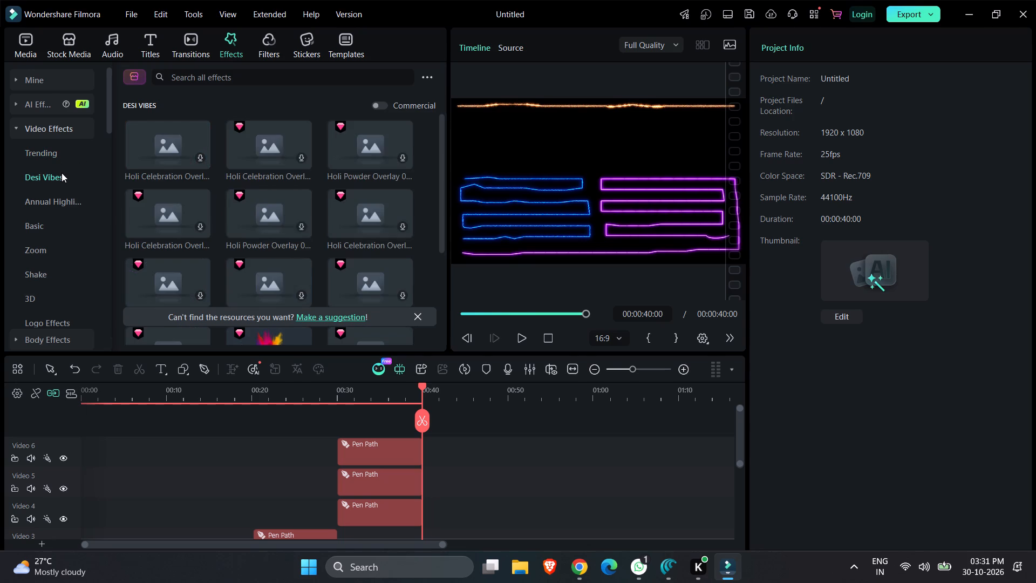
click(66, 196)
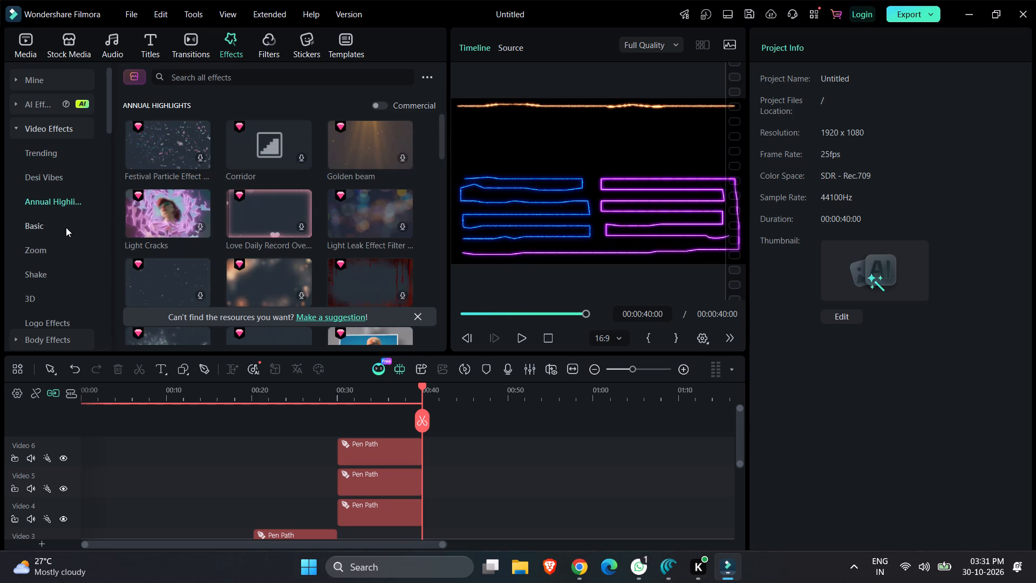
click(51, 223)
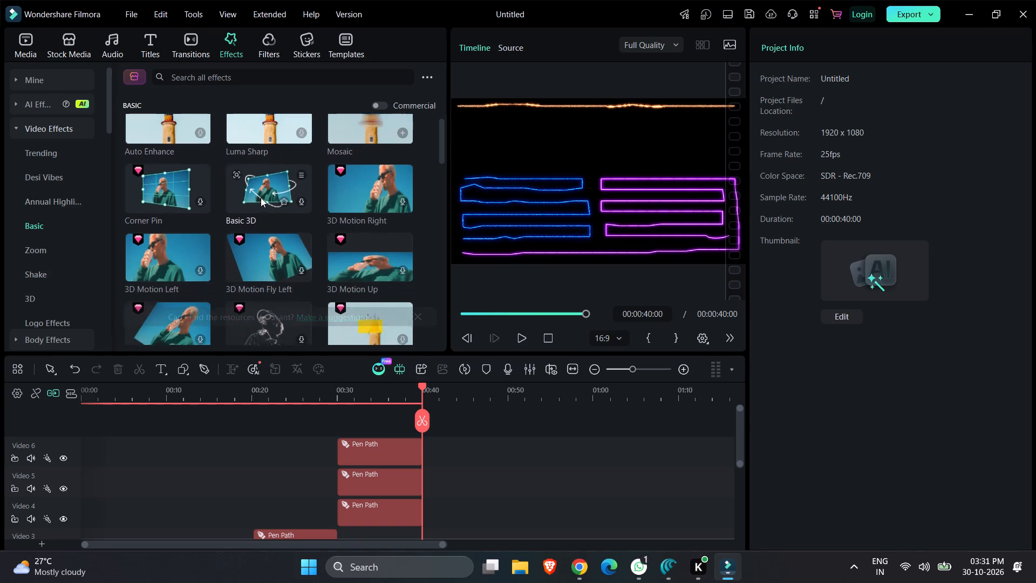
scroll(261, 198, down, 1)
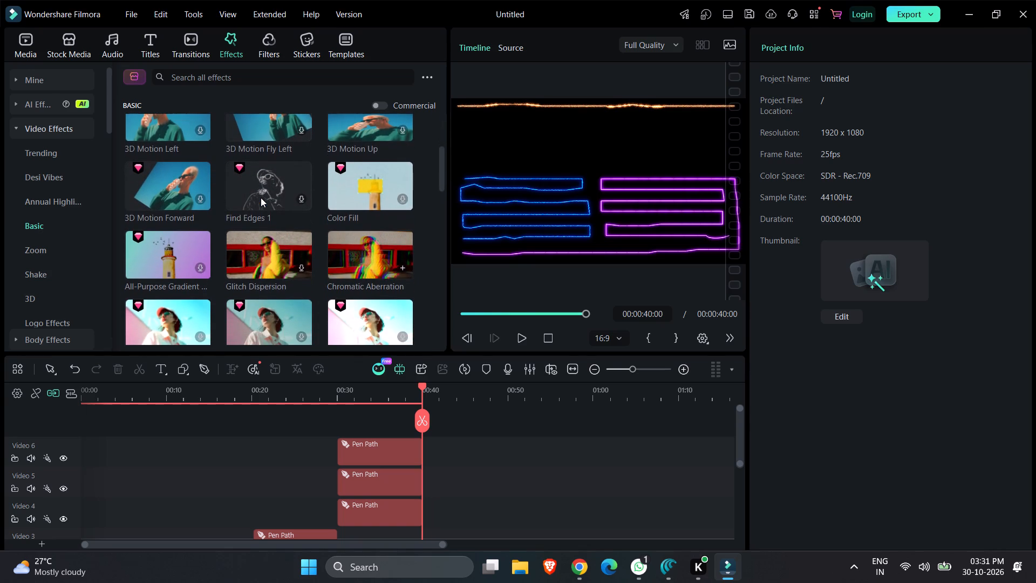
scroll(261, 198, down, 1)
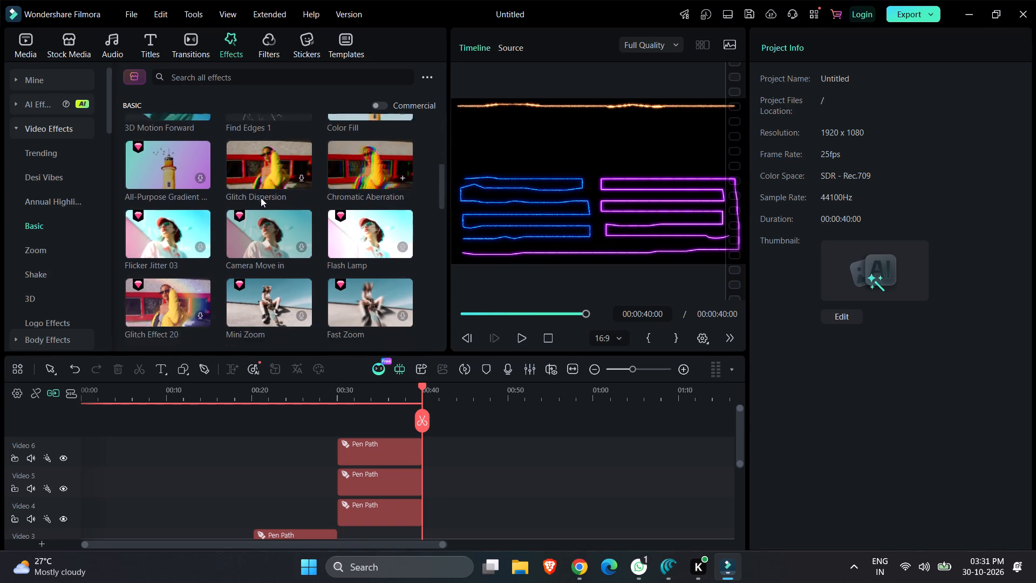
right_click(261, 198)
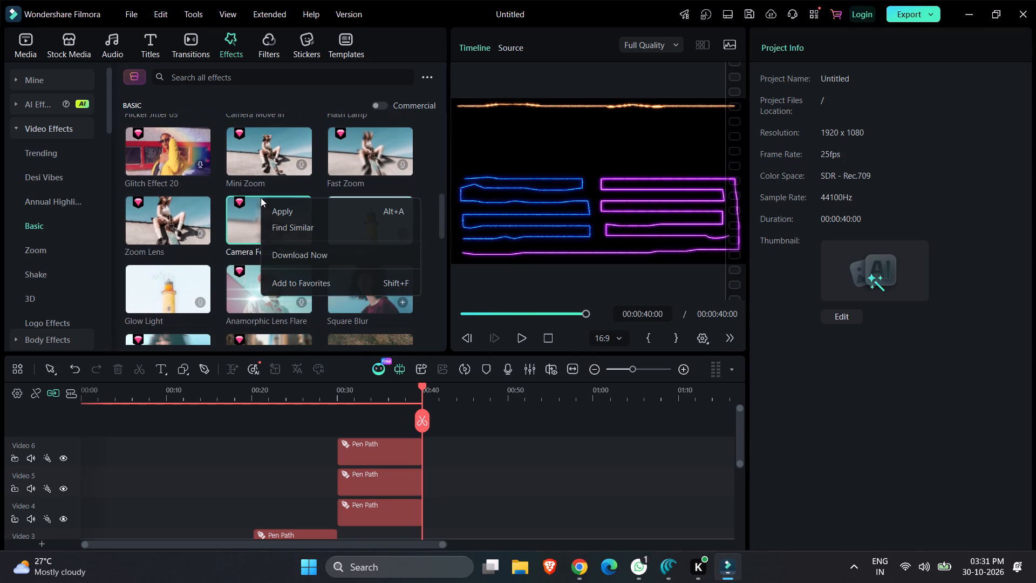
scroll(261, 198, down, 1)
click(505, 134)
scroll(349, 207, down, 1)
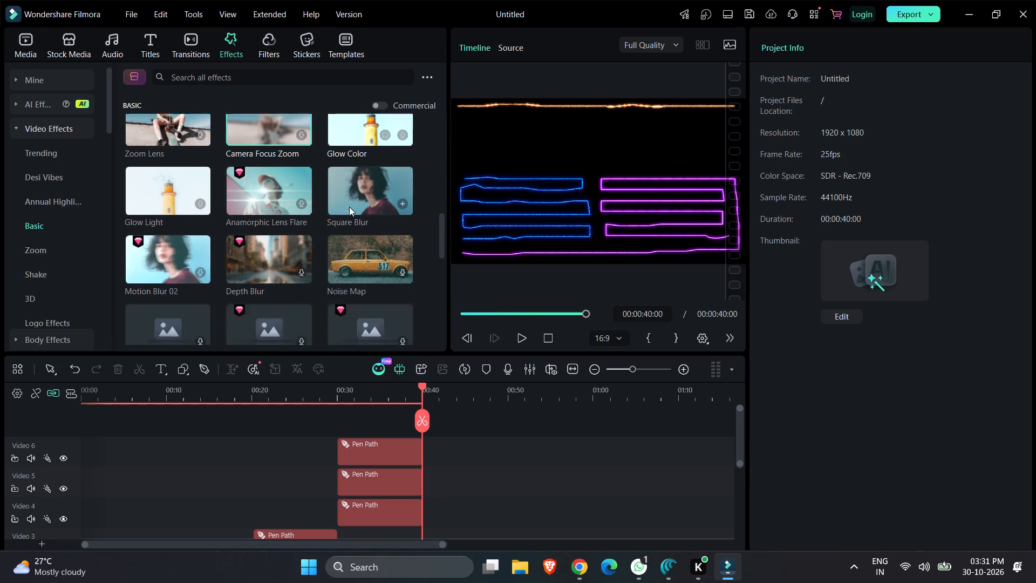
scroll(349, 207, down, 3)
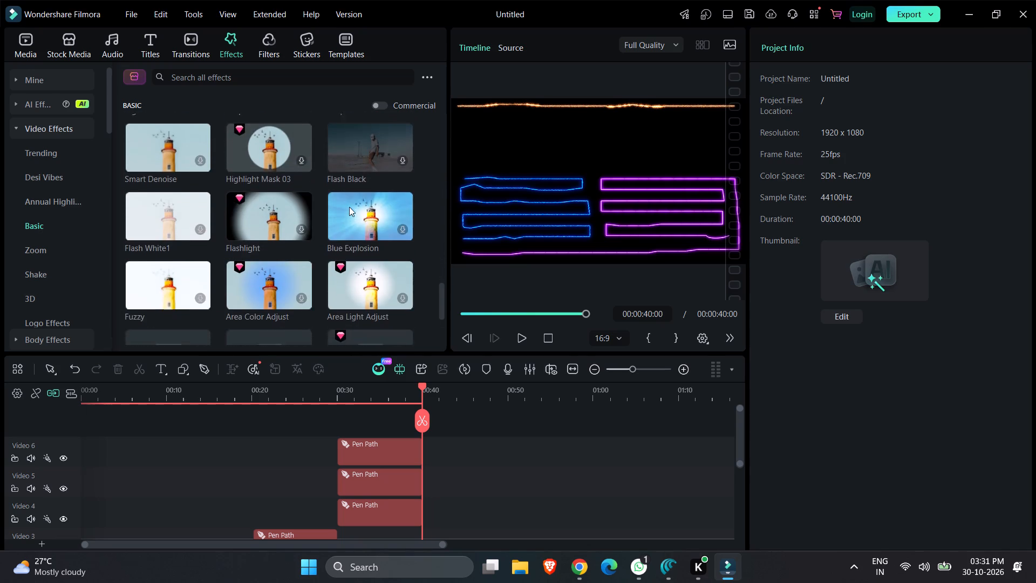
scroll(349, 207, down, 2)
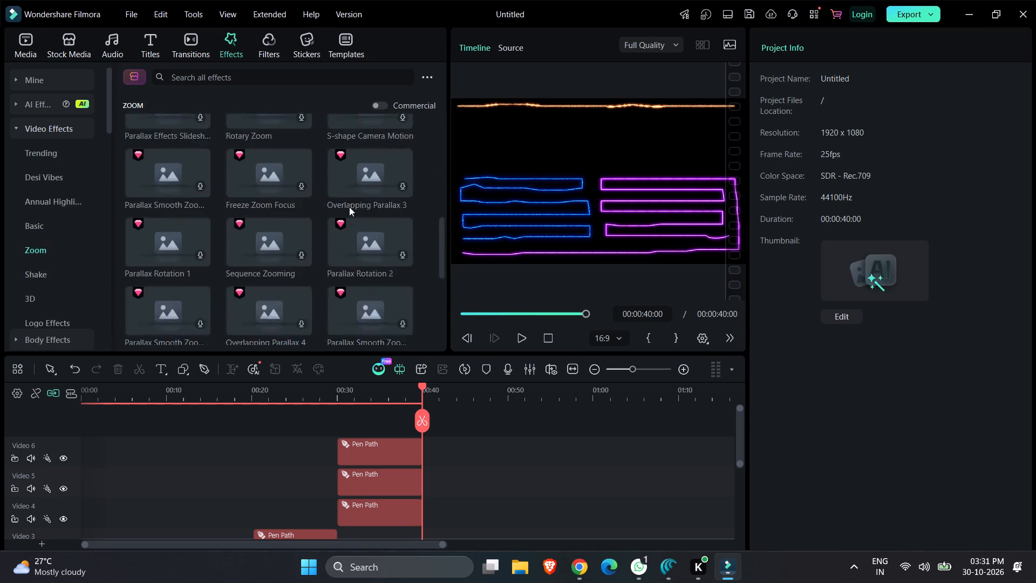
scroll(349, 207, up, 1)
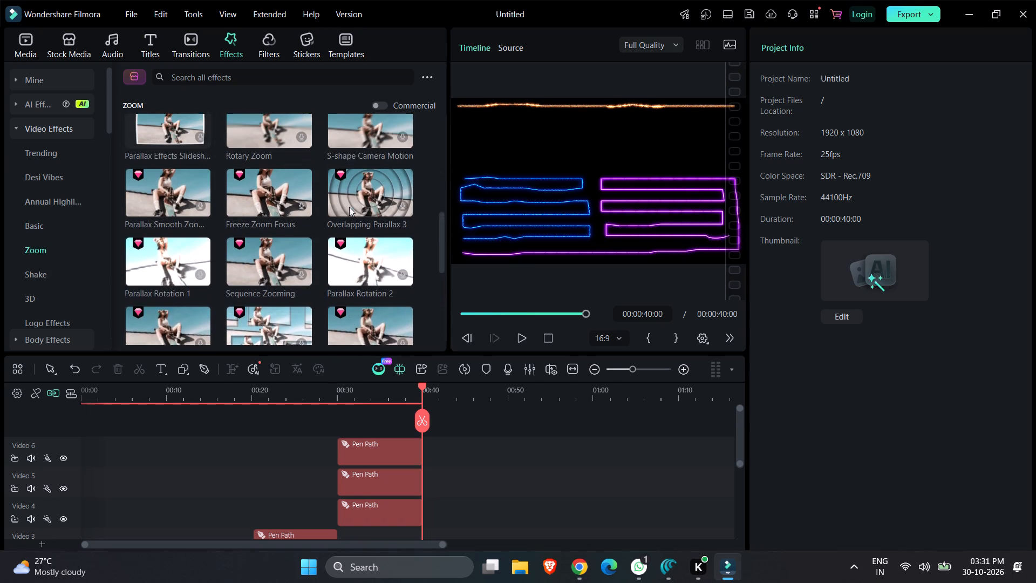
scroll(349, 207, up, 2)
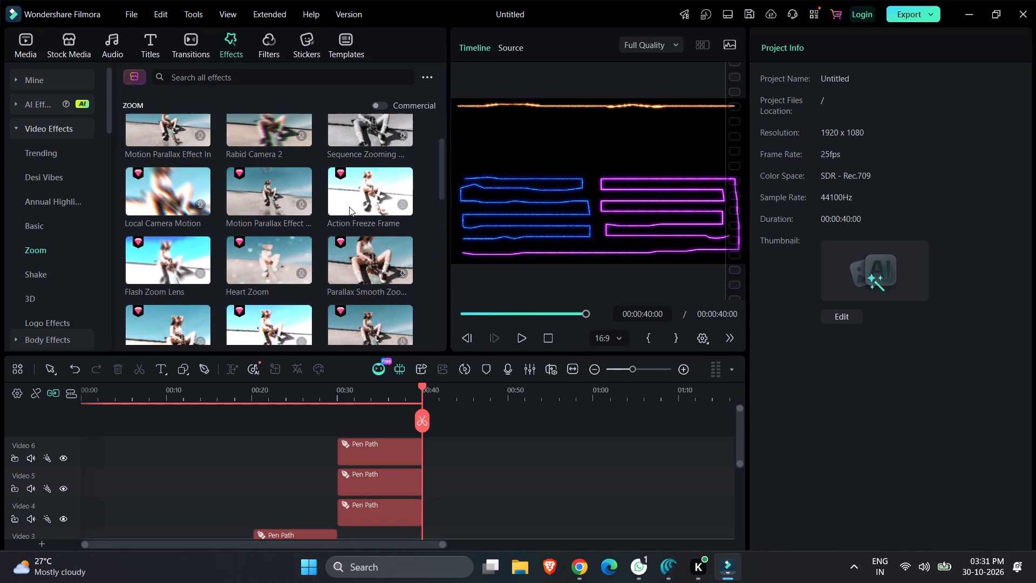
scroll(349, 207, up, 4)
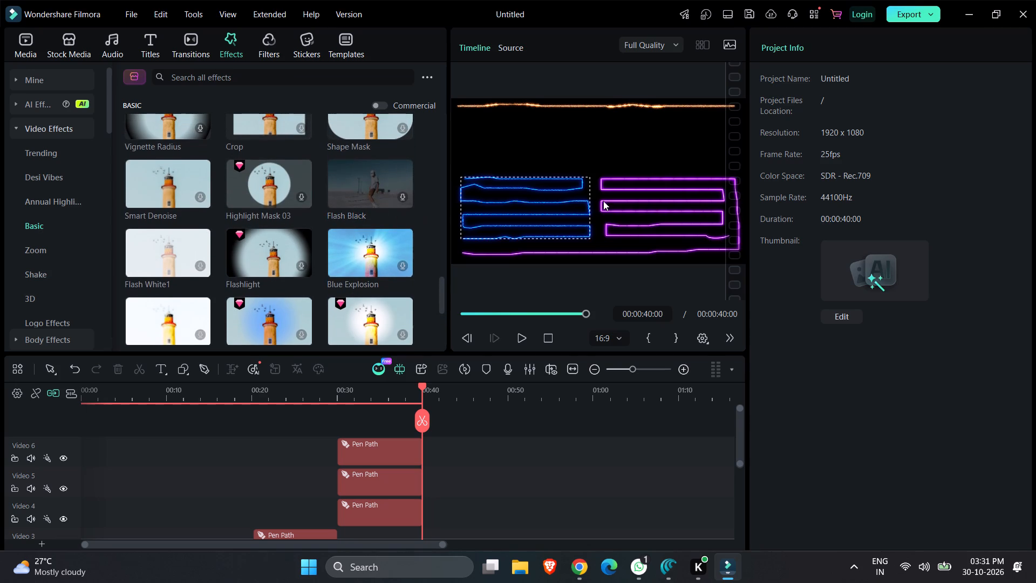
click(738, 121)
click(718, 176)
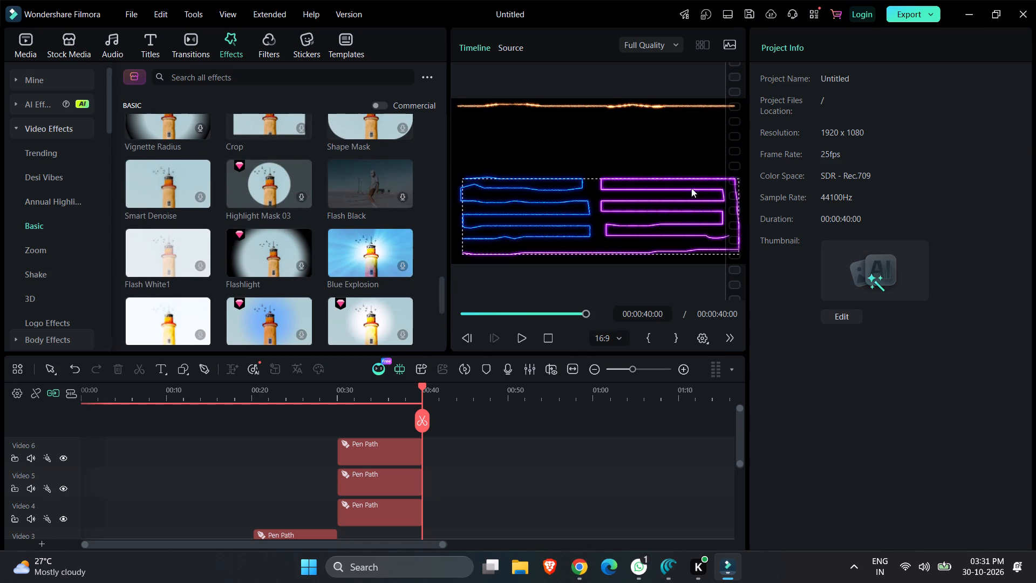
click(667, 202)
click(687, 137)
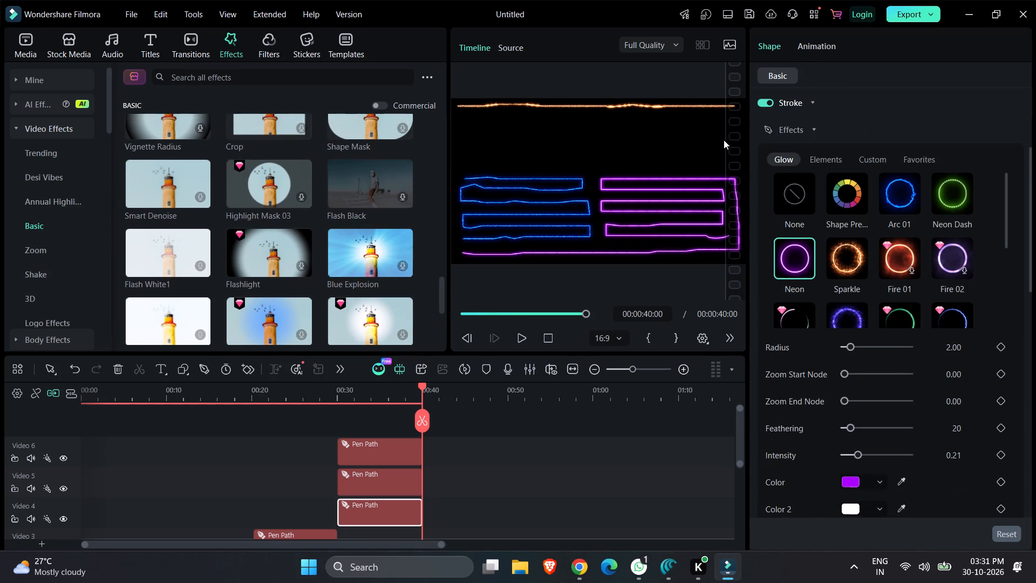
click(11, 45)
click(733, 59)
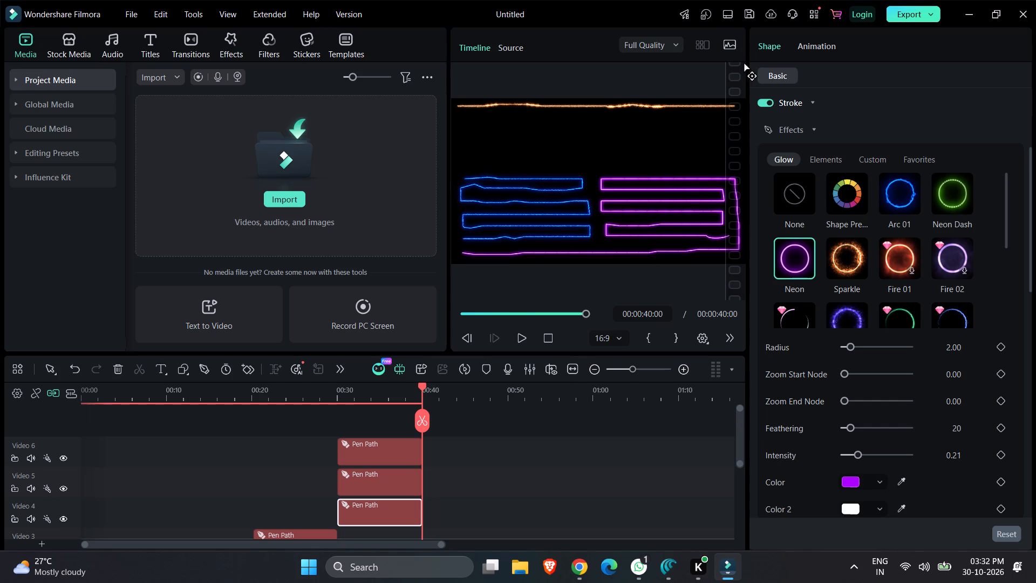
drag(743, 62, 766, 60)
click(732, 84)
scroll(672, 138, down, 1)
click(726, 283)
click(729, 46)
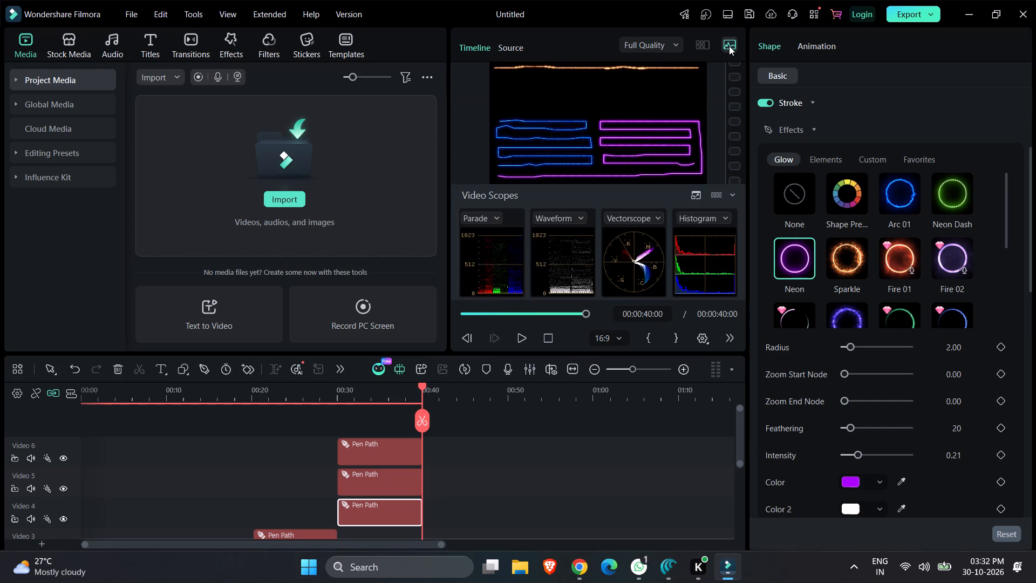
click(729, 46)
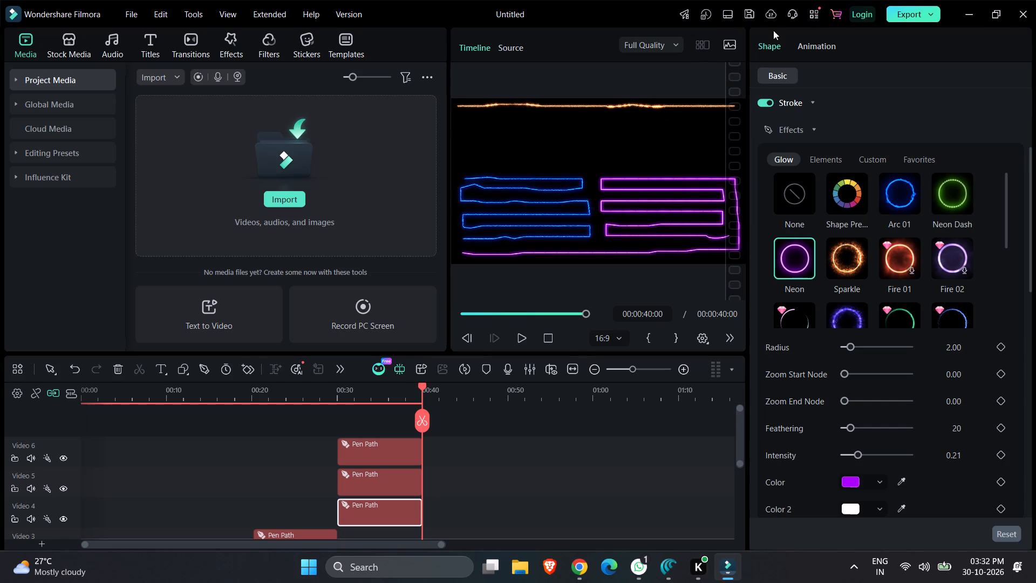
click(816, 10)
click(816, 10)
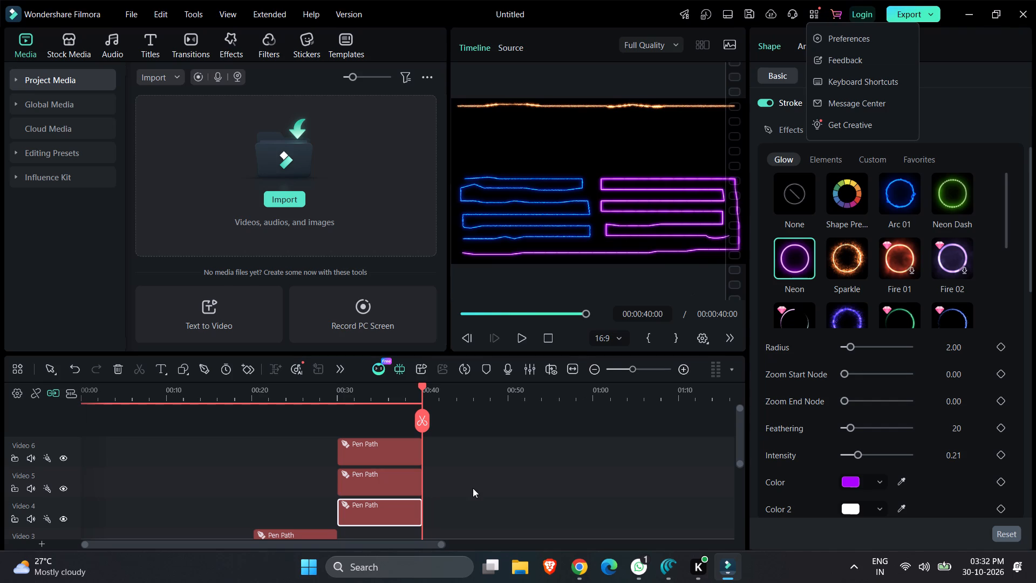
Draw a new pen path at 00:00:40:00 with closely spaced points along the frame's top edge, from its left side to its right corner.
click(204, 371)
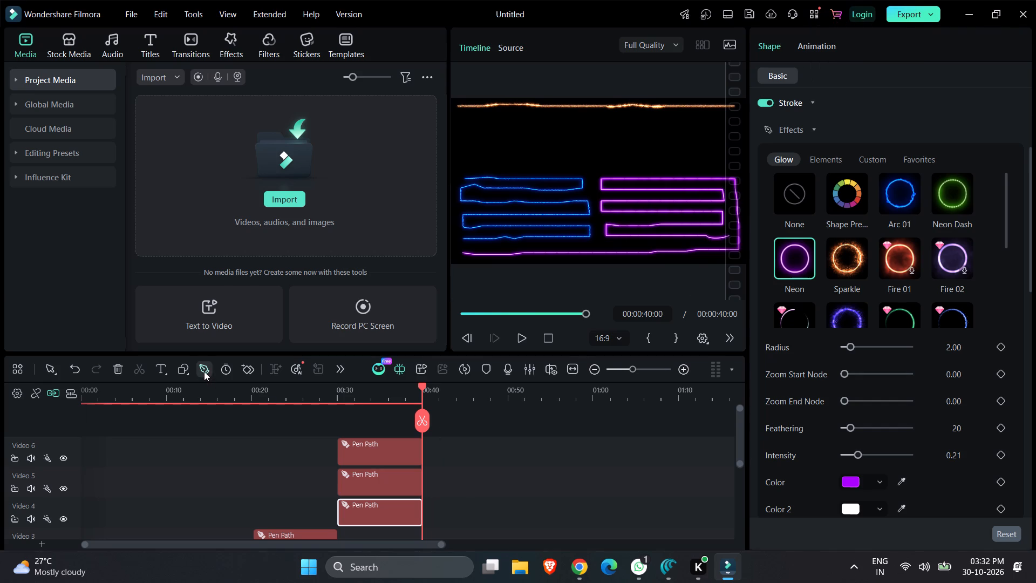
click(457, 108)
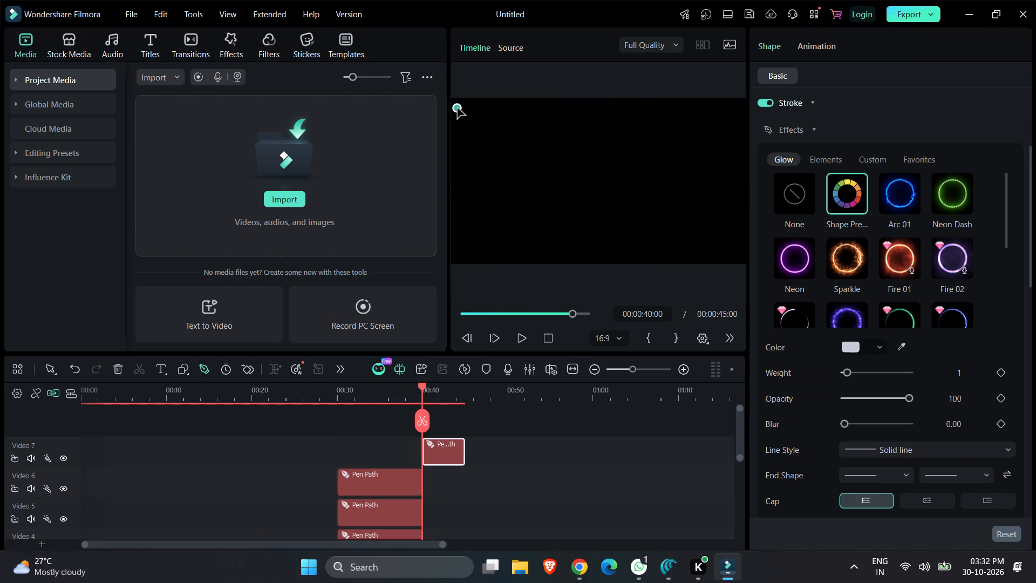
click(473, 109)
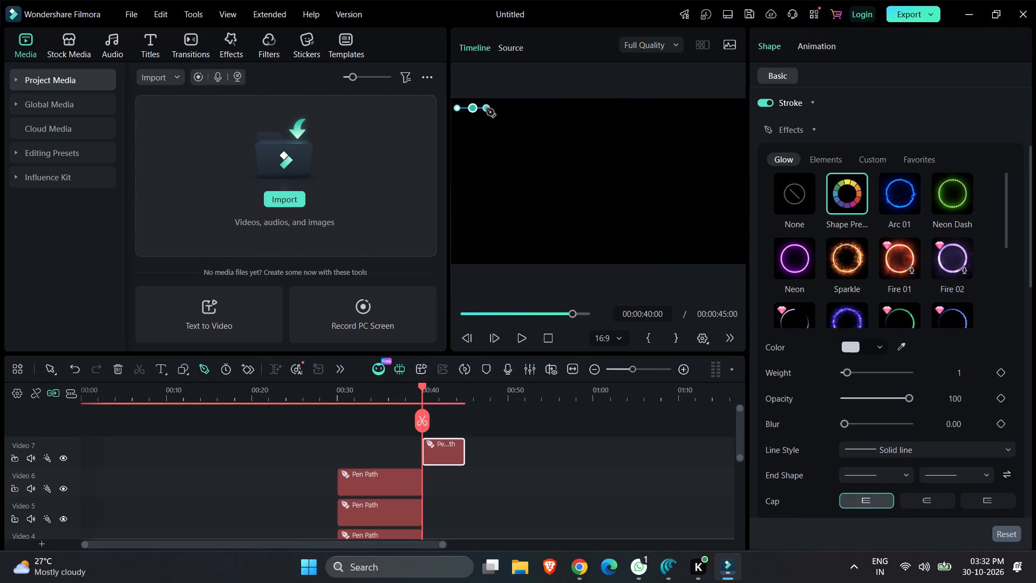
click(487, 109)
click(501, 109)
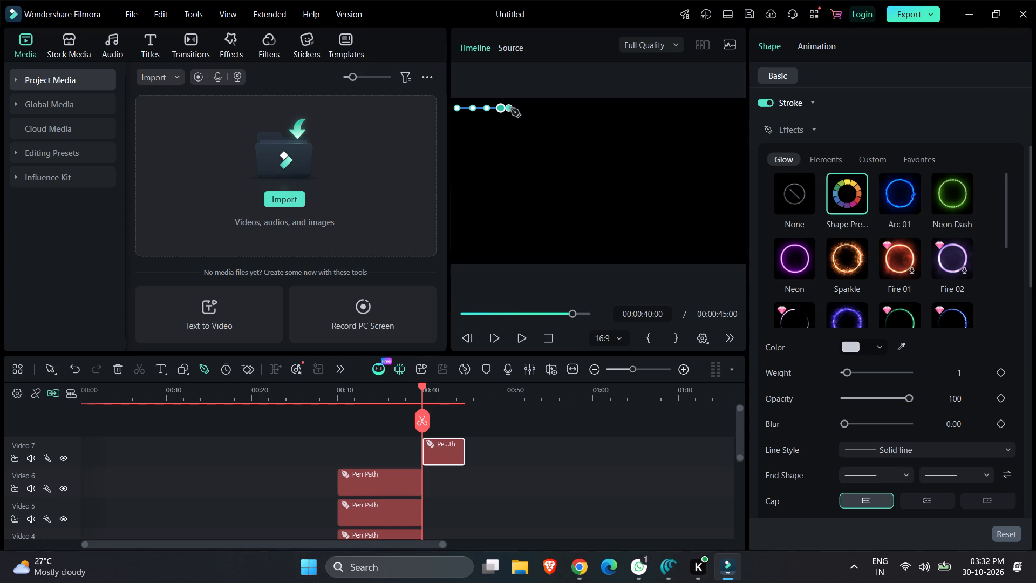
click(514, 109)
click(523, 109)
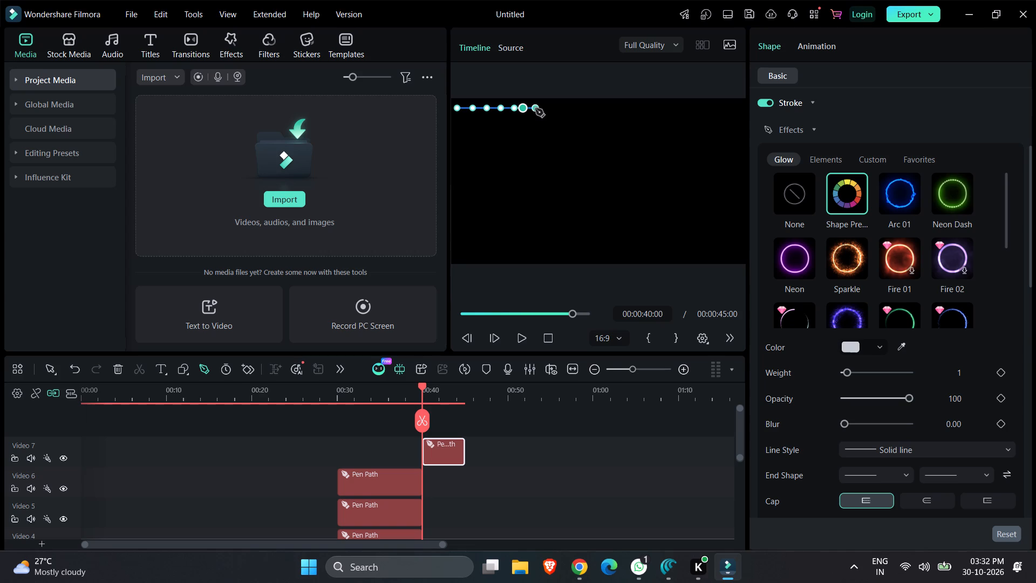
click(536, 109)
click(544, 109)
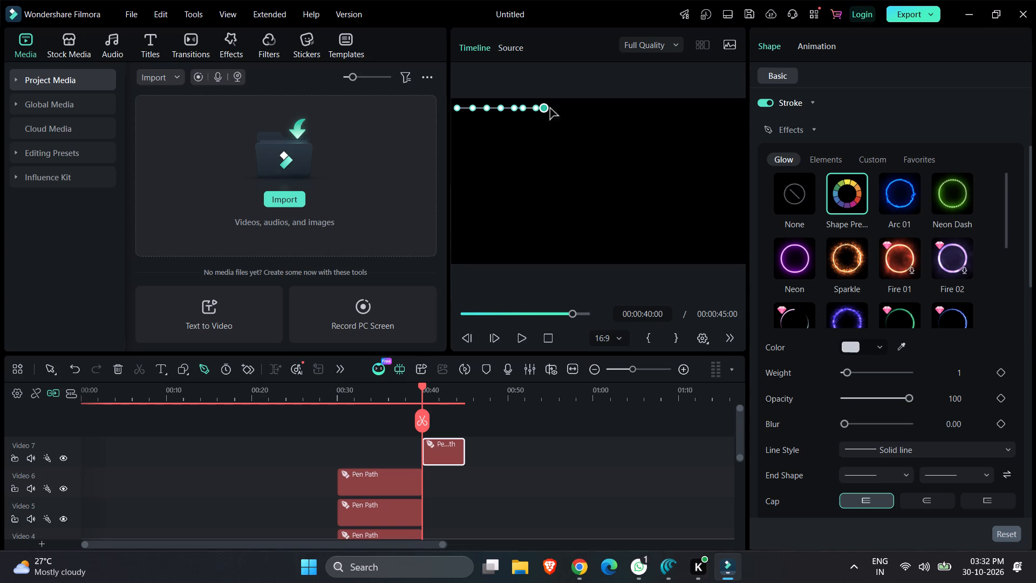
click(556, 109)
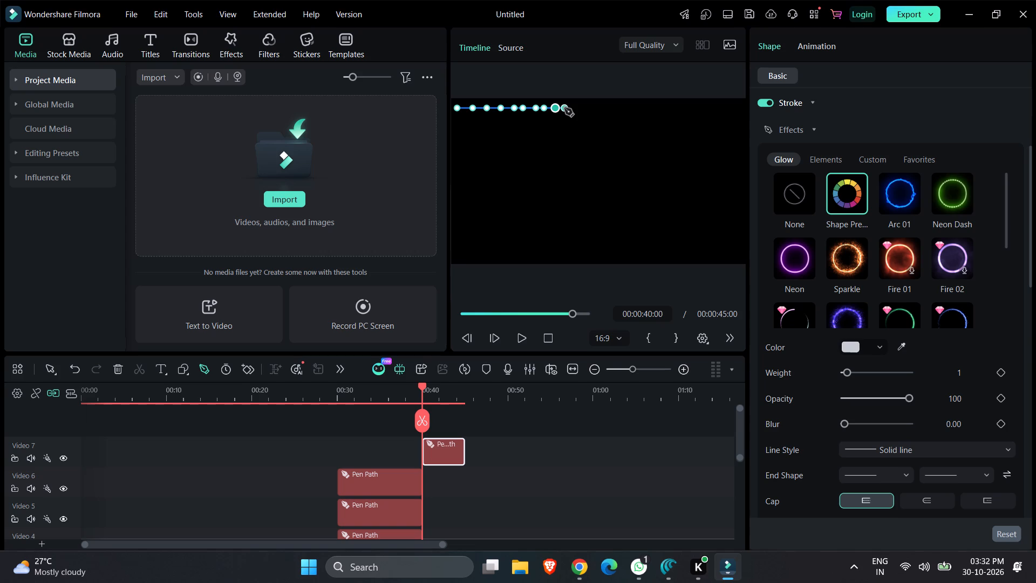
click(570, 108)
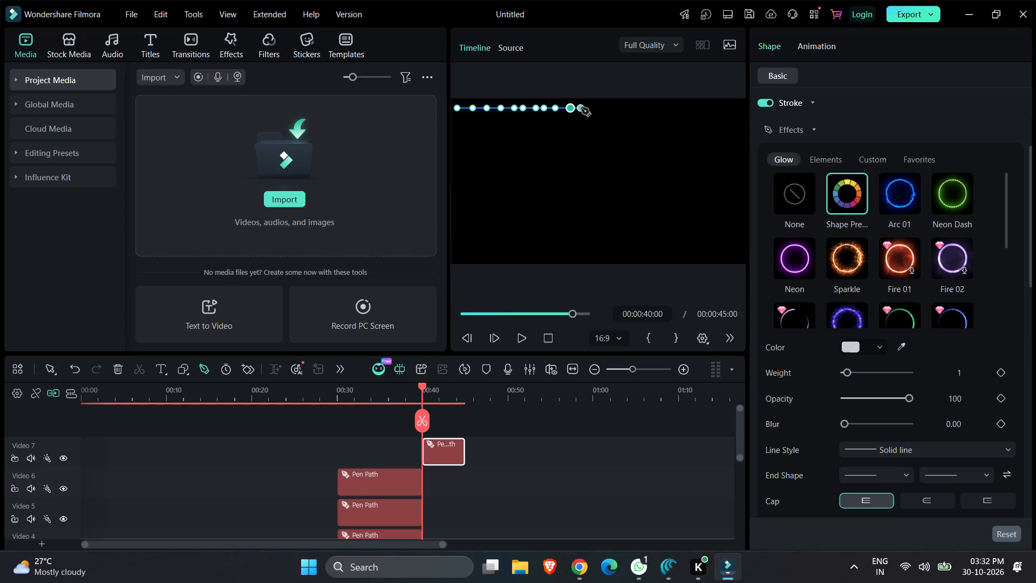
click(581, 107)
click(591, 107)
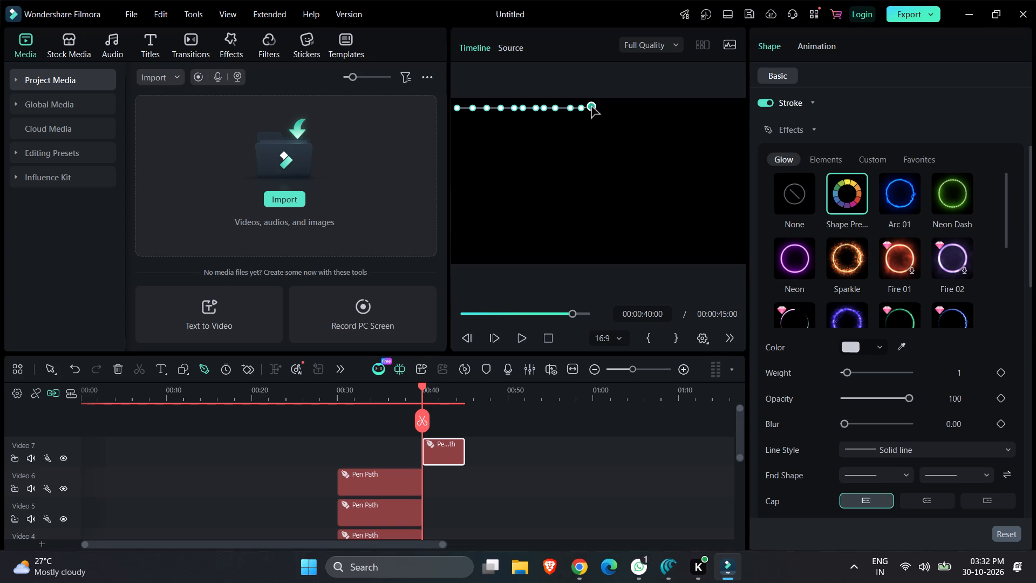
click(604, 107)
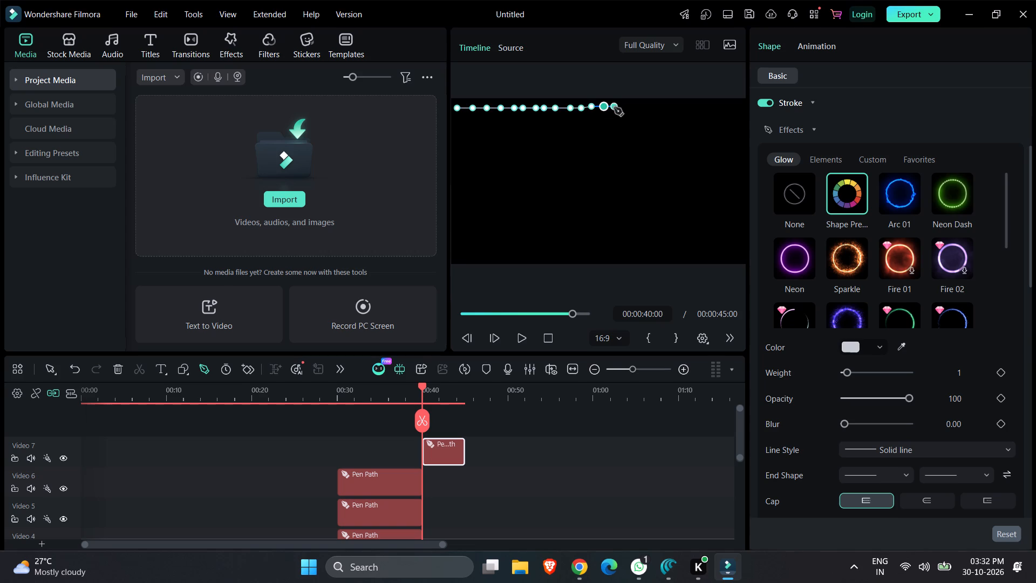
click(614, 107)
click(626, 107)
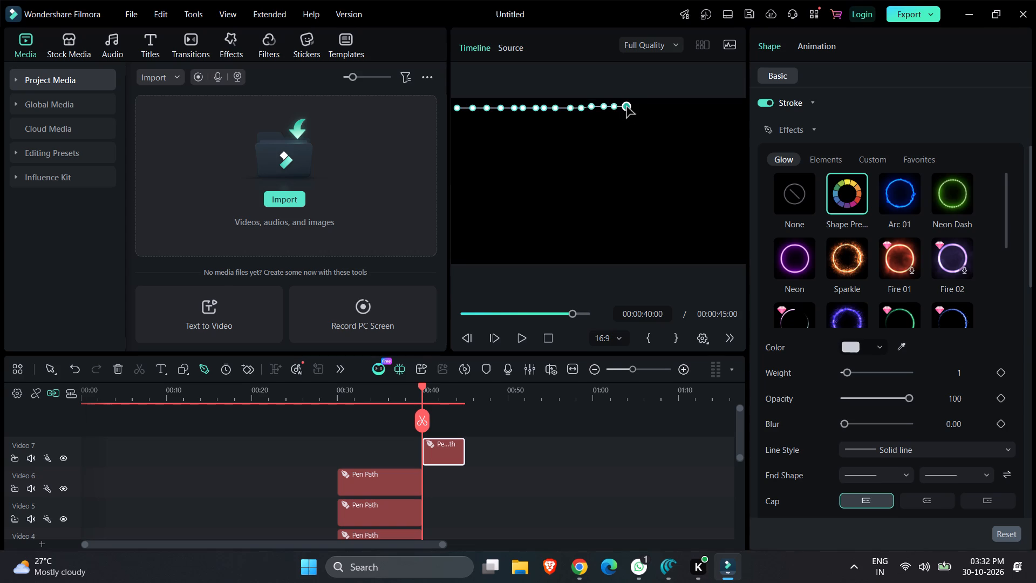
click(626, 107)
click(638, 107)
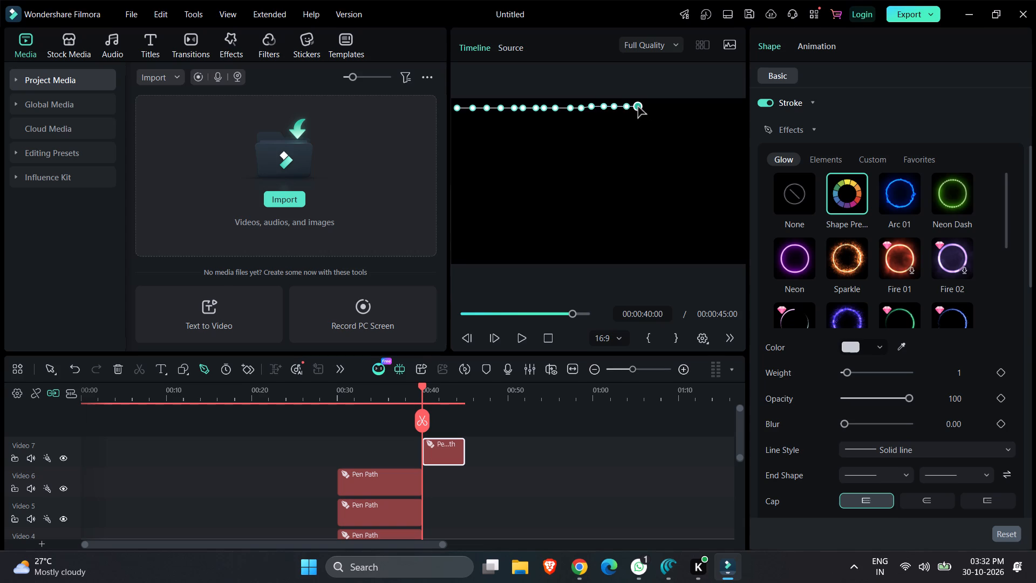
click(650, 107)
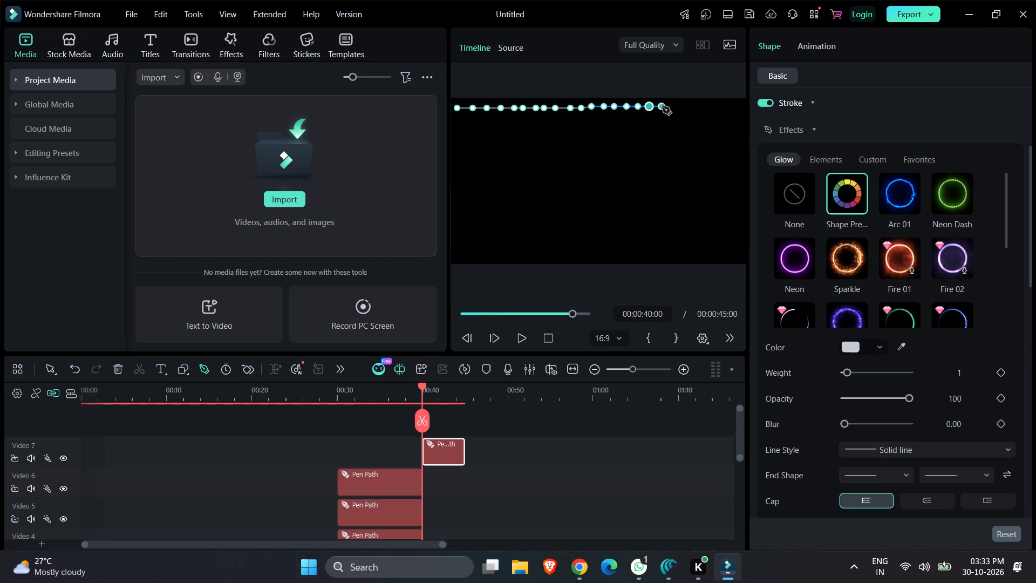
click(662, 106)
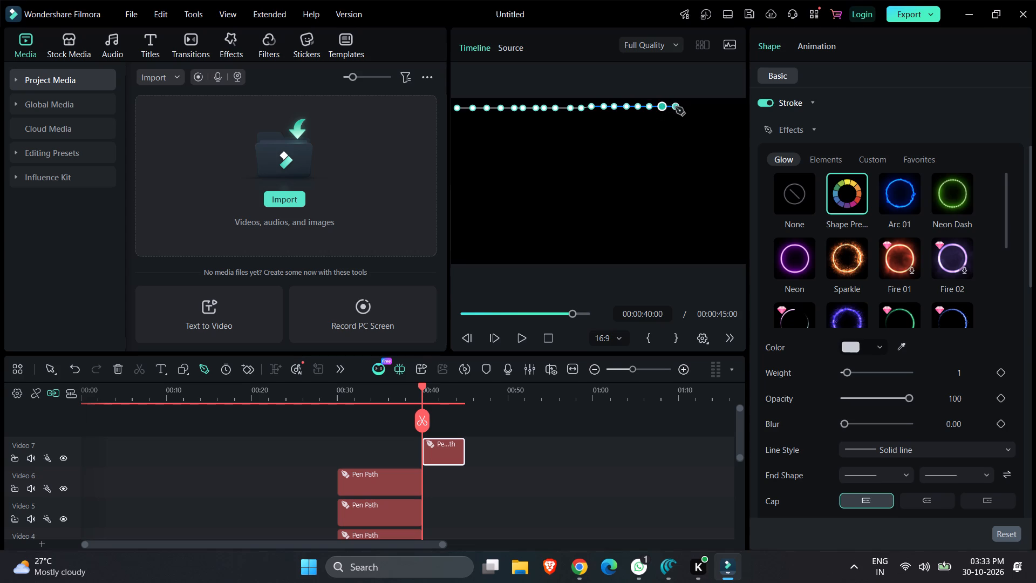
click(676, 107)
click(689, 107)
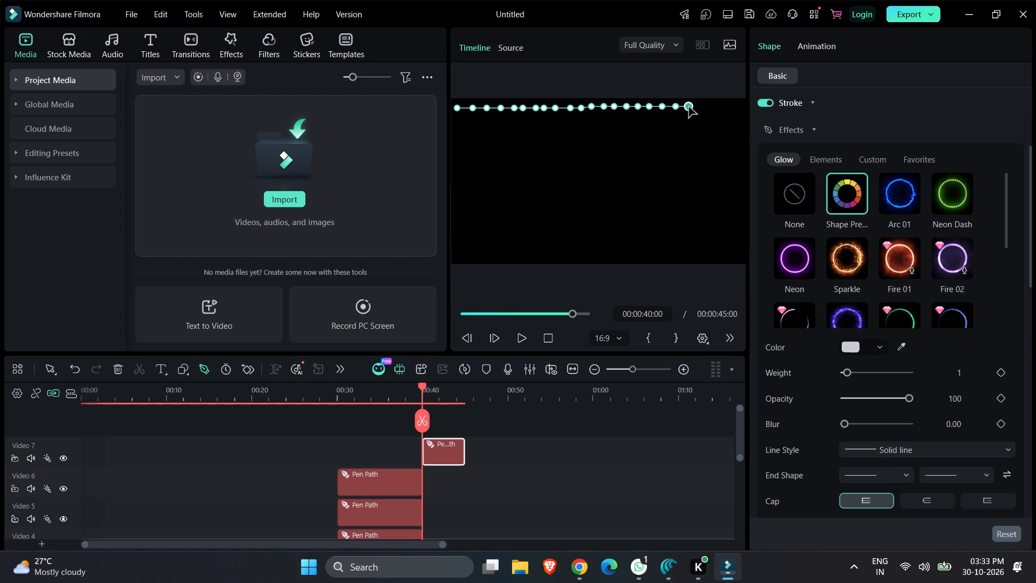
click(698, 107)
click(711, 107)
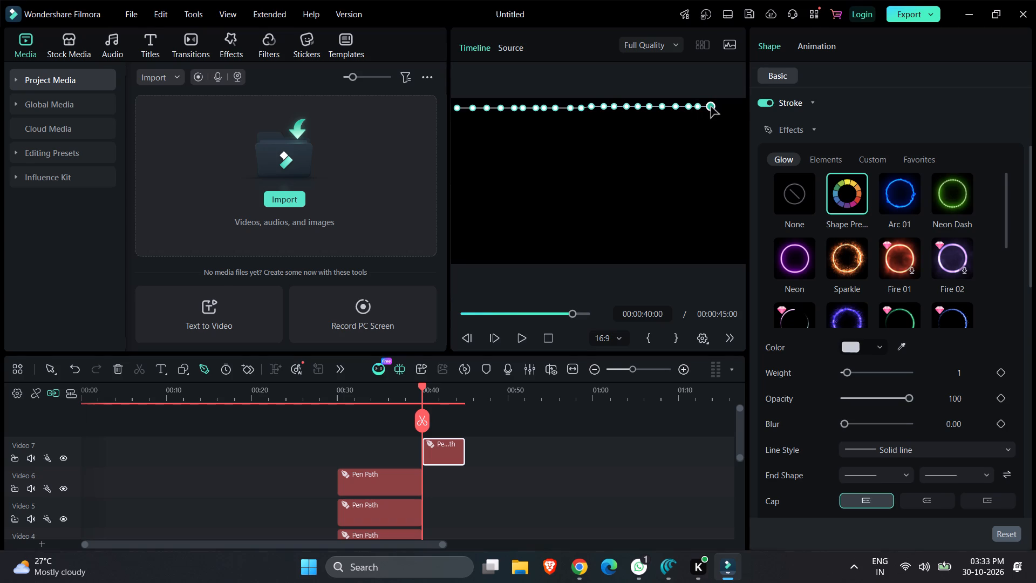
click(720, 107)
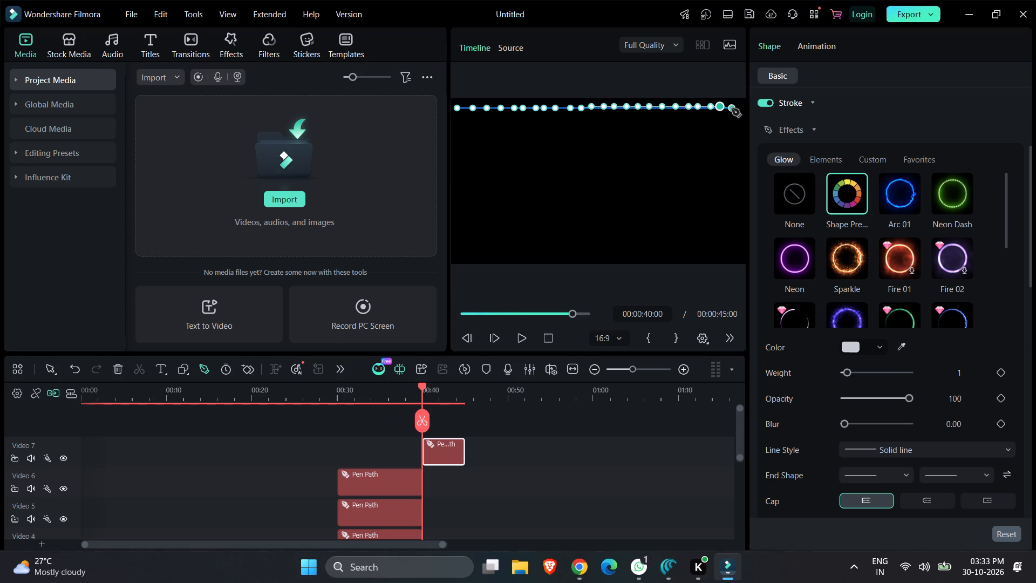
click(732, 105)
click(741, 105)
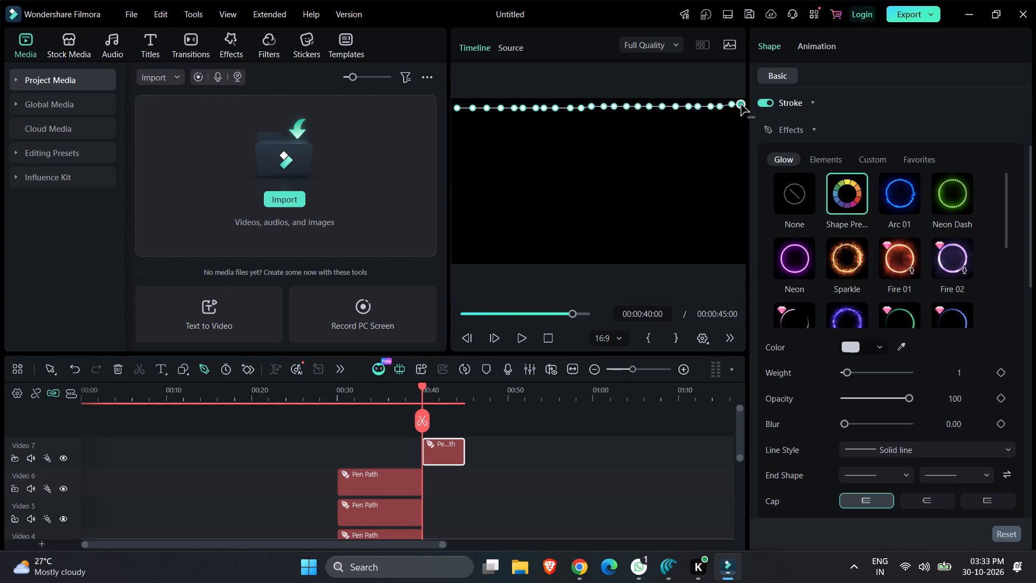
Continue the pen path down at the frame's right edge and back to its left side as a second row of closely spaced points.
click(741, 120)
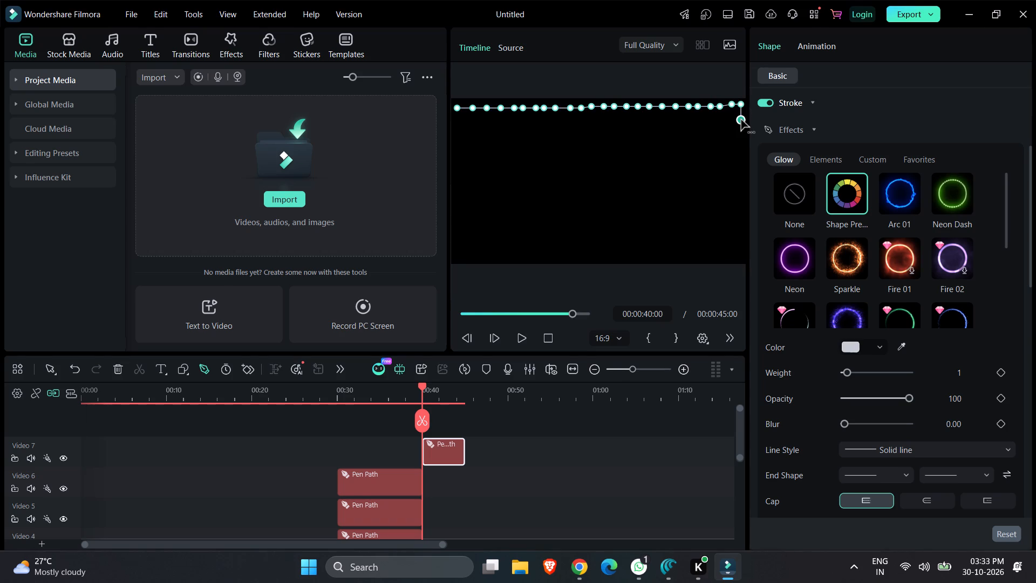
click(731, 120)
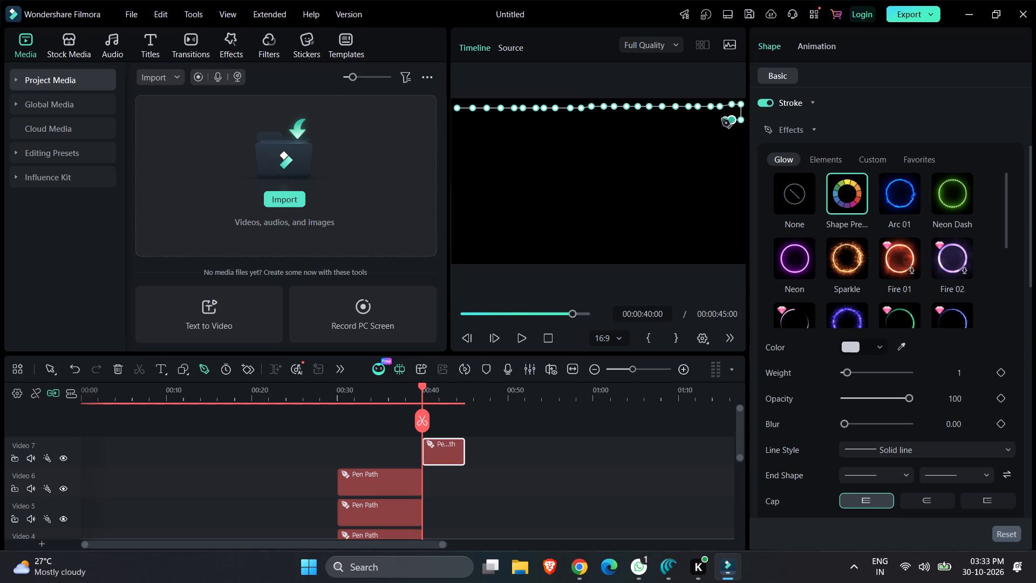
click(719, 118)
click(711, 119)
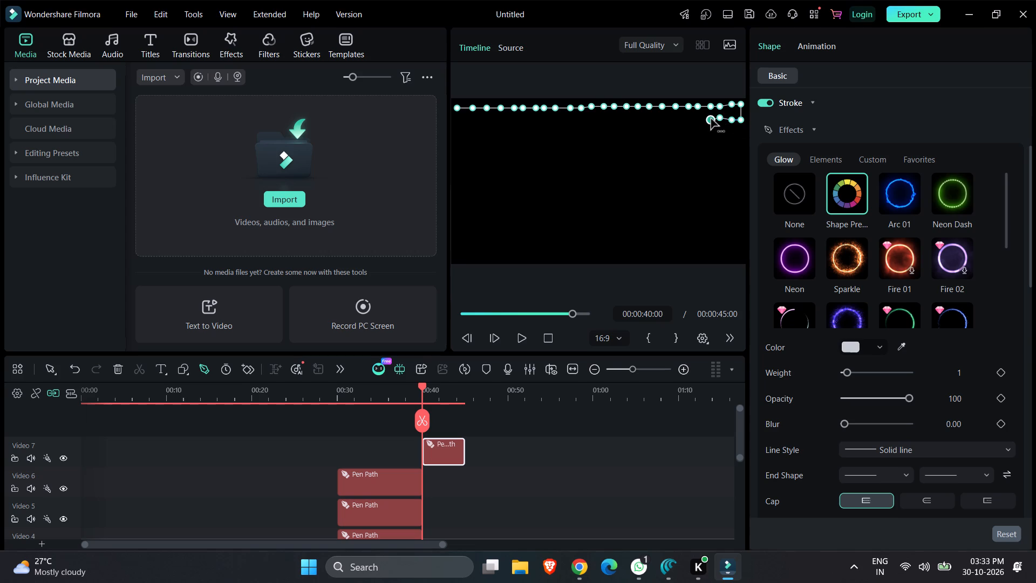
click(698, 119)
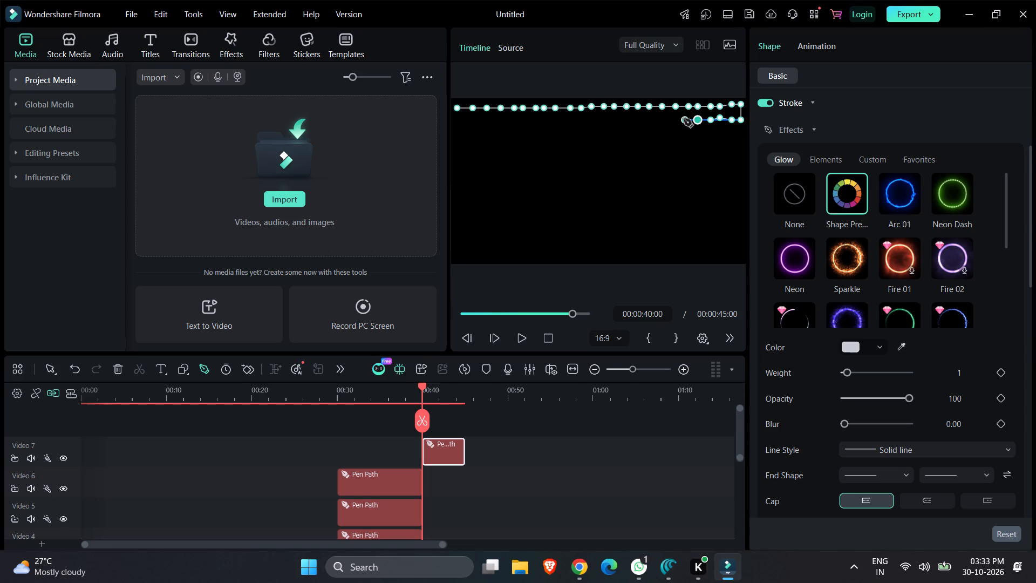
click(688, 119)
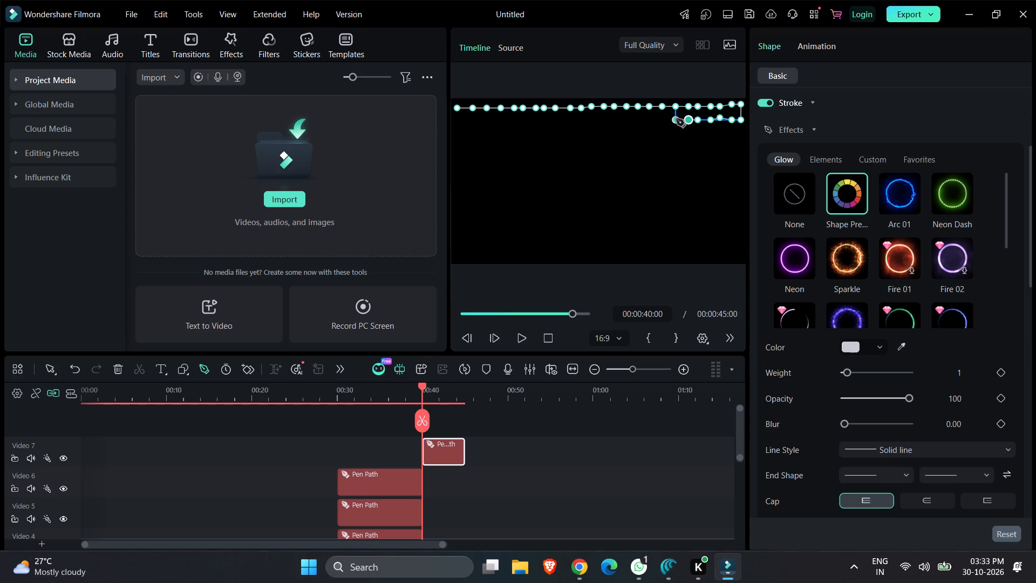
click(675, 119)
click(663, 118)
click(649, 118)
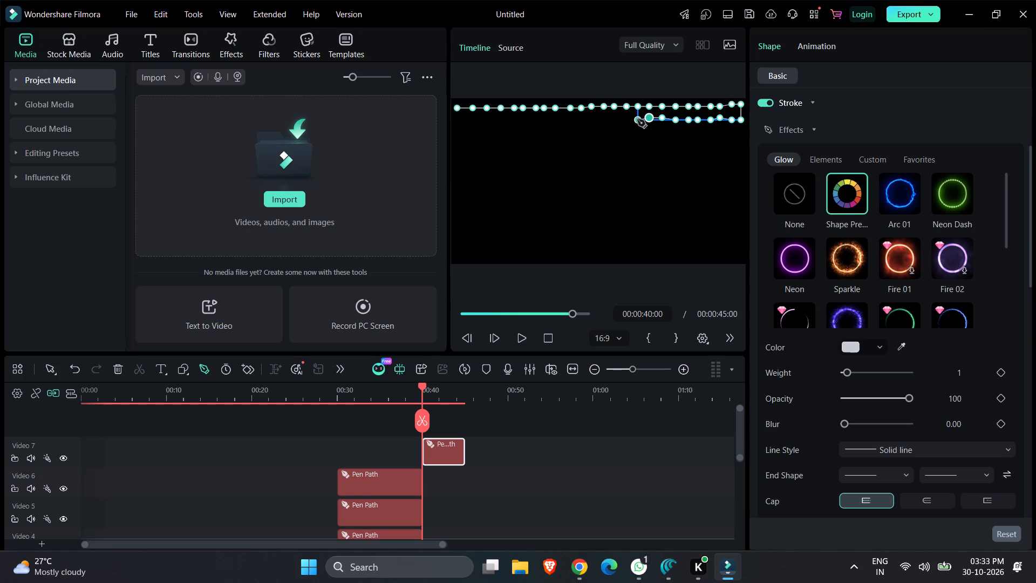
click(637, 119)
click(626, 119)
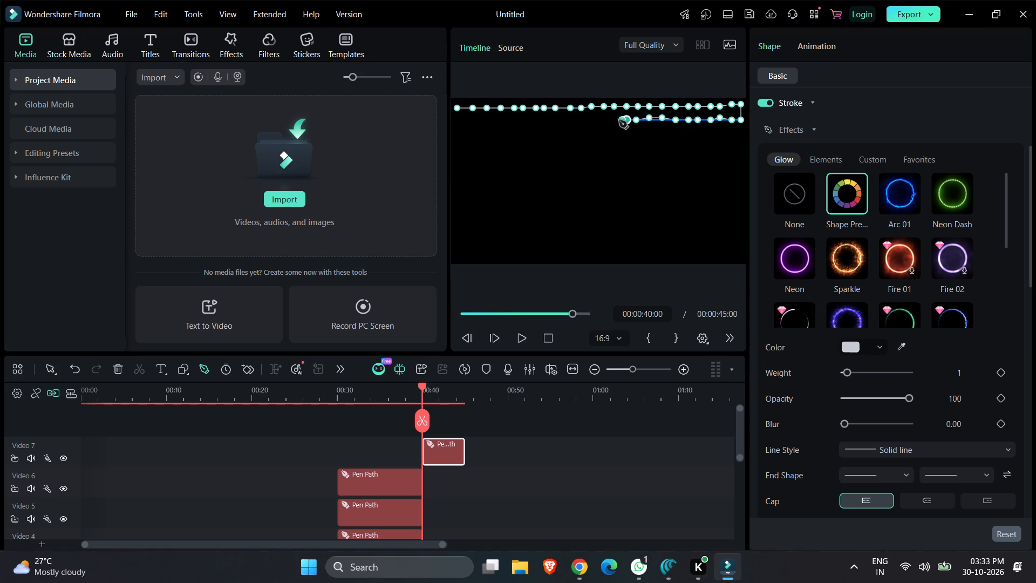
click(614, 120)
click(605, 120)
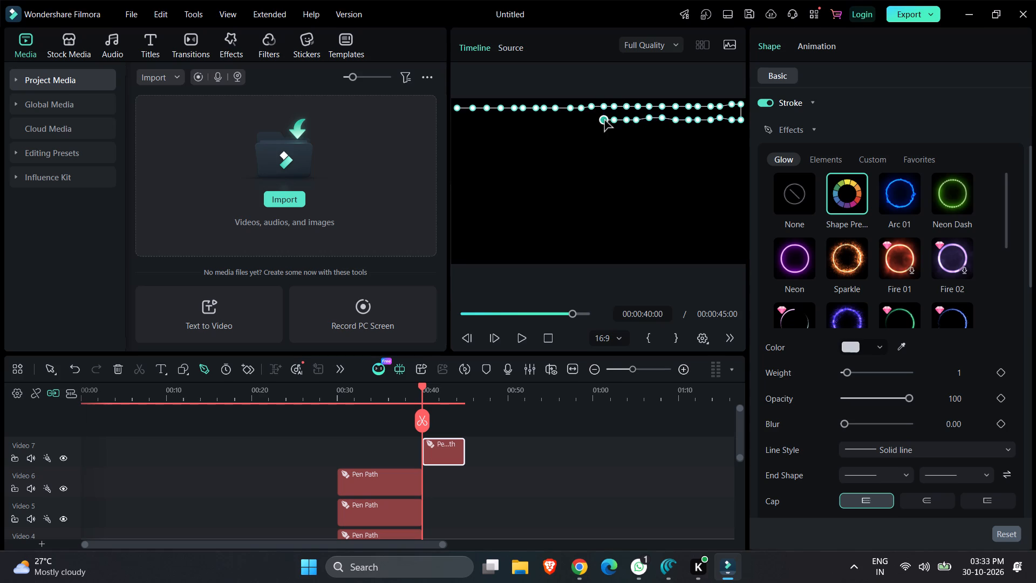
click(593, 120)
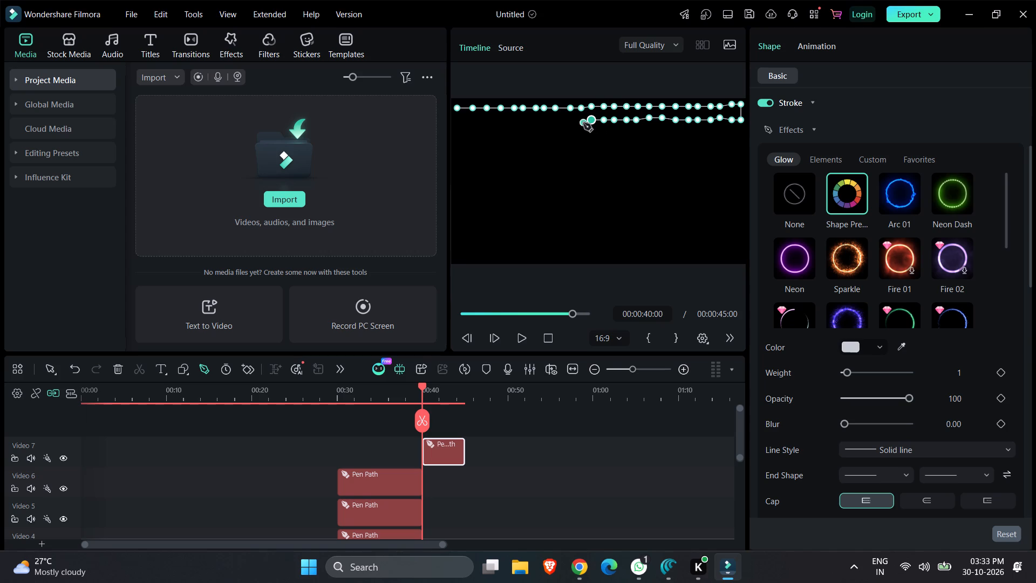
click(580, 121)
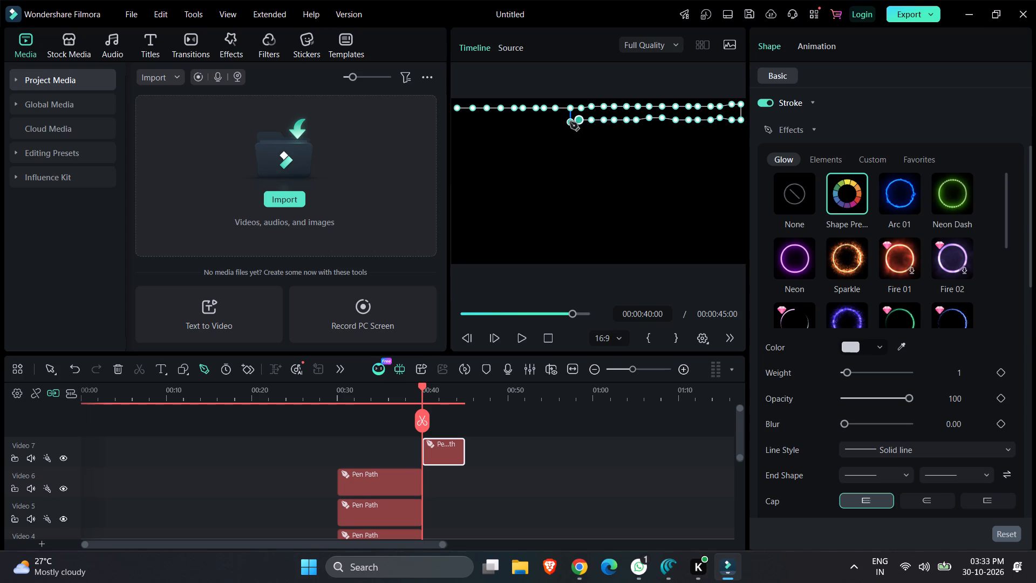
click(570, 122)
click(560, 123)
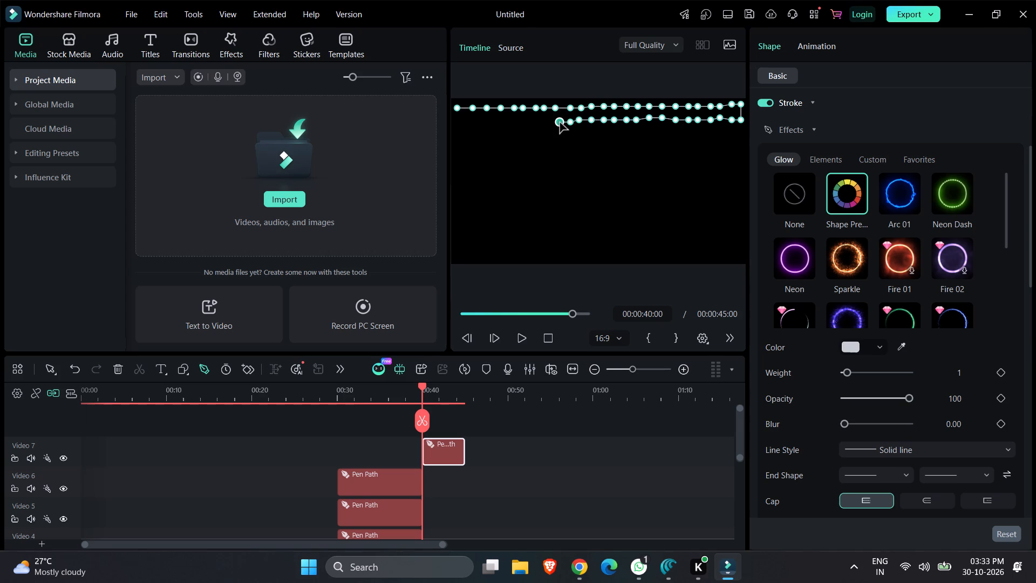
click(547, 123)
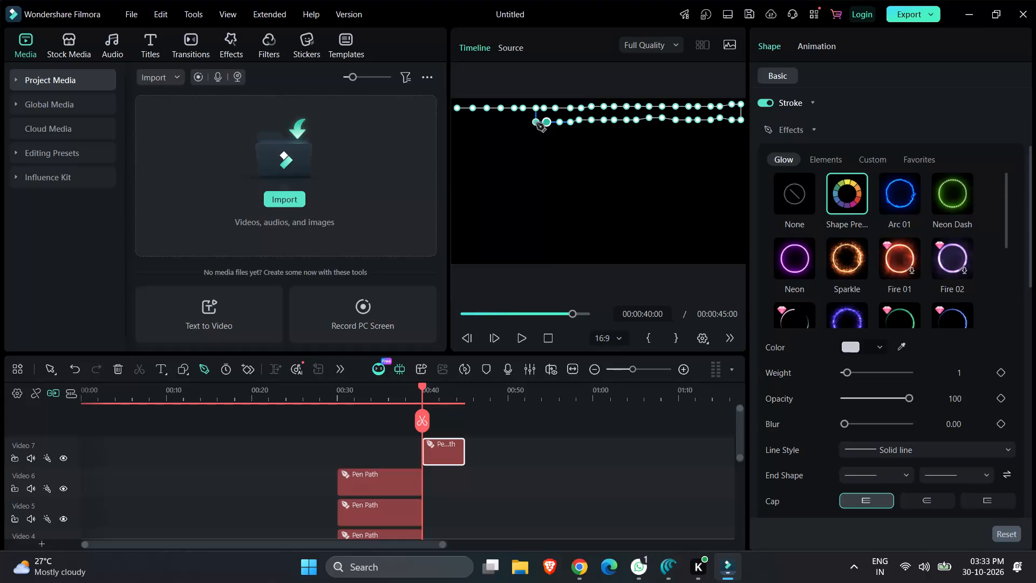
click(536, 123)
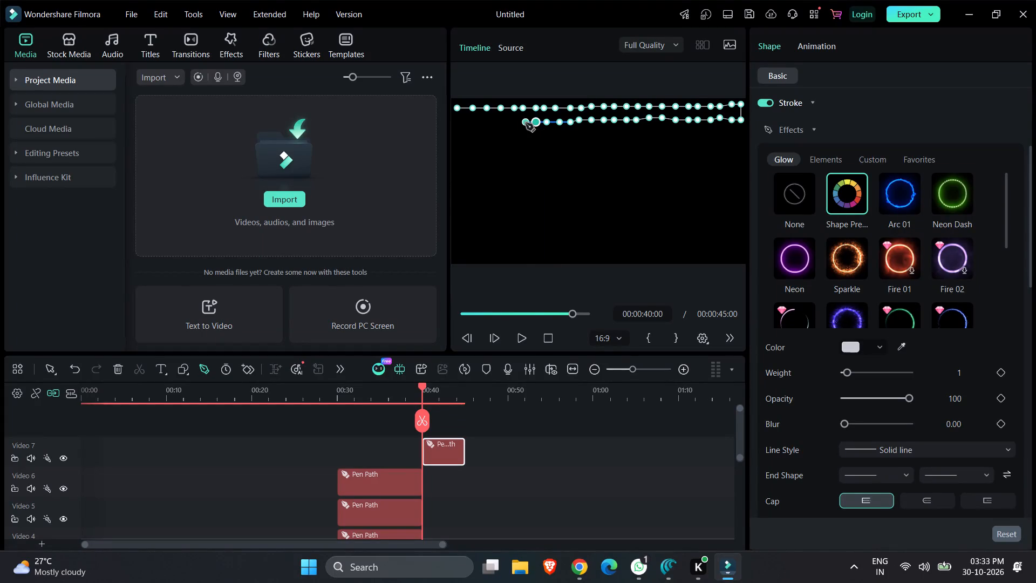
click(524, 123)
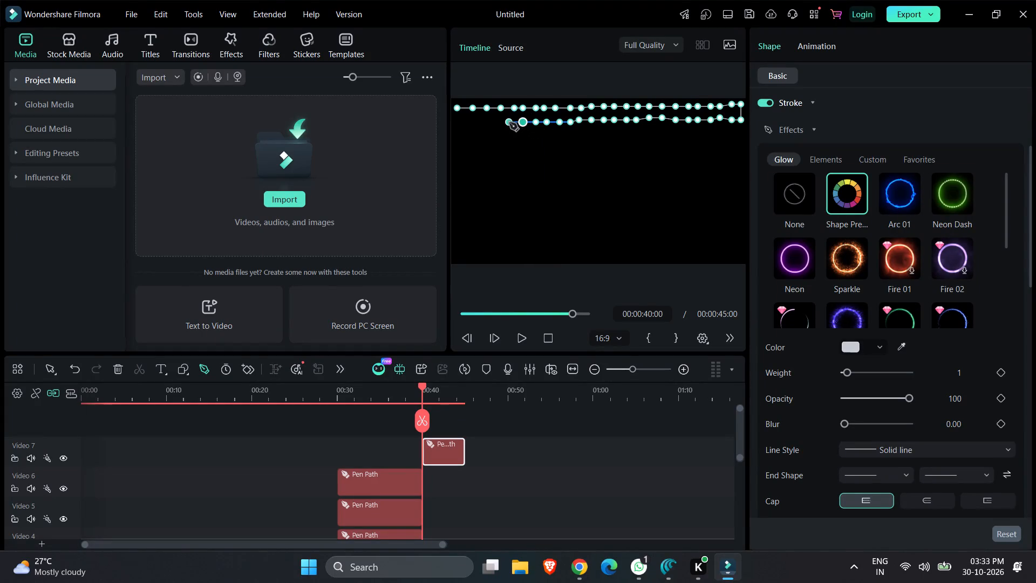
click(509, 123)
click(498, 123)
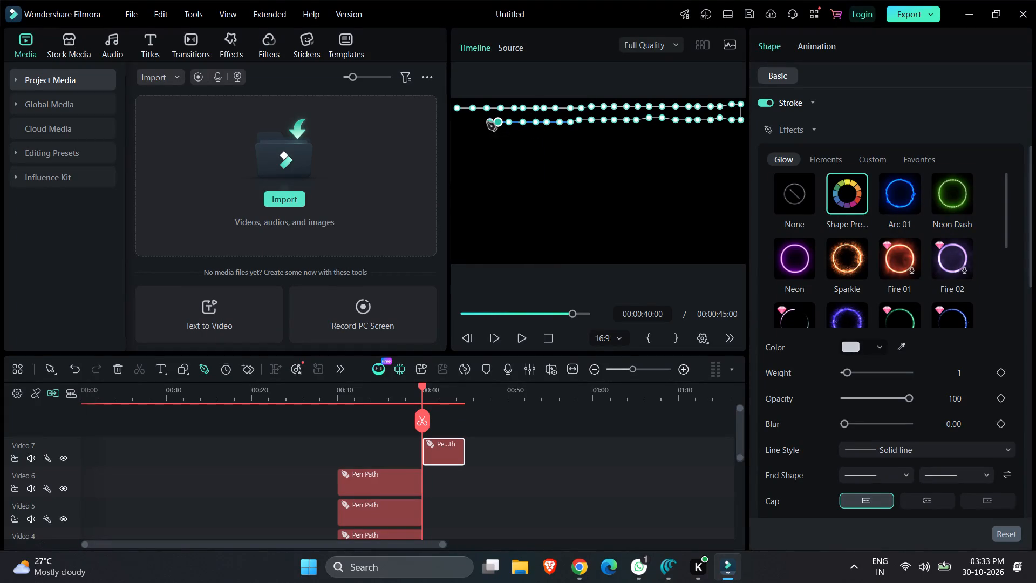
click(486, 123)
click(475, 124)
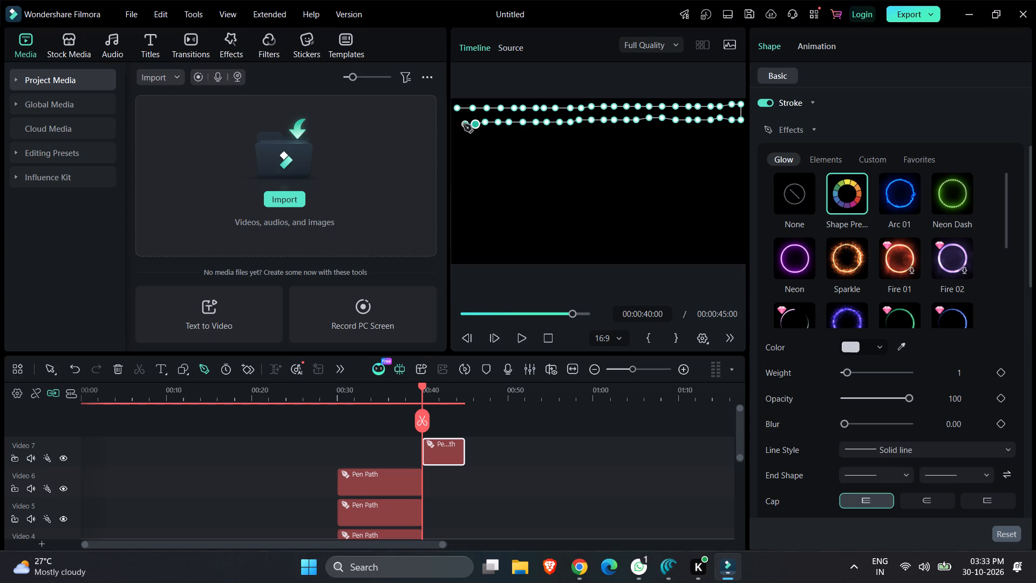
click(461, 125)
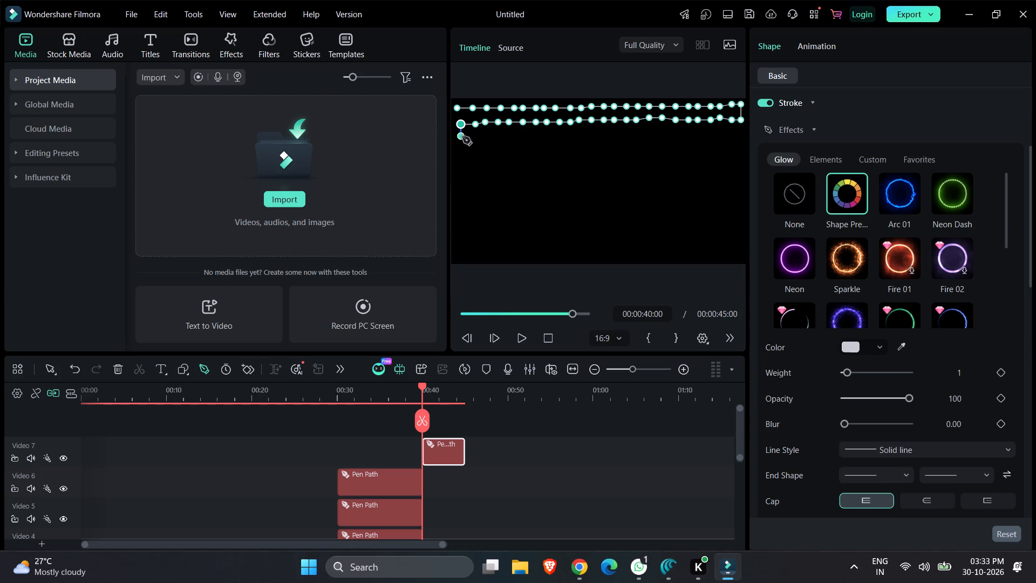
Continue the pen path down at the frame's left side and across to its right edge as a third row of closely spaced points.
click(462, 139)
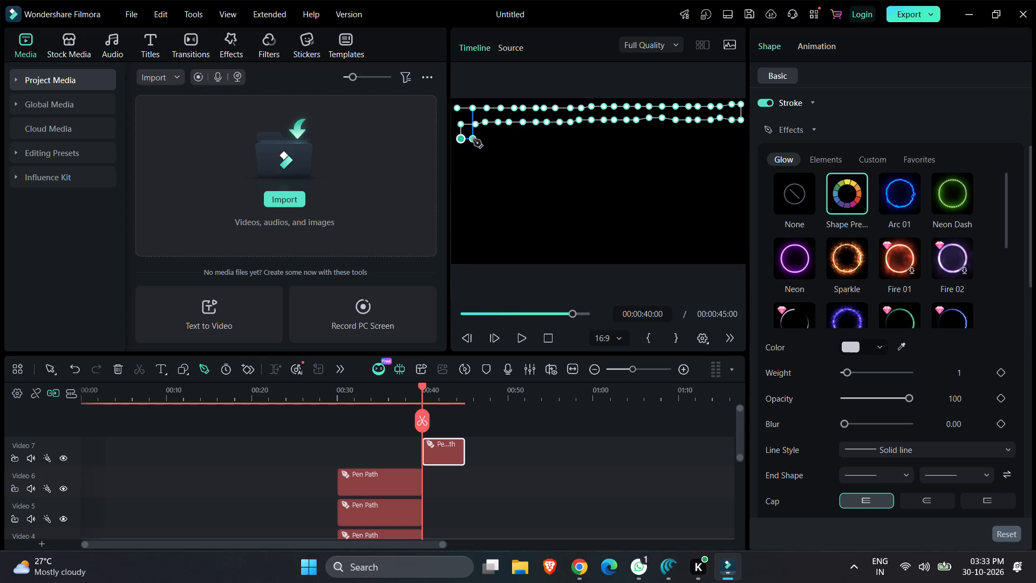
click(474, 139)
click(484, 139)
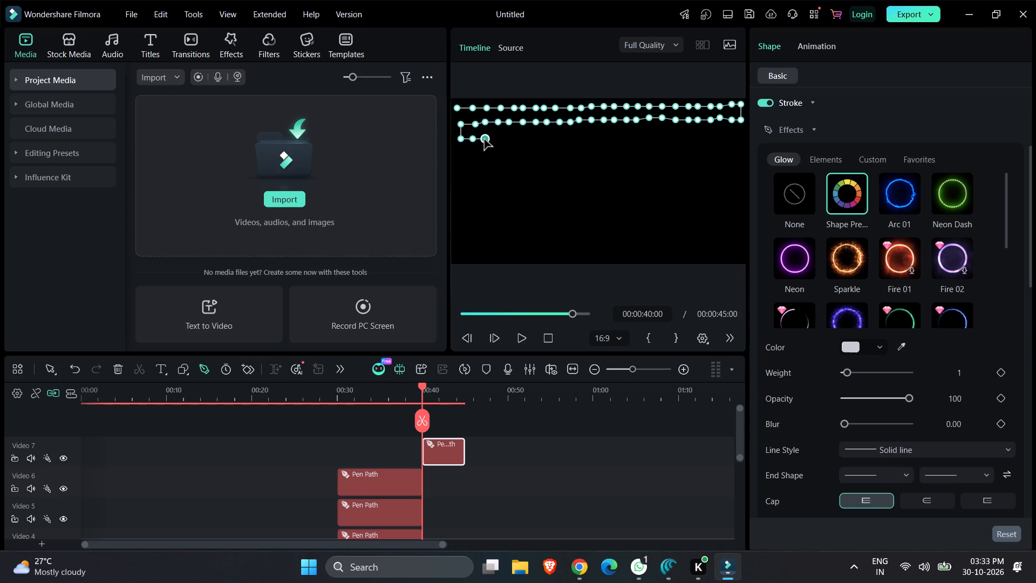
click(496, 139)
click(509, 139)
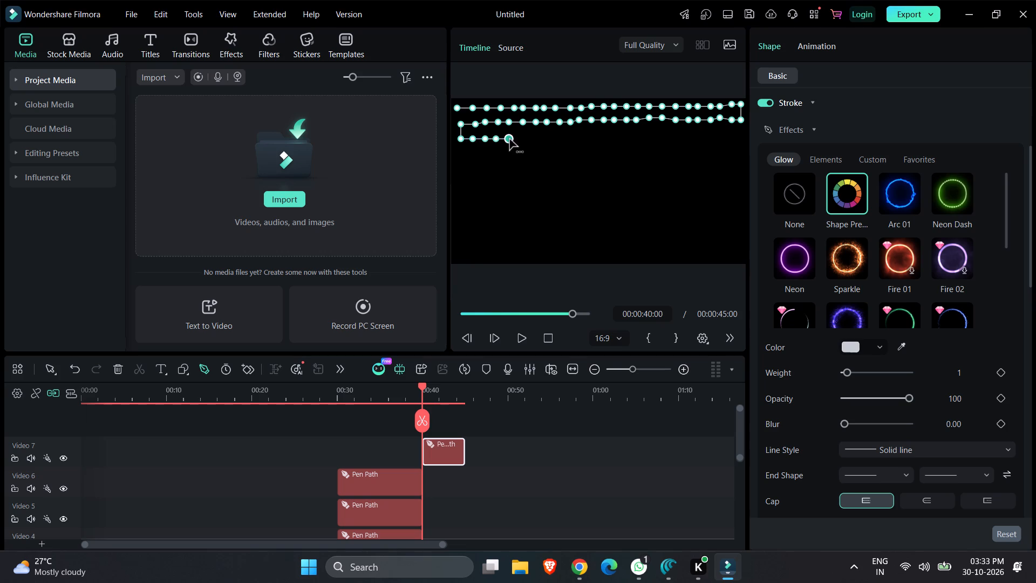
click(520, 139)
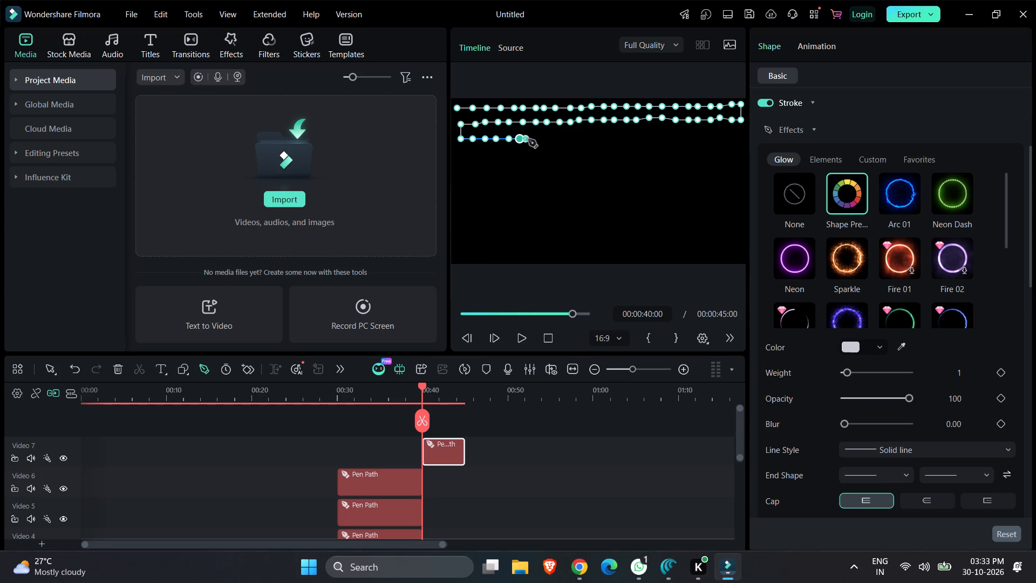
click(530, 139)
click(541, 139)
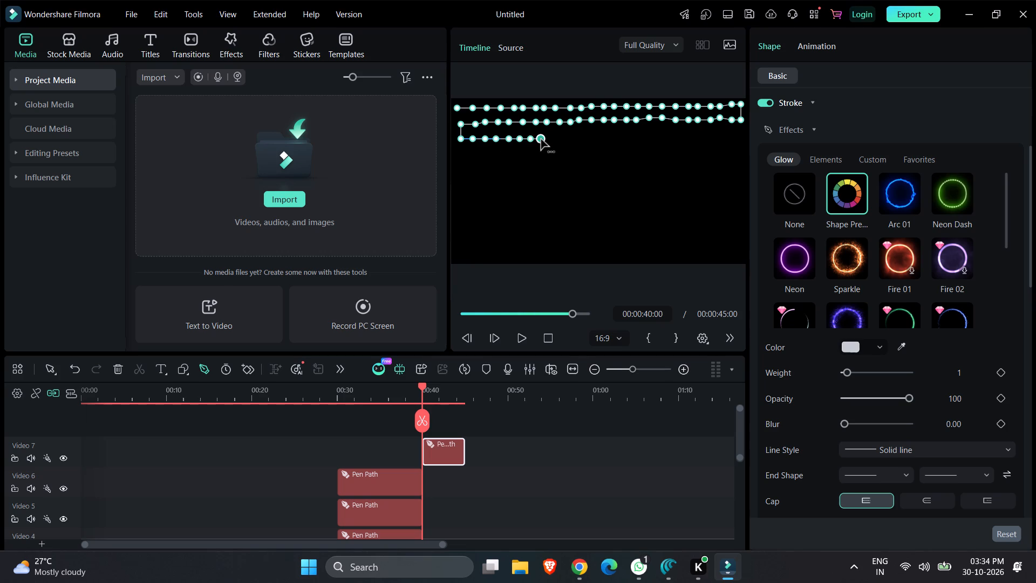
click(550, 139)
click(558, 139)
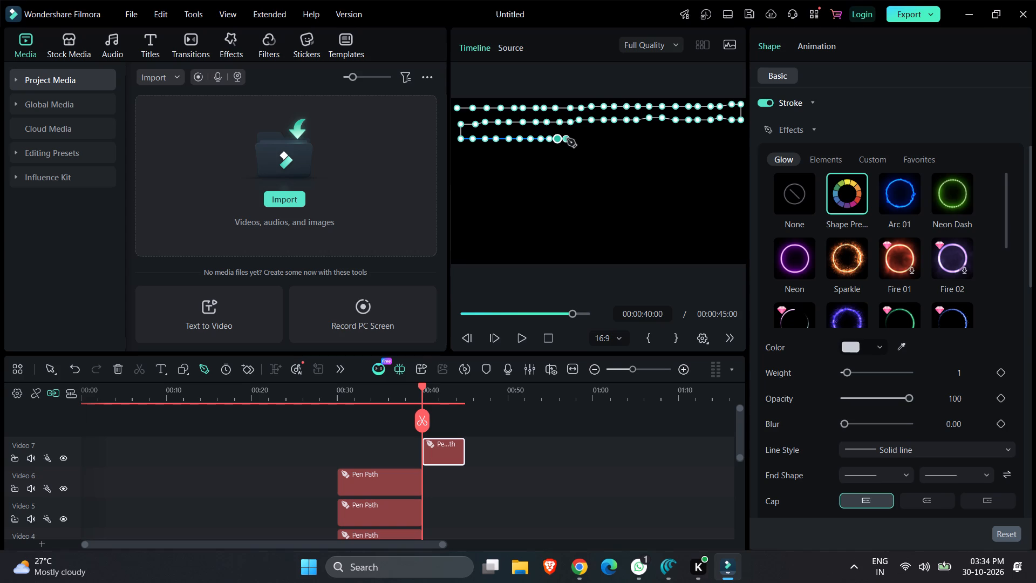
click(567, 139)
click(578, 139)
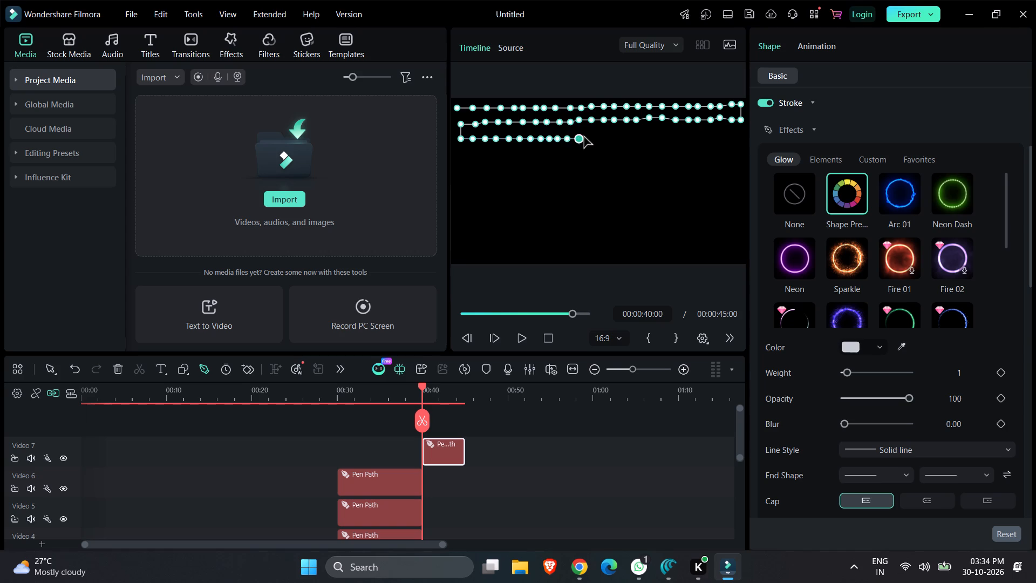
click(590, 137)
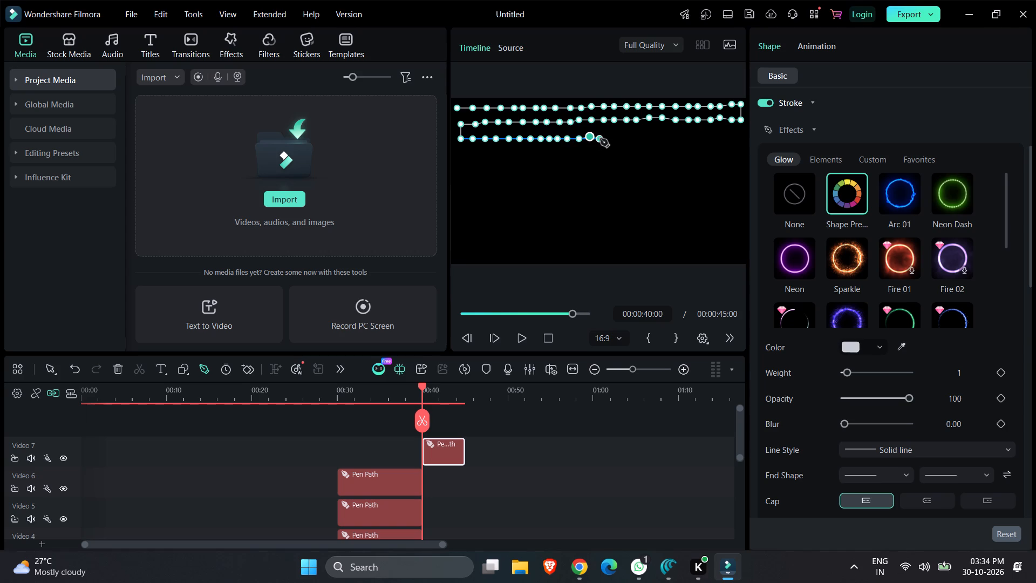
click(604, 137)
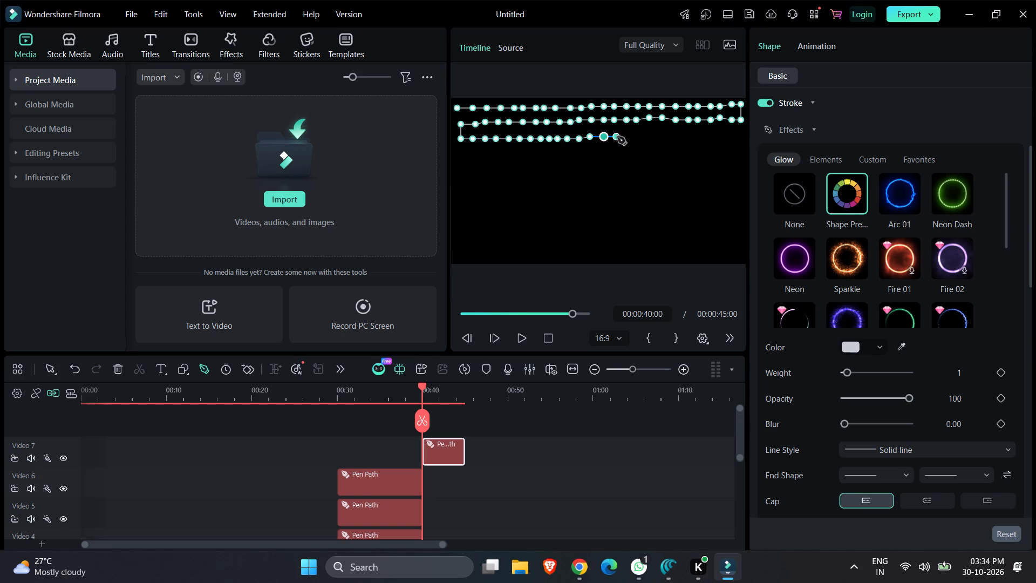
click(618, 137)
click(629, 137)
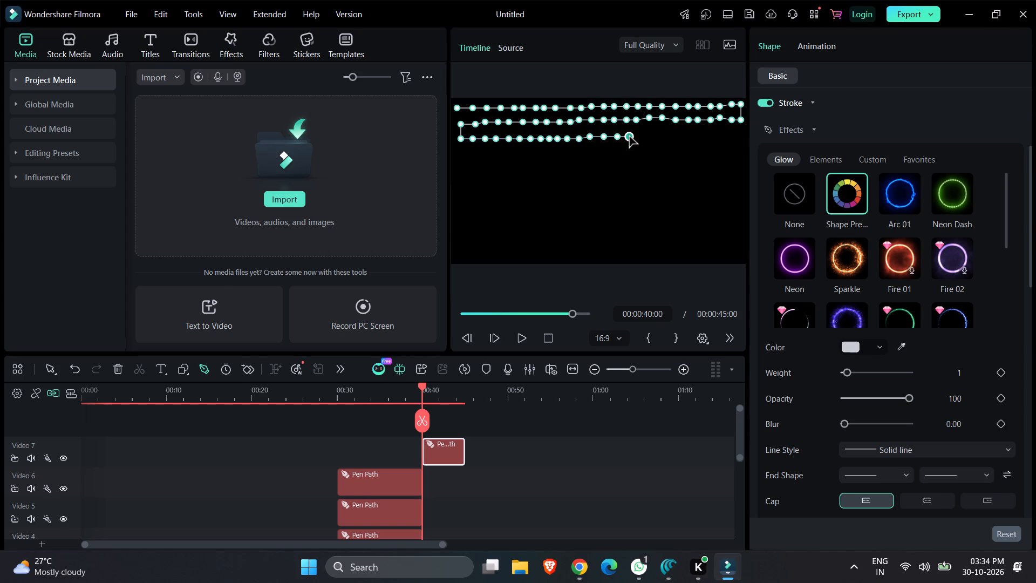
click(638, 137)
click(651, 137)
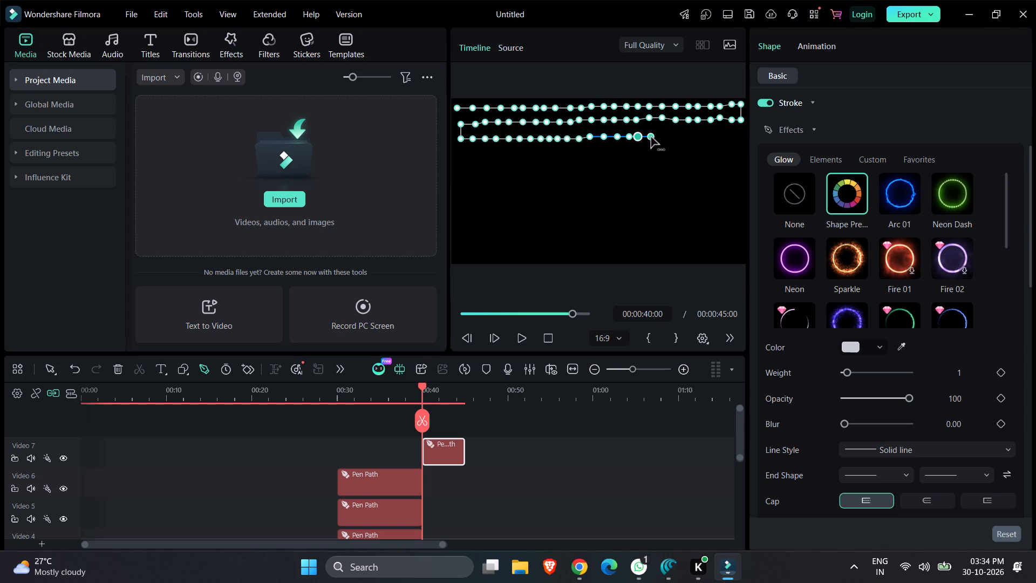
click(662, 135)
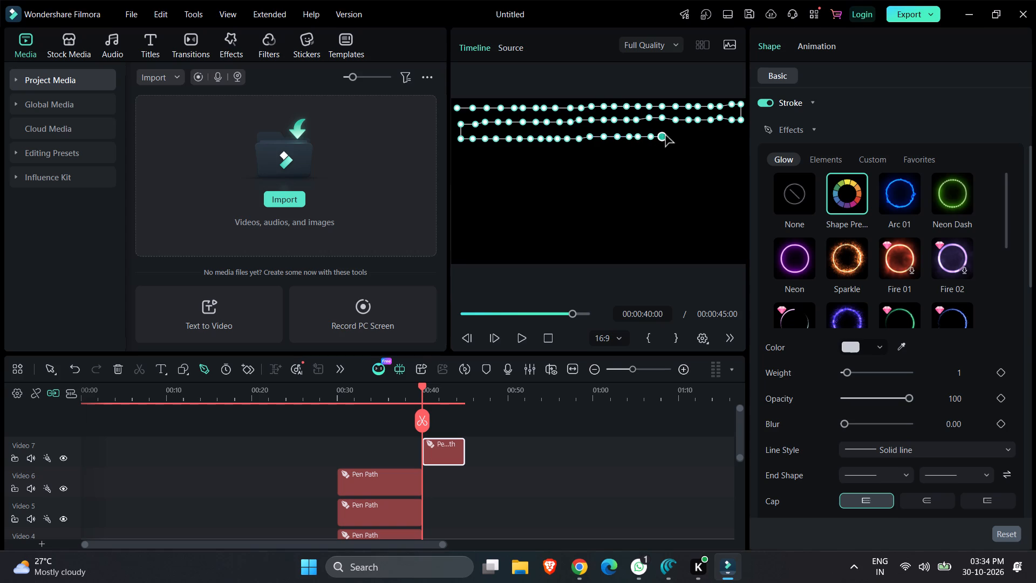
click(672, 135)
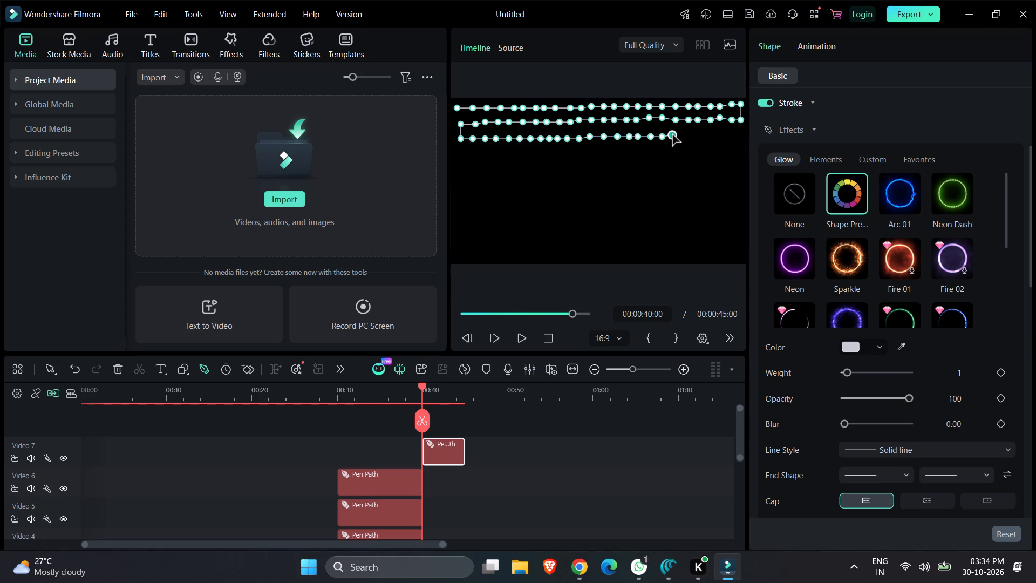
click(682, 135)
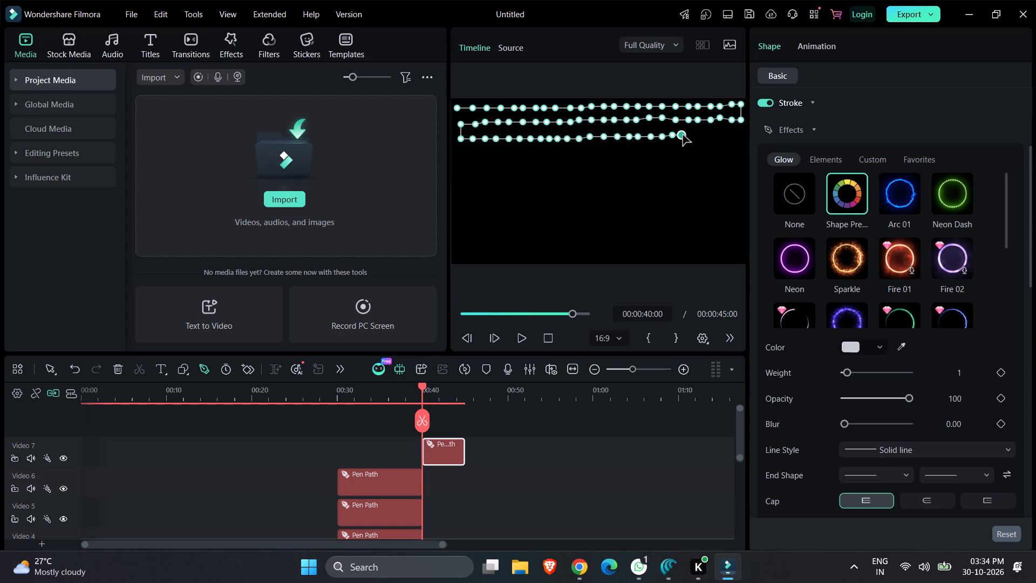
click(693, 135)
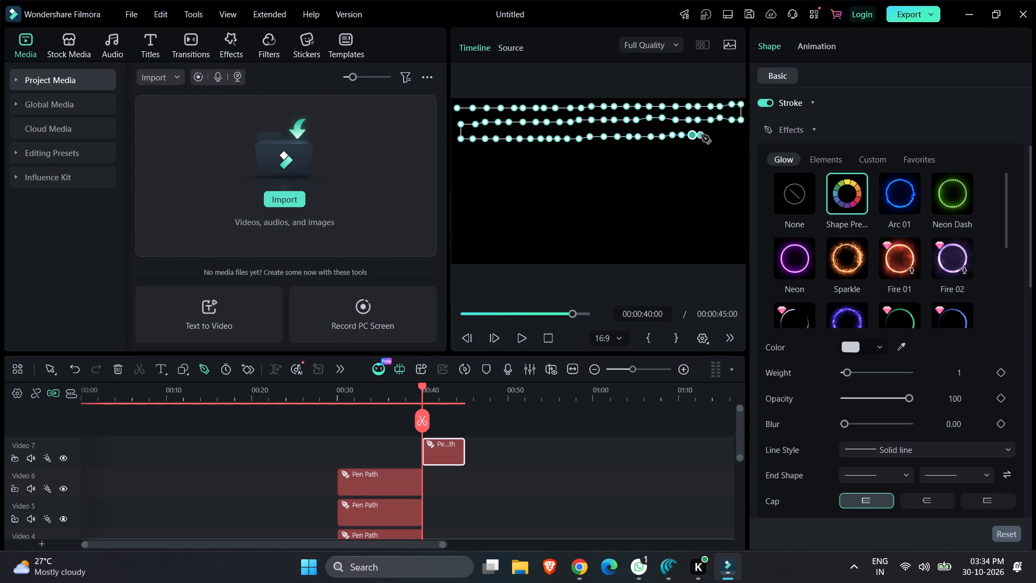
click(704, 135)
click(715, 135)
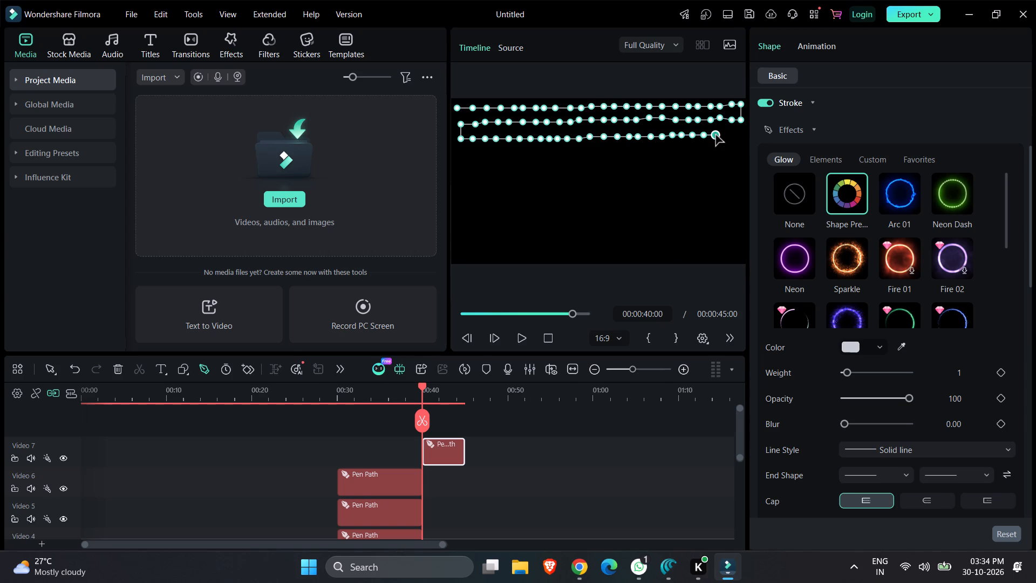
click(725, 134)
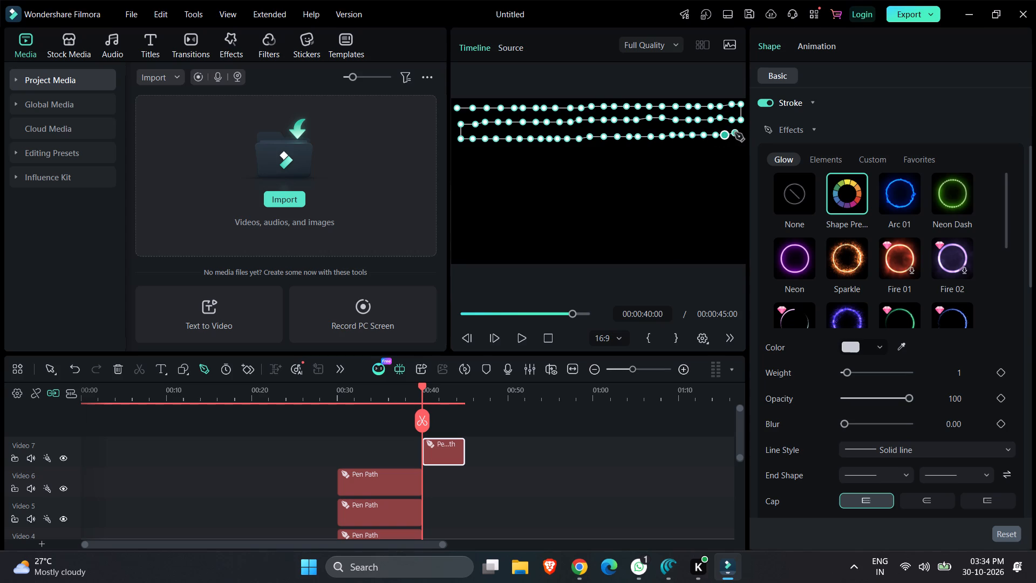
click(737, 135)
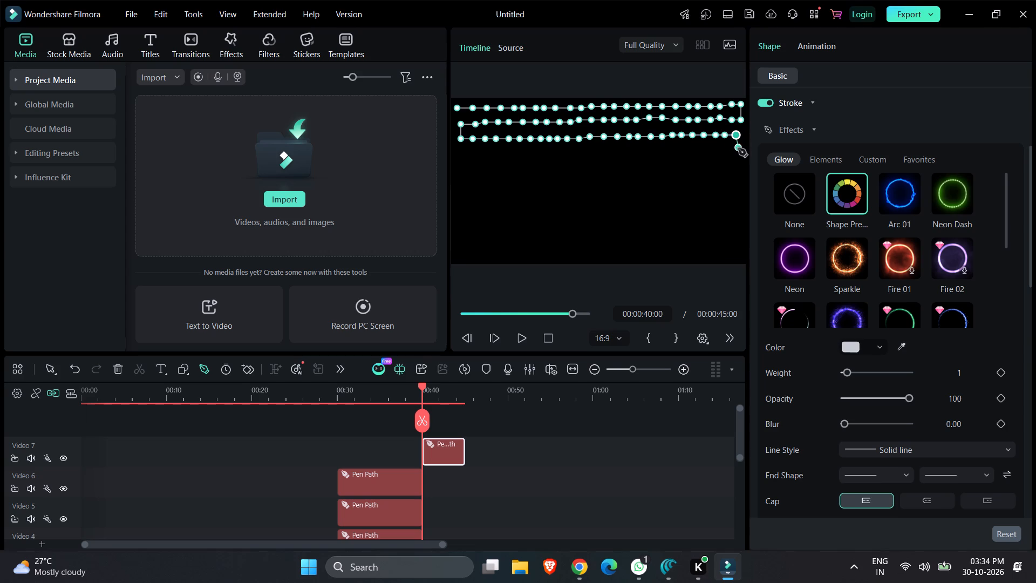
Continue the pen path down at the frame's right edge and back to its left side as a fourth row of closely spaced points.
click(738, 150)
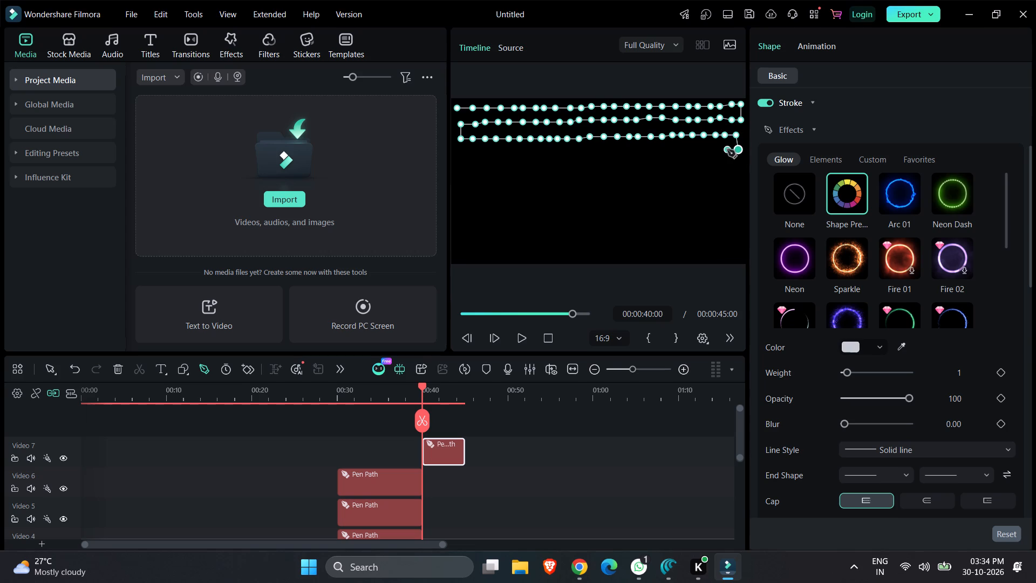
click(727, 150)
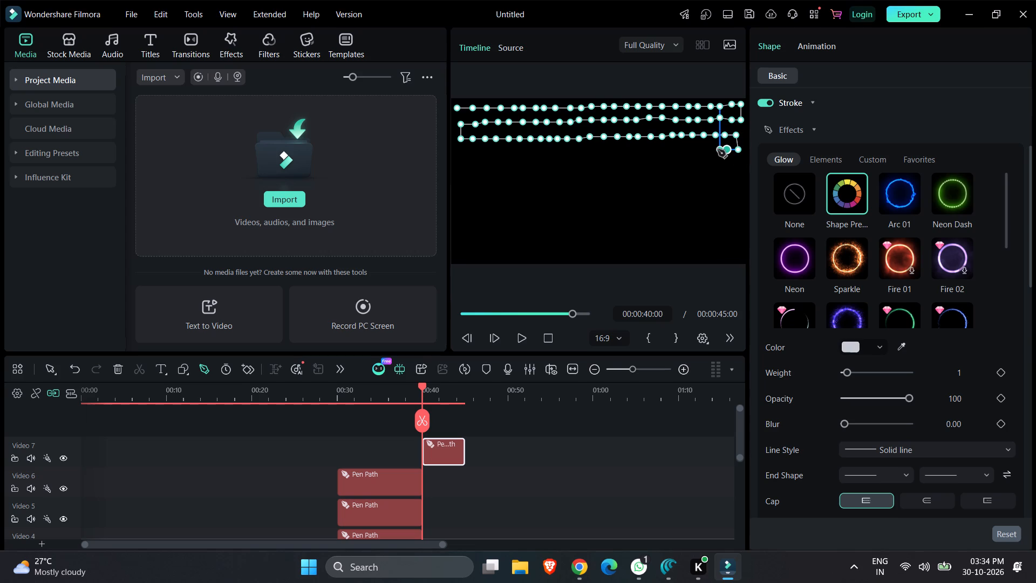
click(716, 151)
click(703, 151)
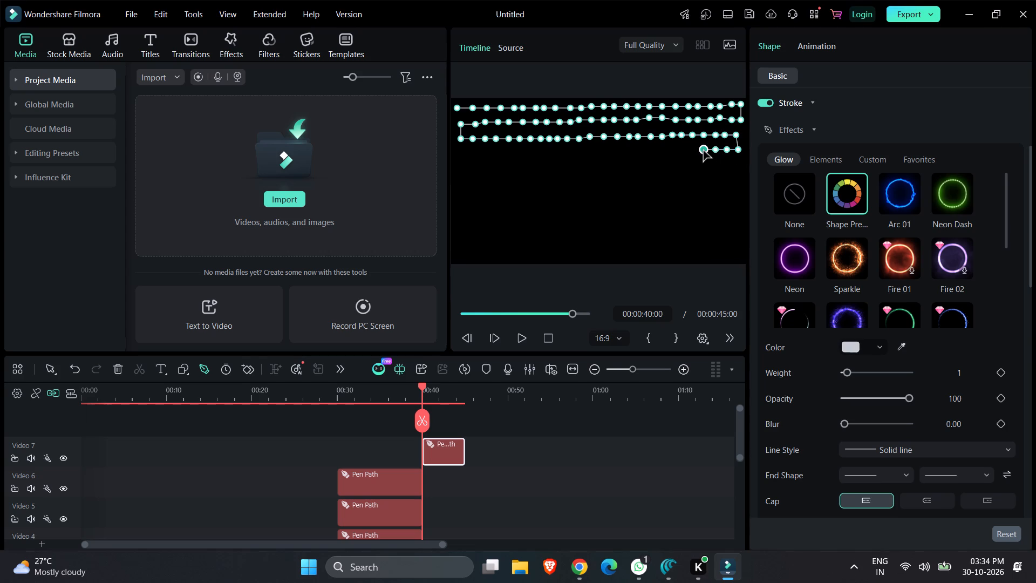
click(692, 151)
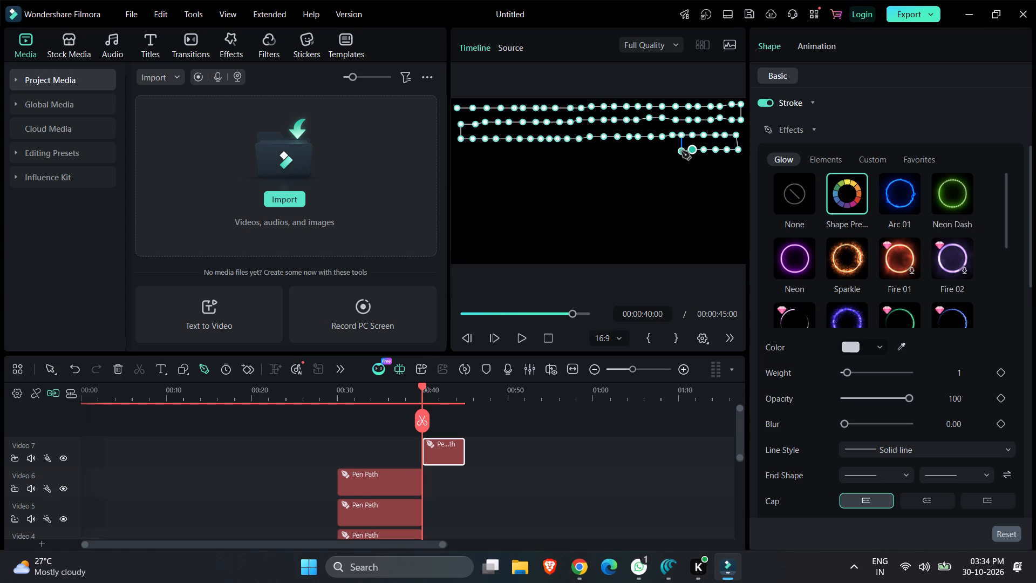
click(680, 151)
click(670, 152)
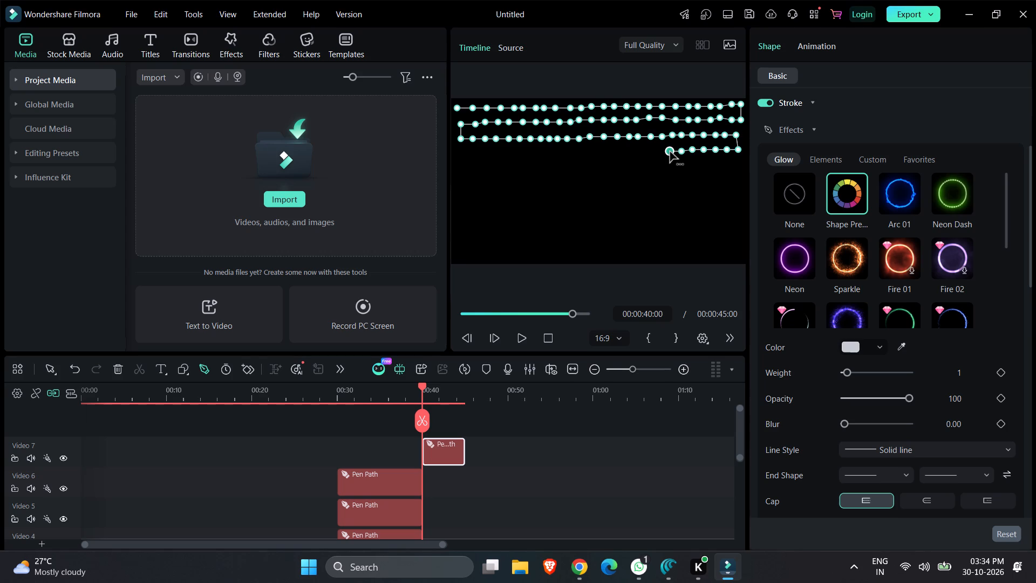
click(659, 152)
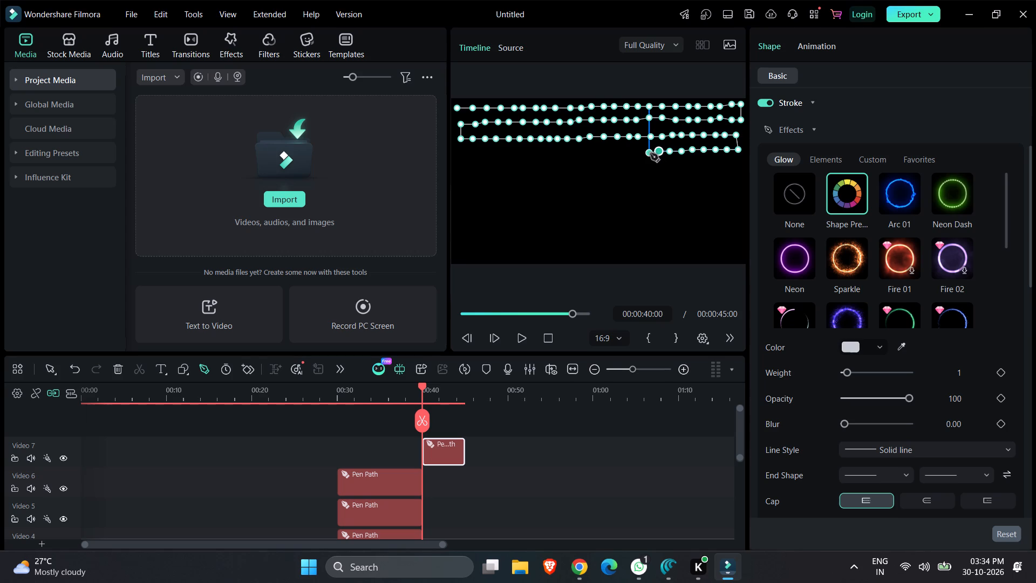
click(647, 153)
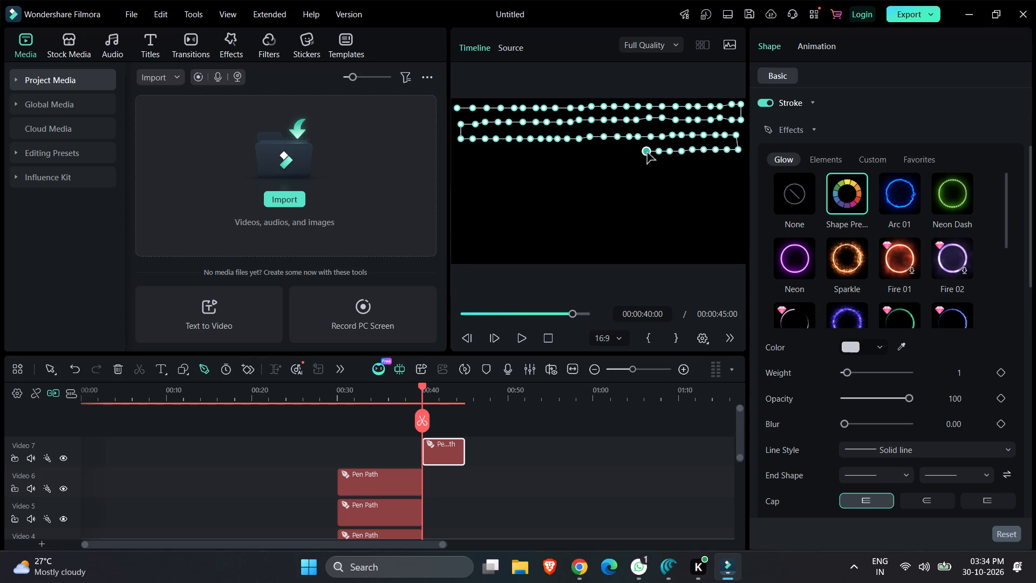
click(635, 153)
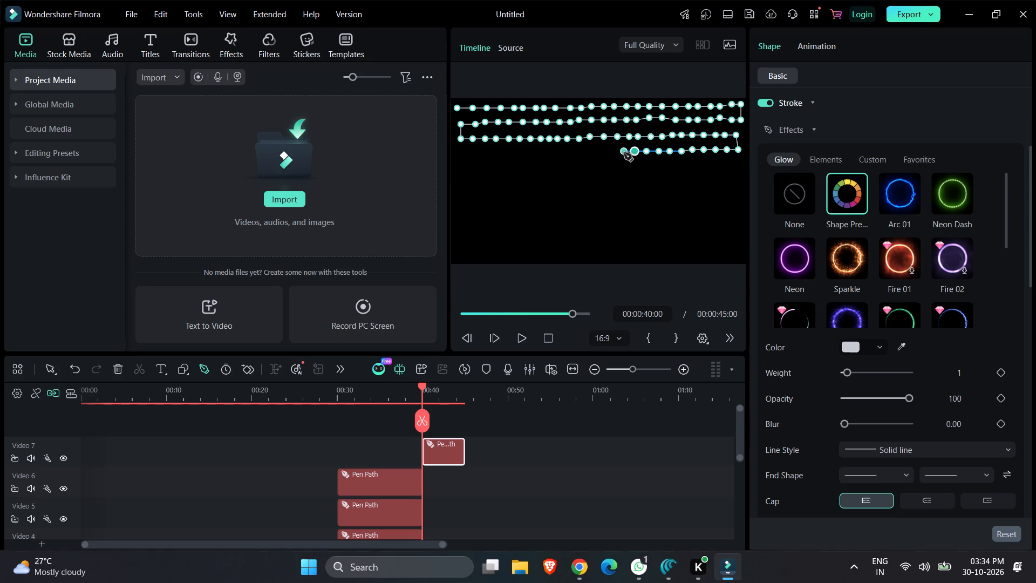
click(623, 153)
click(612, 153)
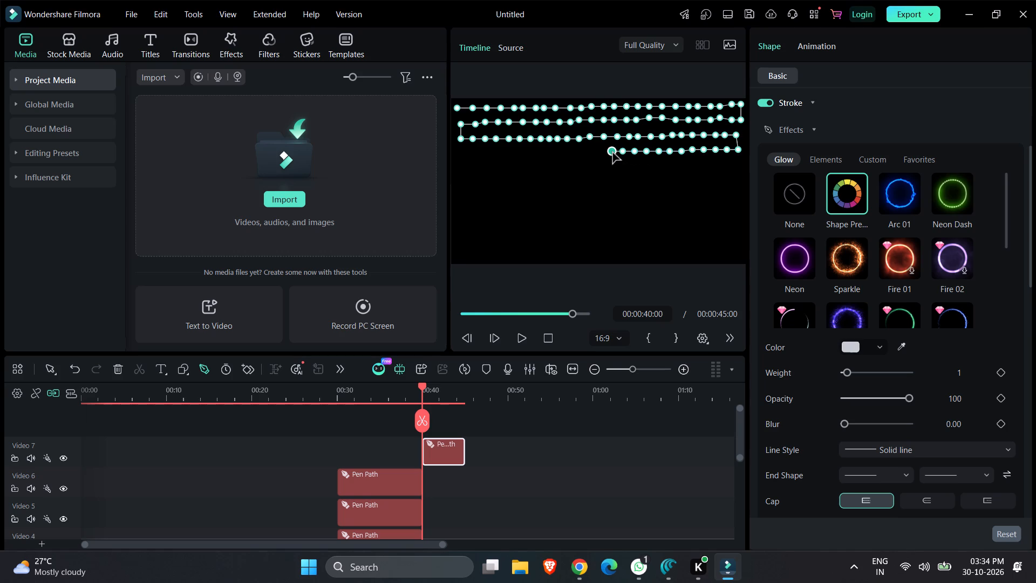
click(601, 153)
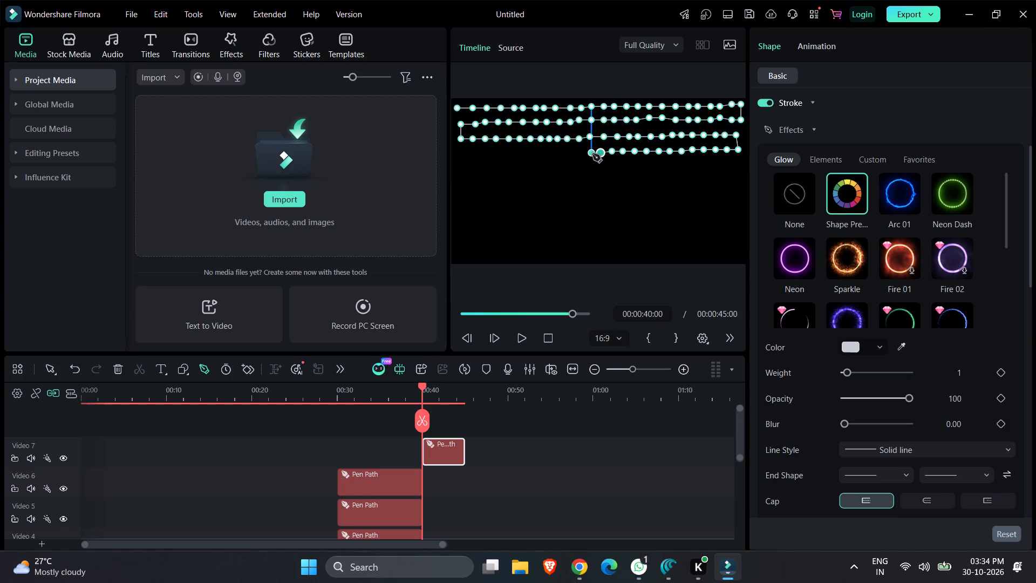
click(592, 154)
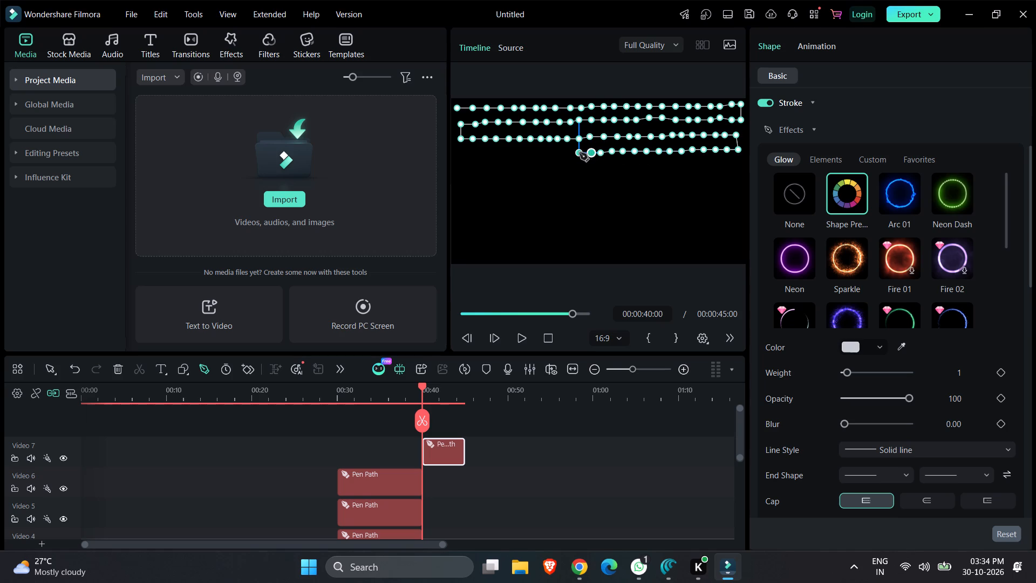
click(580, 153)
click(567, 151)
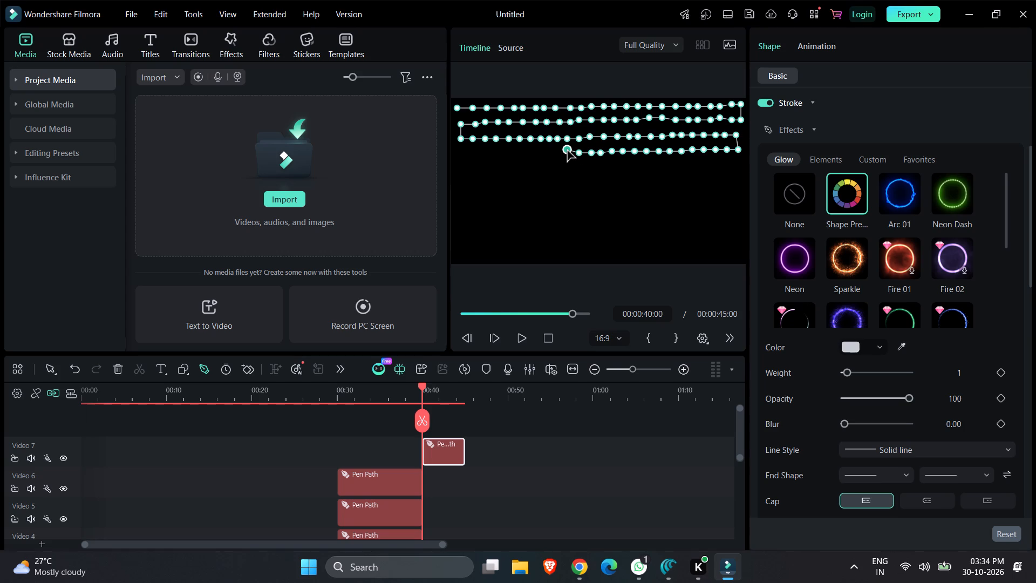
click(555, 153)
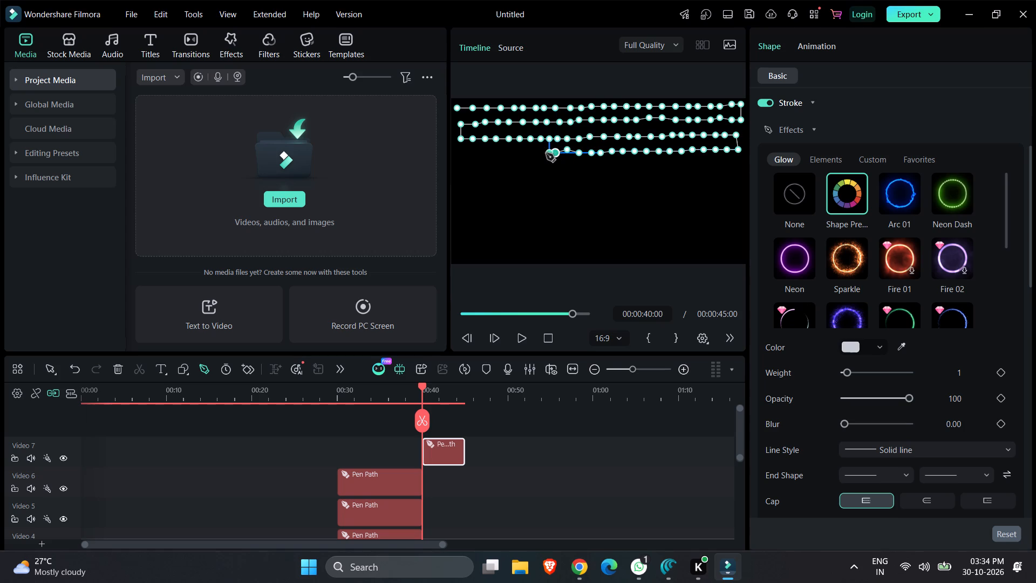
click(545, 153)
click(533, 154)
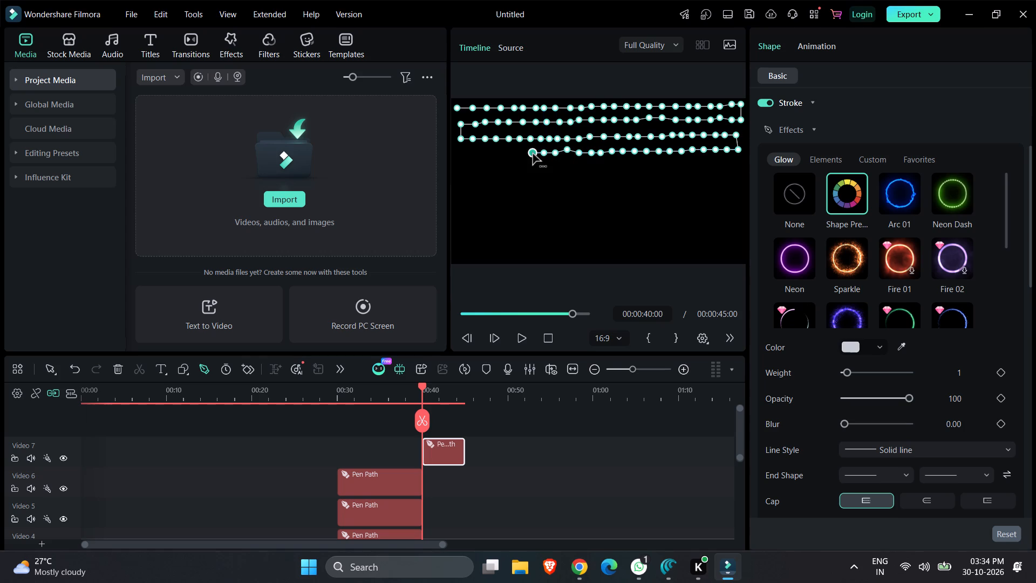
click(522, 153)
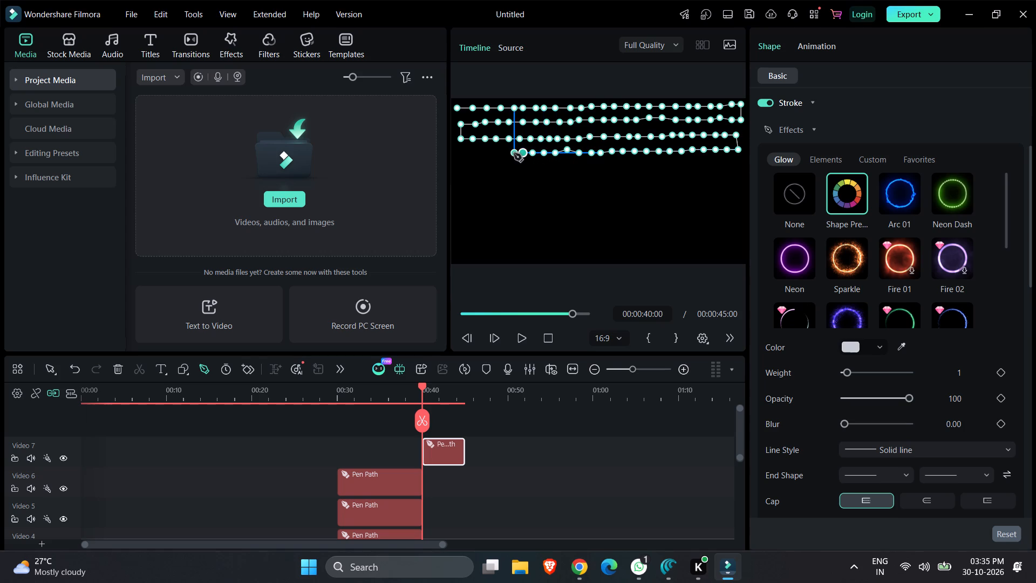
click(514, 153)
click(502, 153)
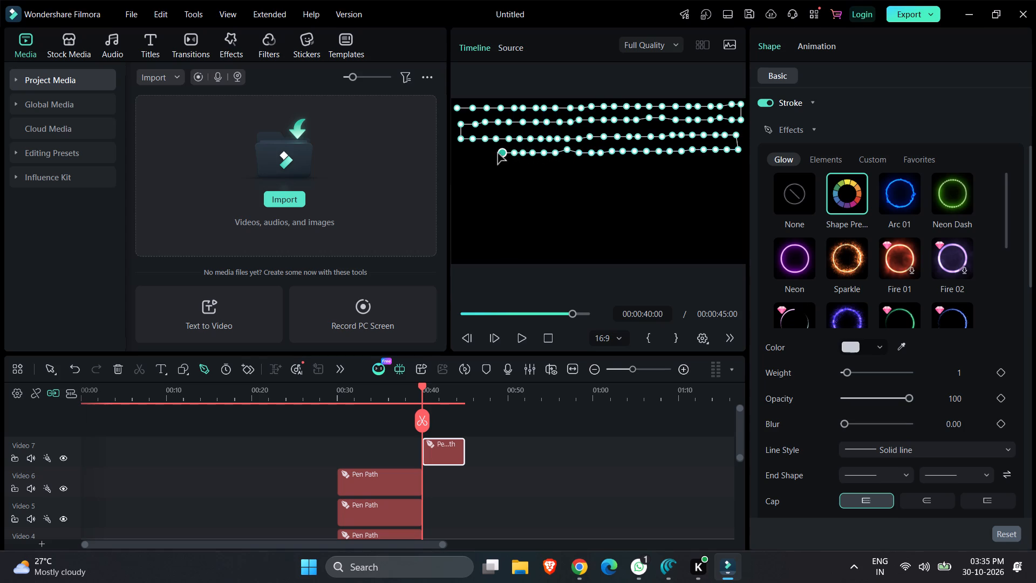
click(492, 153)
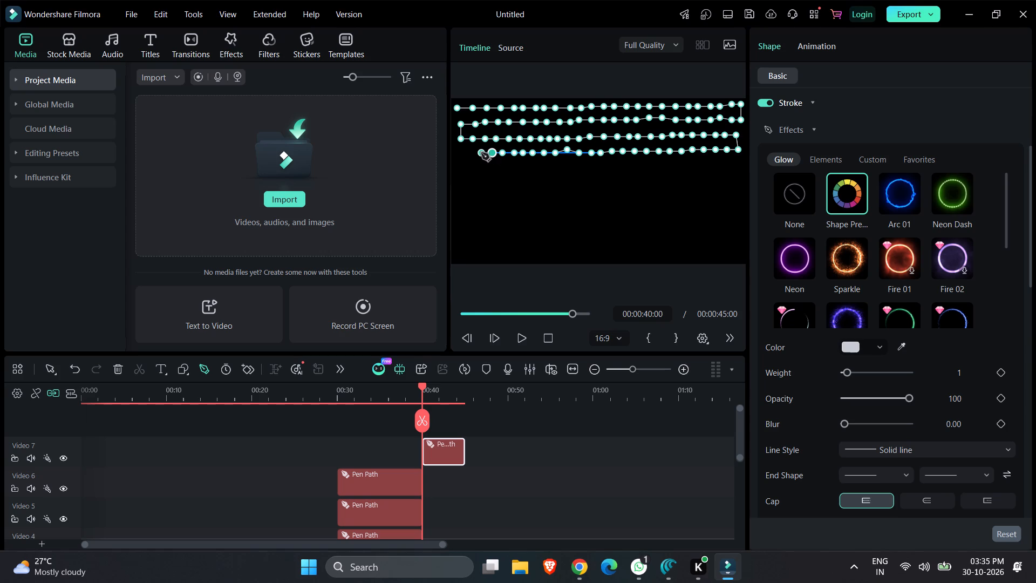
click(481, 153)
click(472, 153)
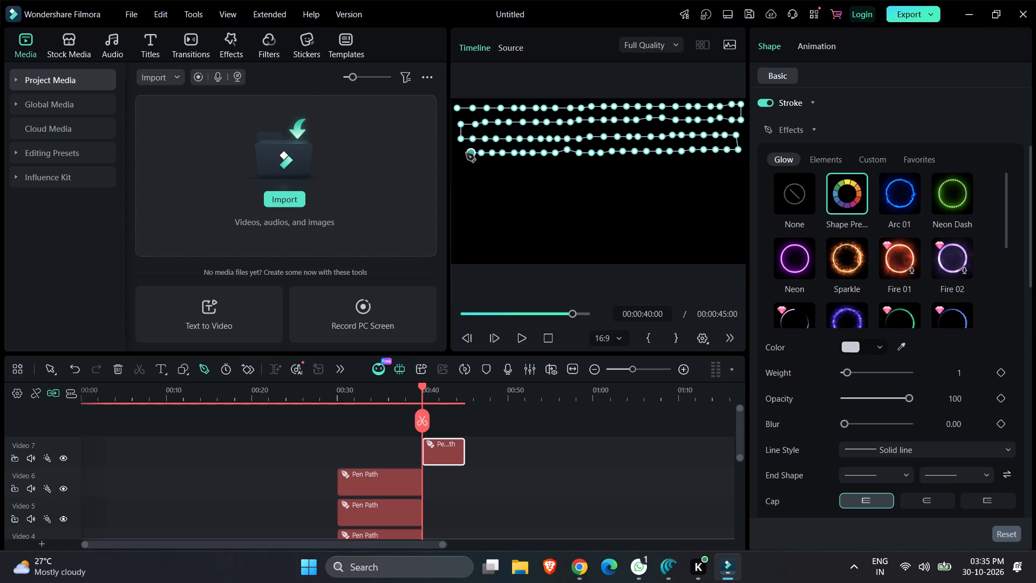
click(461, 153)
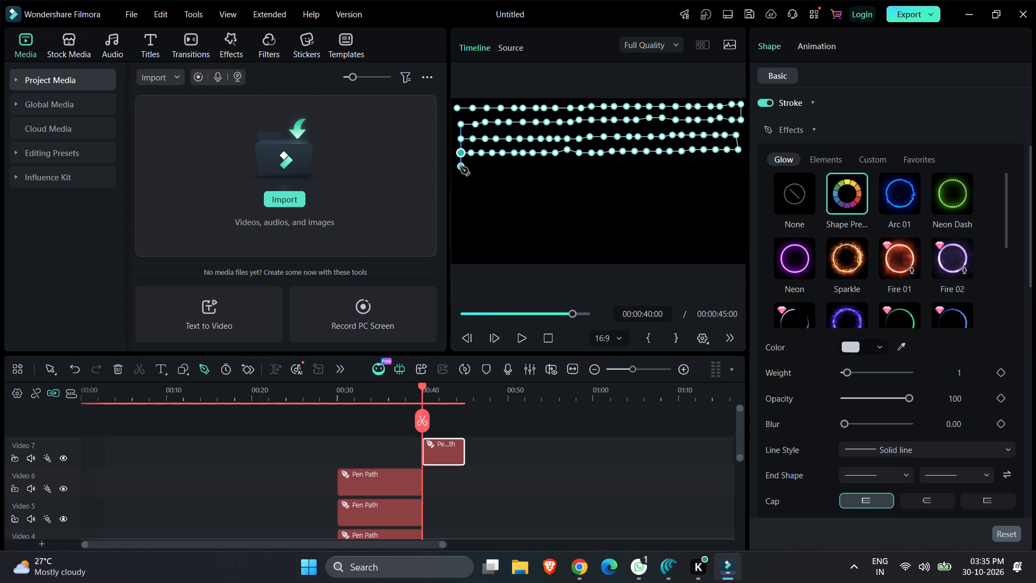
Add a fifth row of closely spaced points from the frame's left side to its right edge and finish the pen path.
click(460, 167)
click(472, 167)
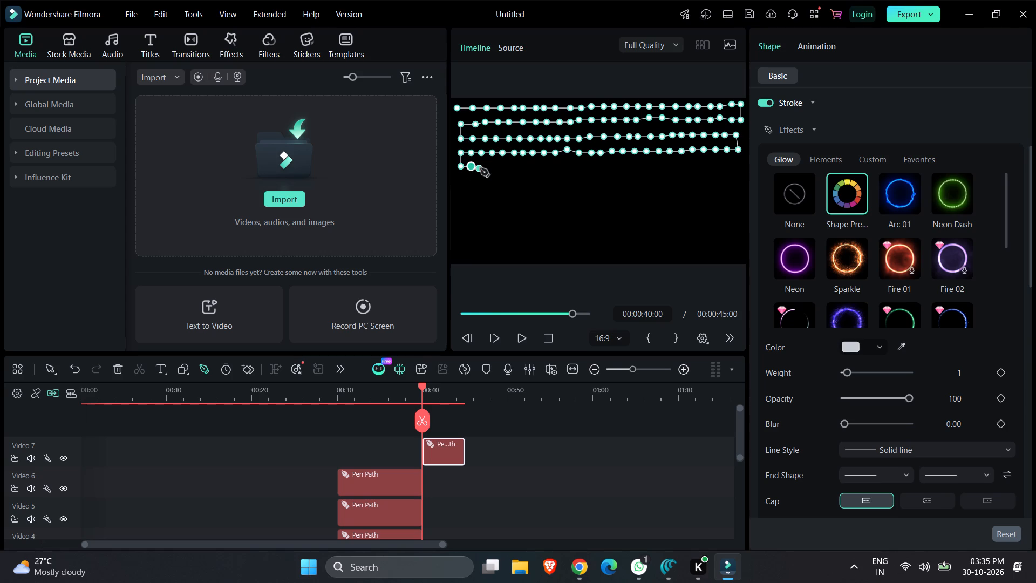
click(487, 166)
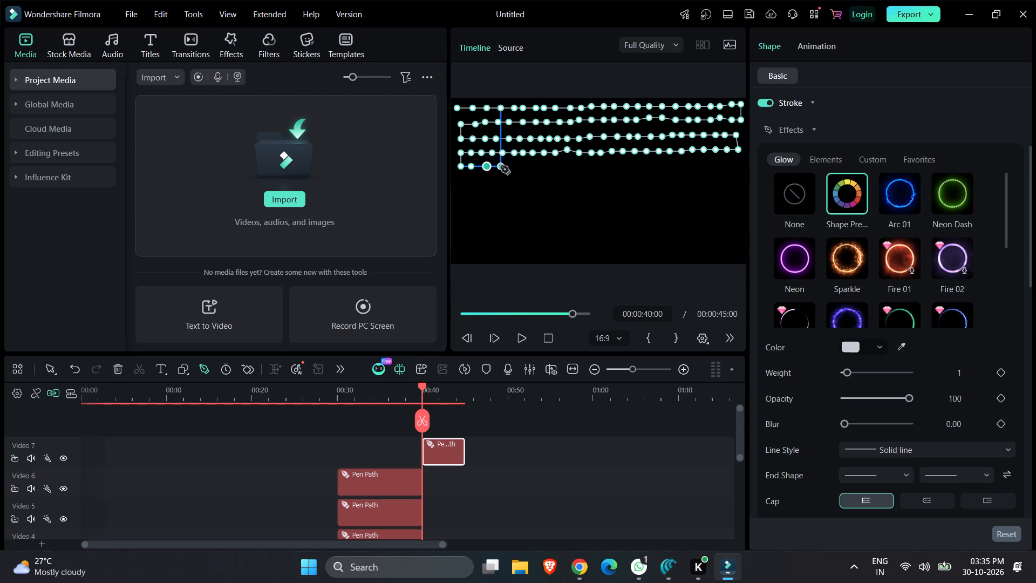
click(507, 166)
click(514, 166)
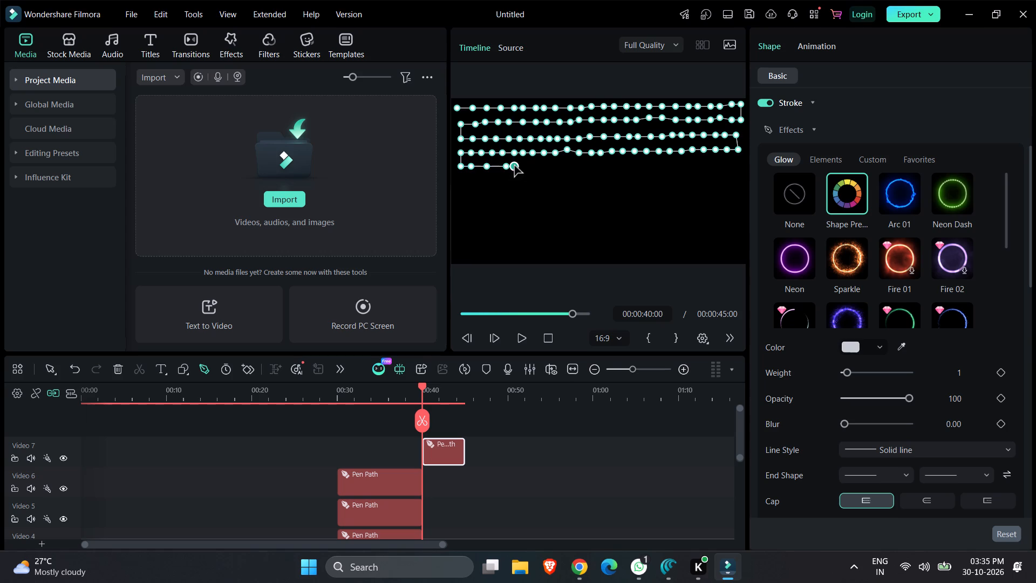
click(520, 166)
click(531, 168)
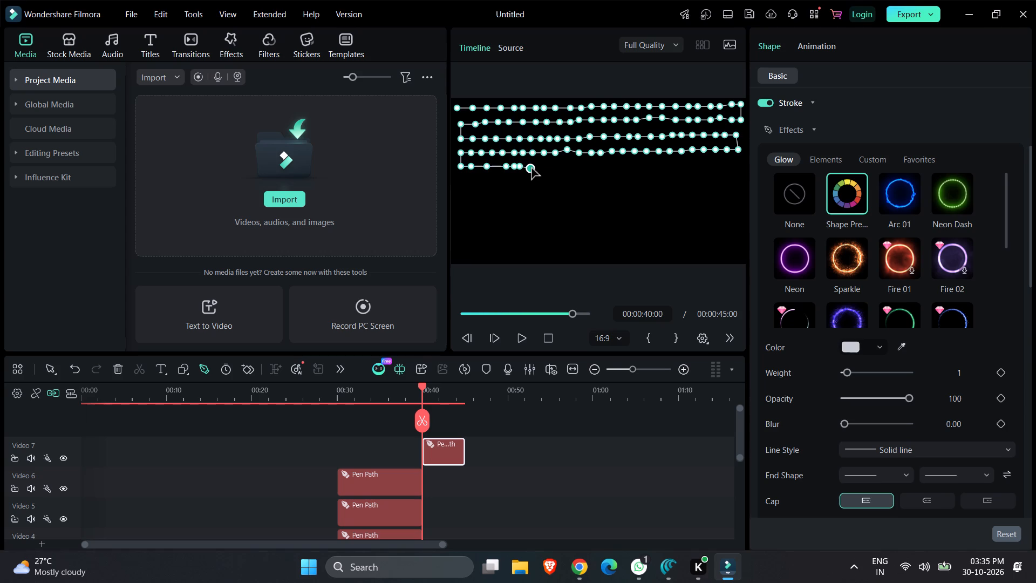
click(539, 168)
click(555, 171)
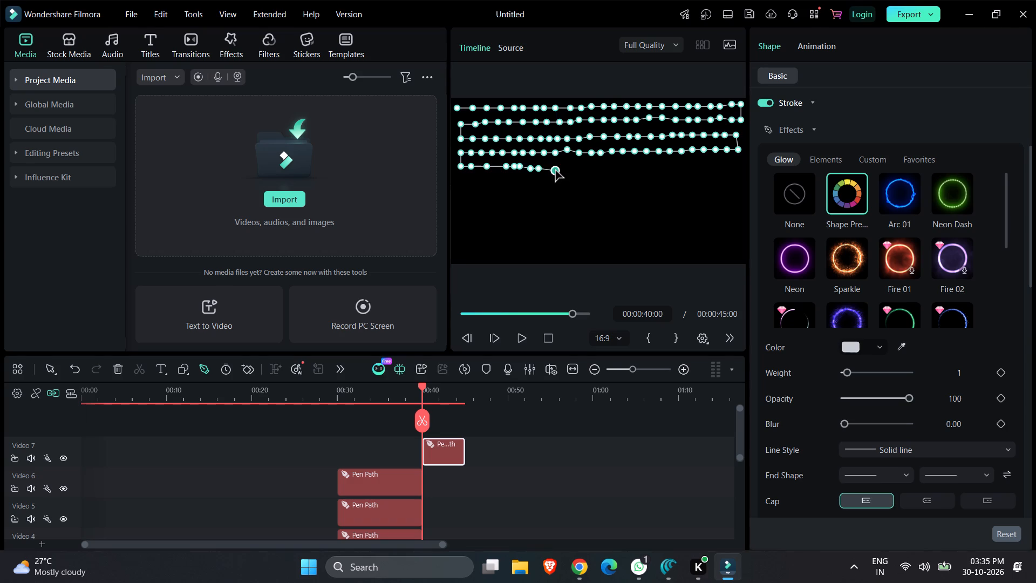
click(568, 172)
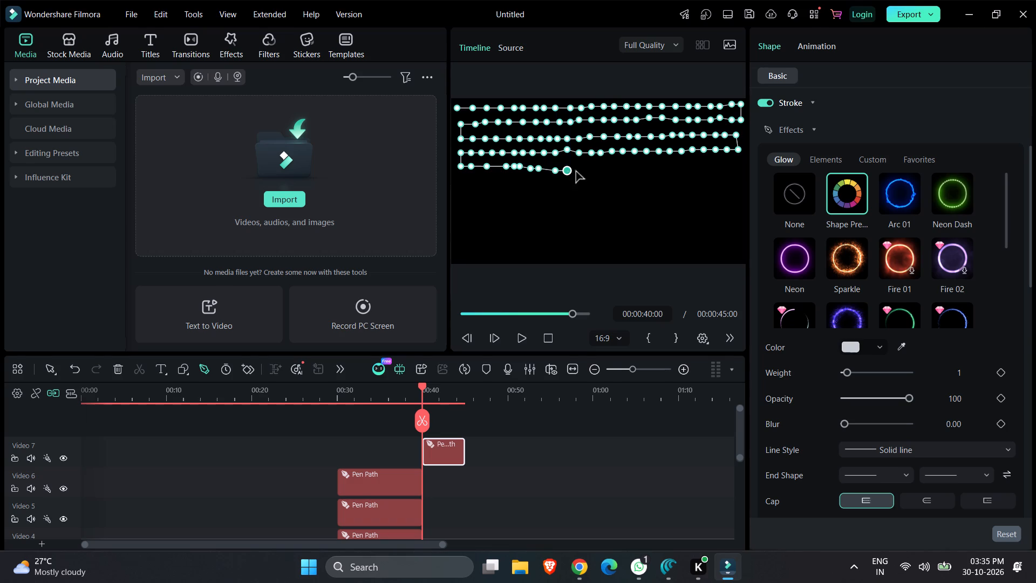
click(582, 172)
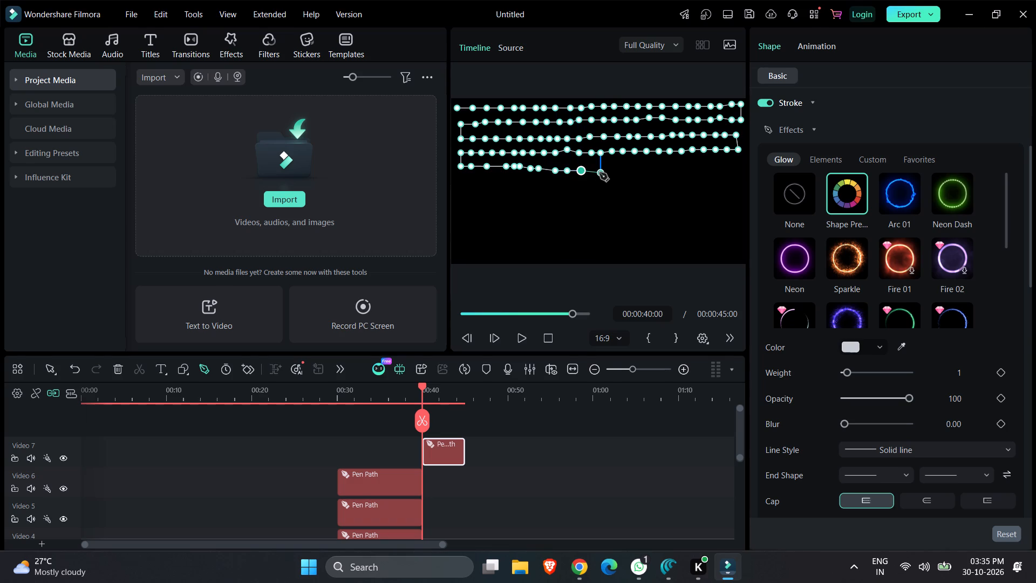
click(599, 173)
click(612, 173)
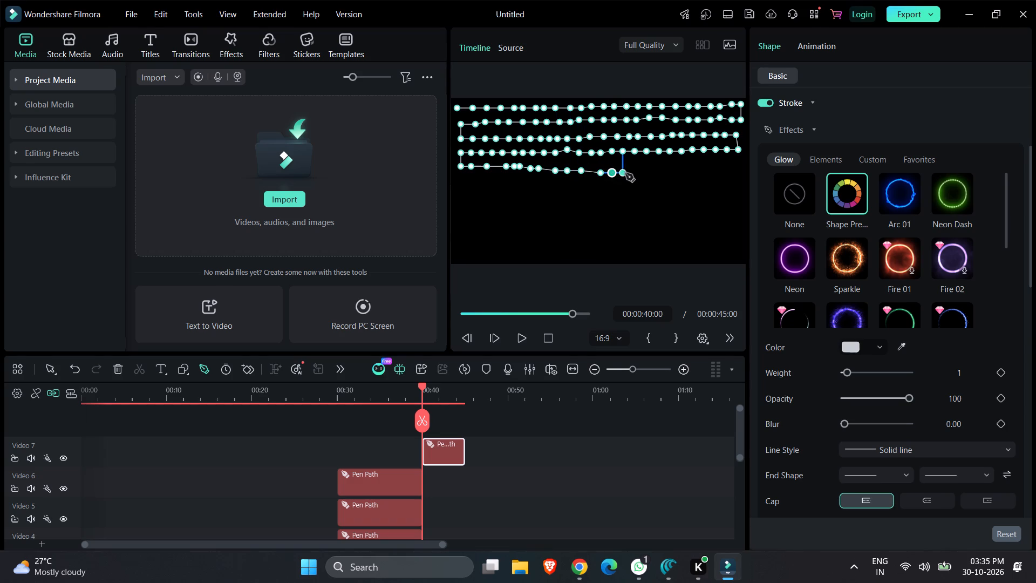
click(628, 173)
click(641, 173)
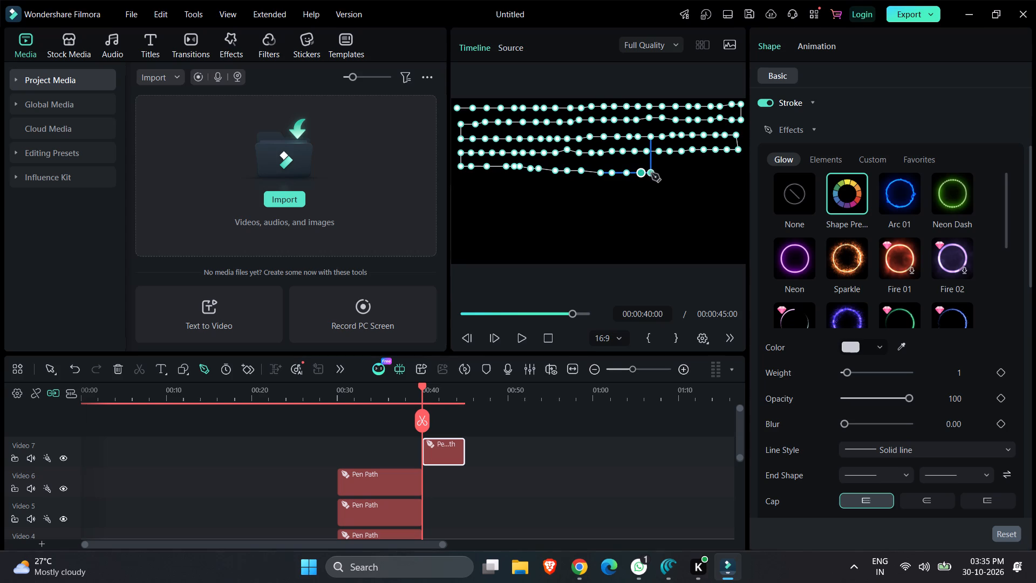
click(656, 173)
click(664, 173)
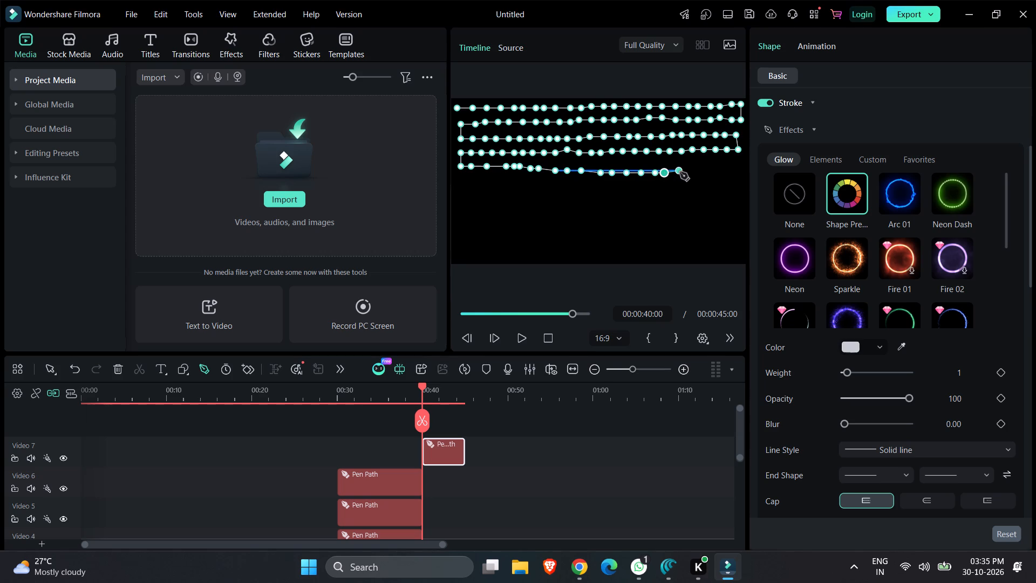
click(680, 172)
click(694, 172)
click(705, 173)
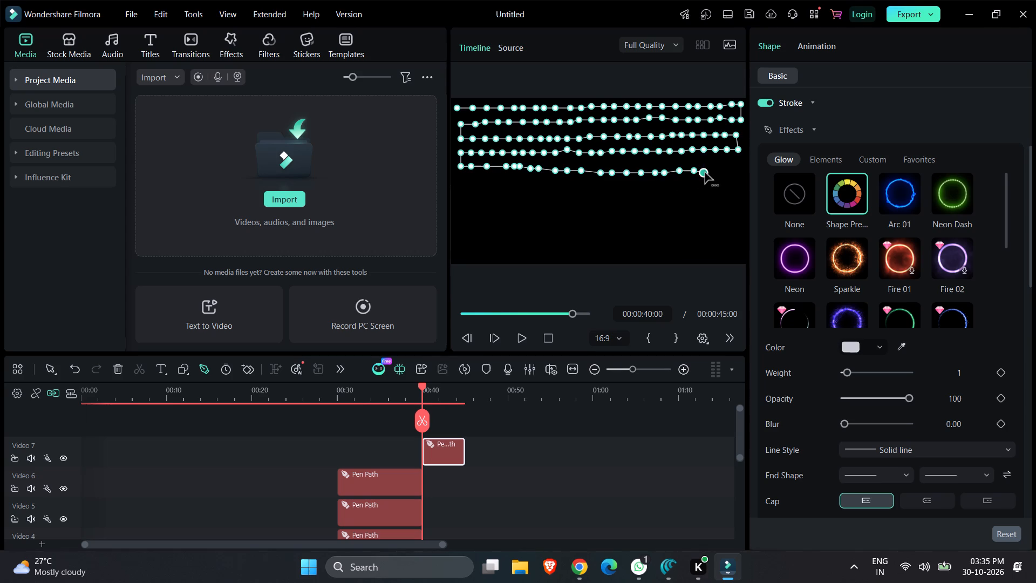
click(717, 173)
click(730, 172)
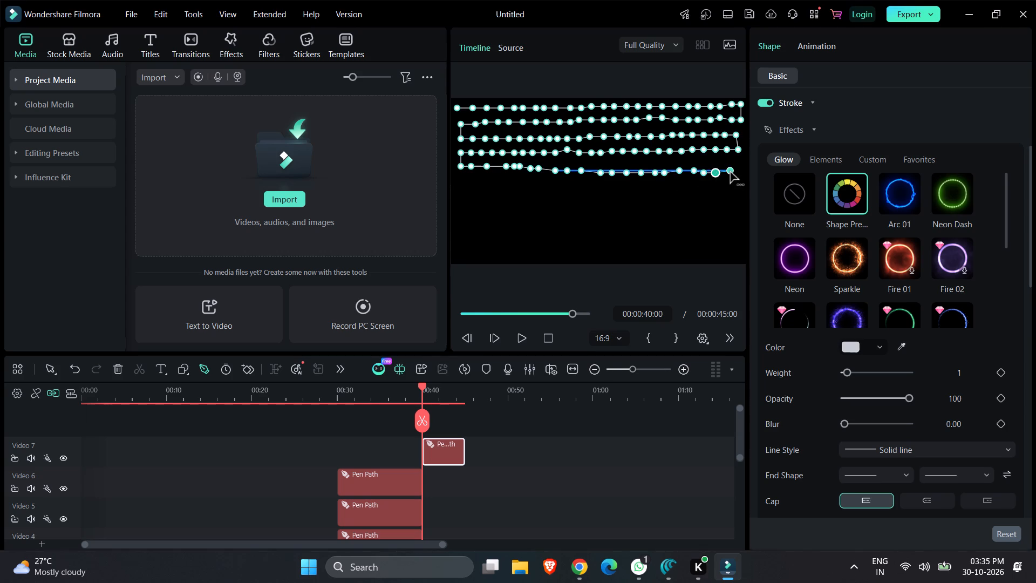
click(739, 173)
click(698, 443)
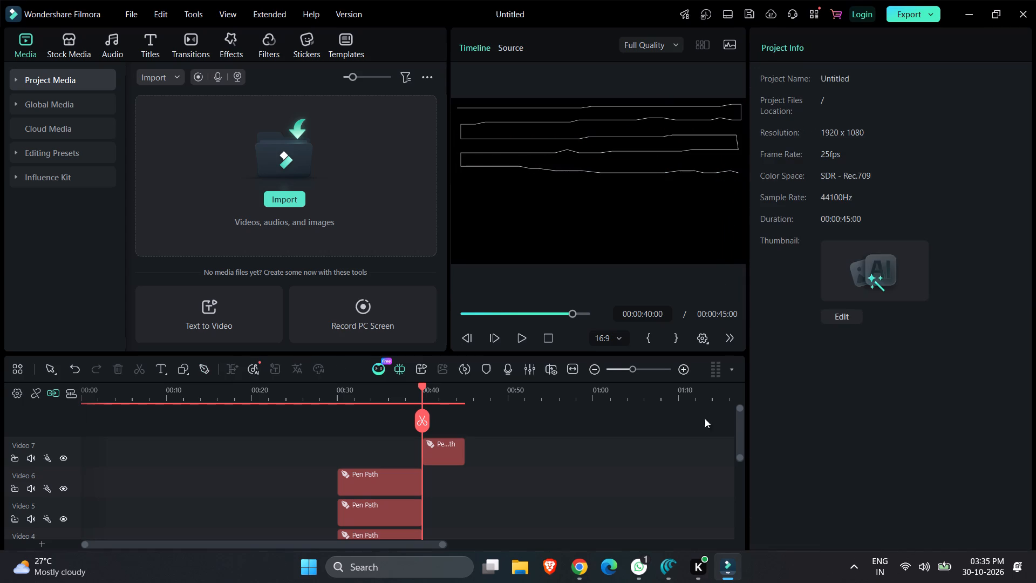
Try the Neon and Arc 01 glow effects on the finished five-row pen path and apply Neon Dash.
click(666, 159)
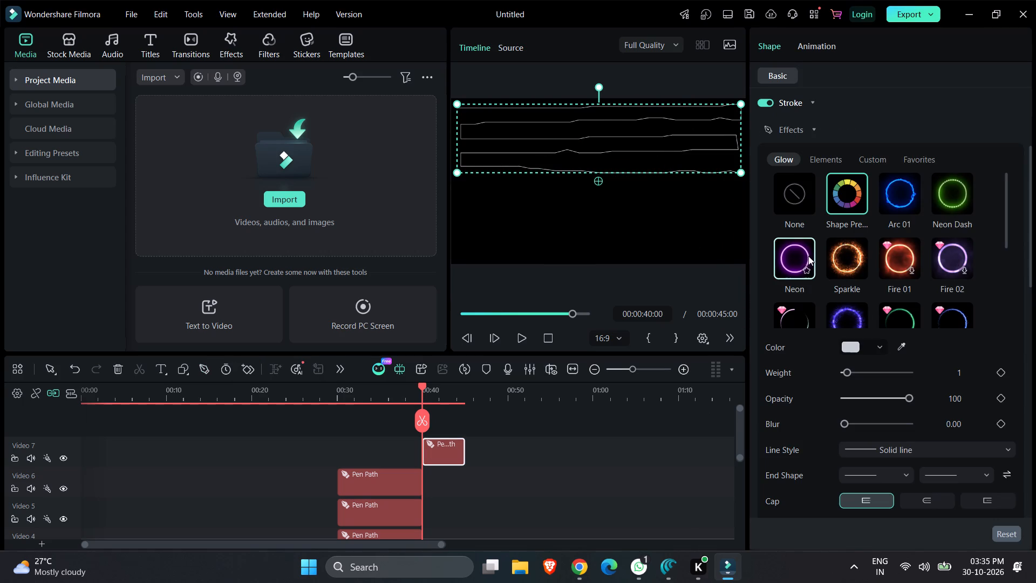
click(799, 259)
click(887, 193)
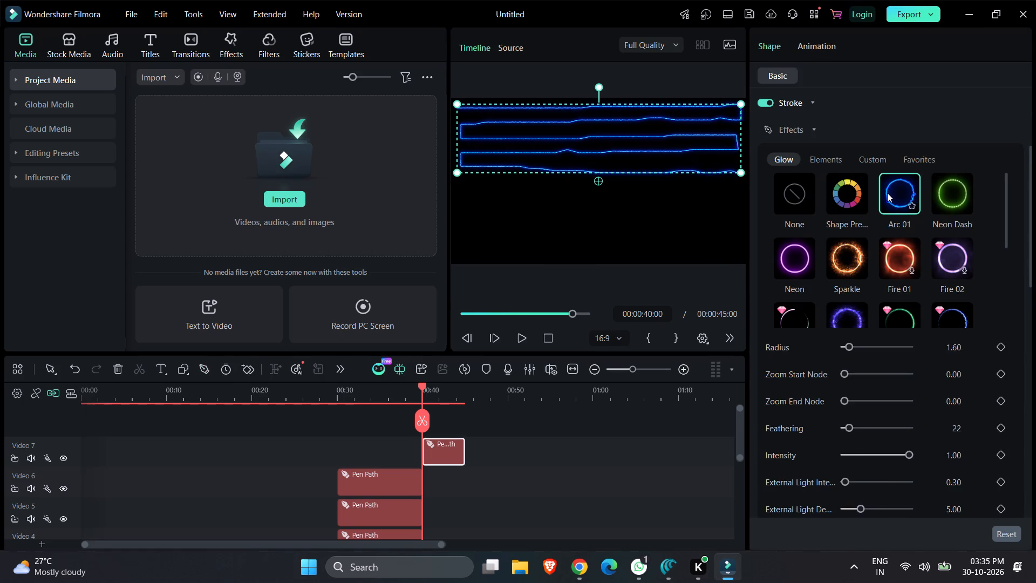
click(946, 198)
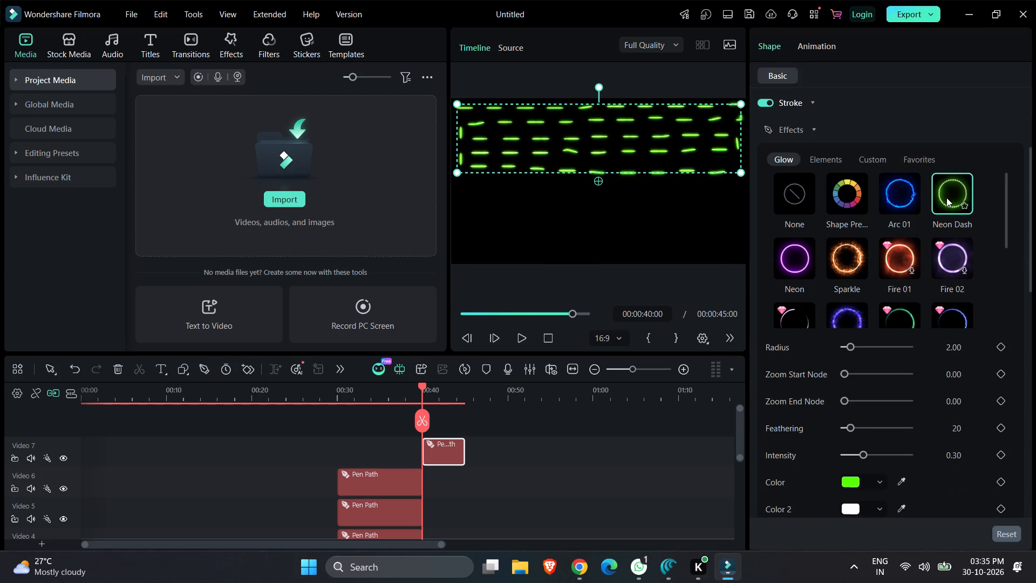
Try the Sparkle and Neon glow effects on the five-row pen path and apply Arc 01.
click(842, 252)
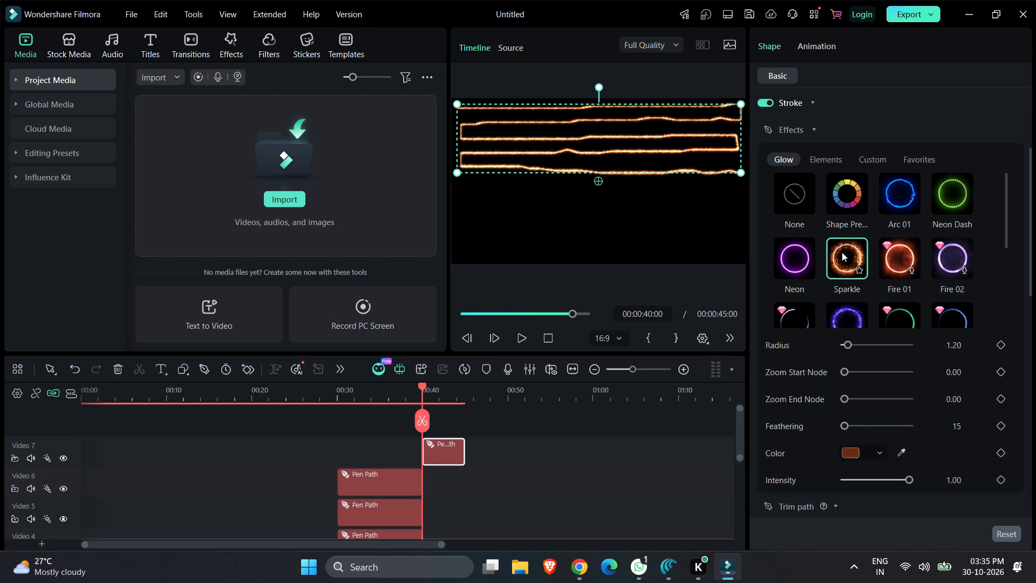
click(785, 256)
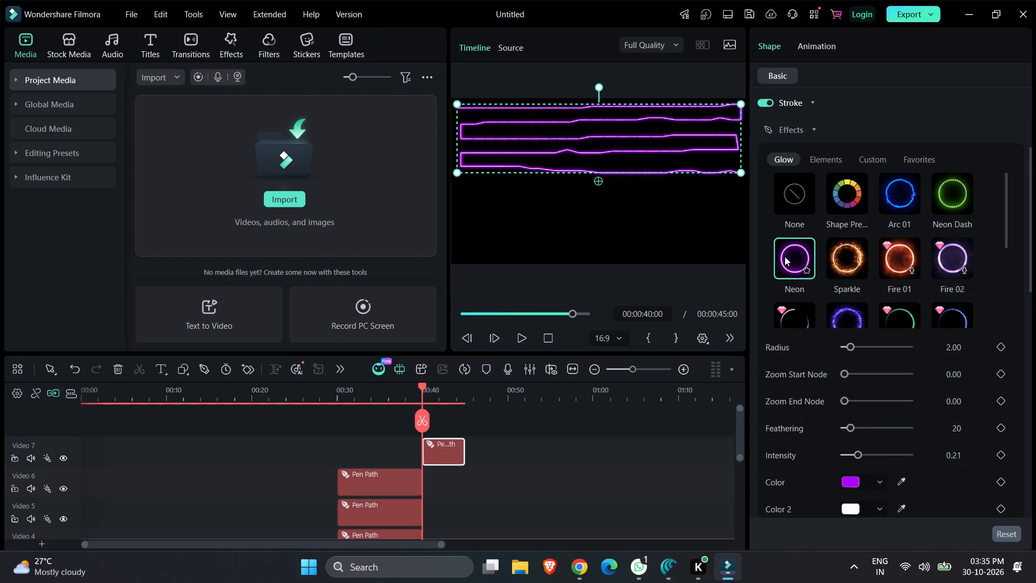
click(890, 189)
click(583, 514)
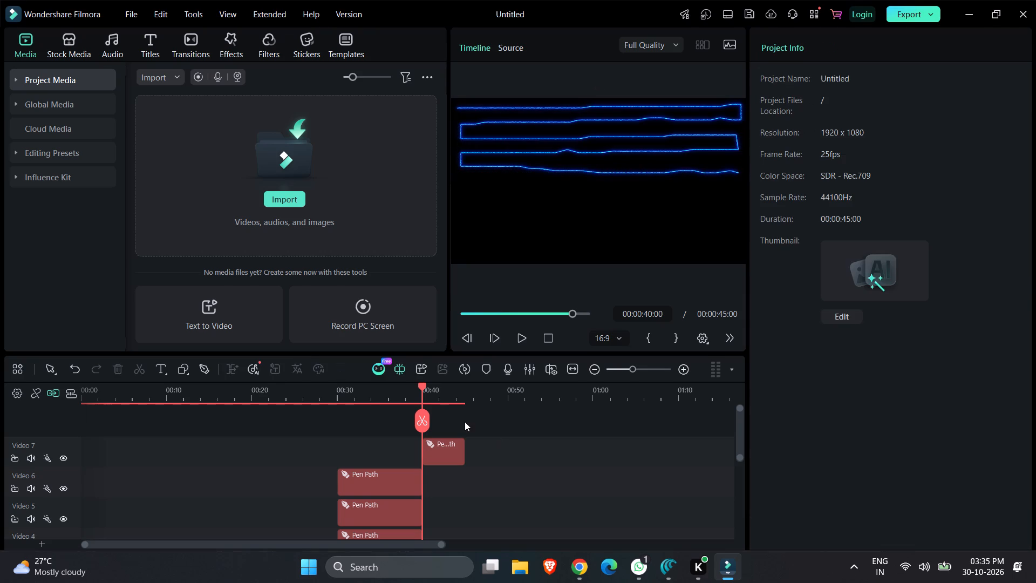
Extend the five-row pen path clip on Video 7 to end at 00:00:50:01.
click(456, 441)
drag(462, 445, 493, 446)
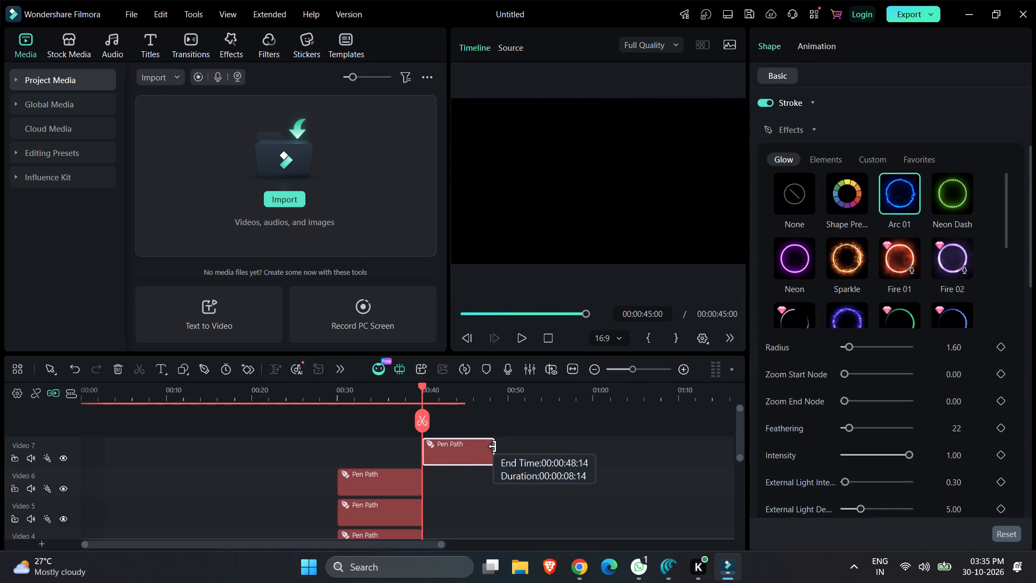
drag(493, 446, 506, 446)
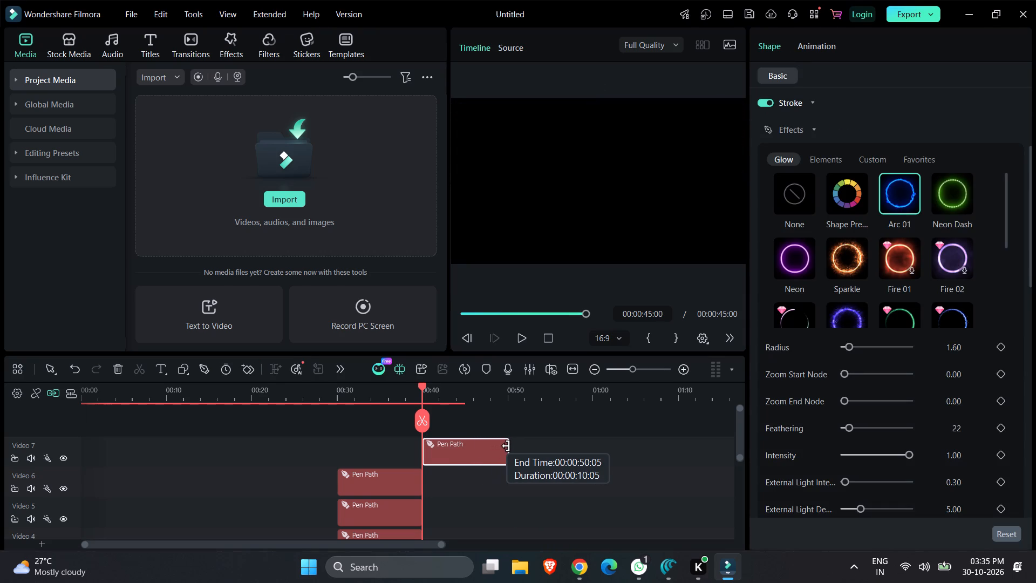
drag(506, 446, 505, 446)
Start a new pen path at 00:00:50:01 with closely spaced points rising diagonally from the frame's lower-left corner to mid-width.
drag(423, 421, 446, 421)
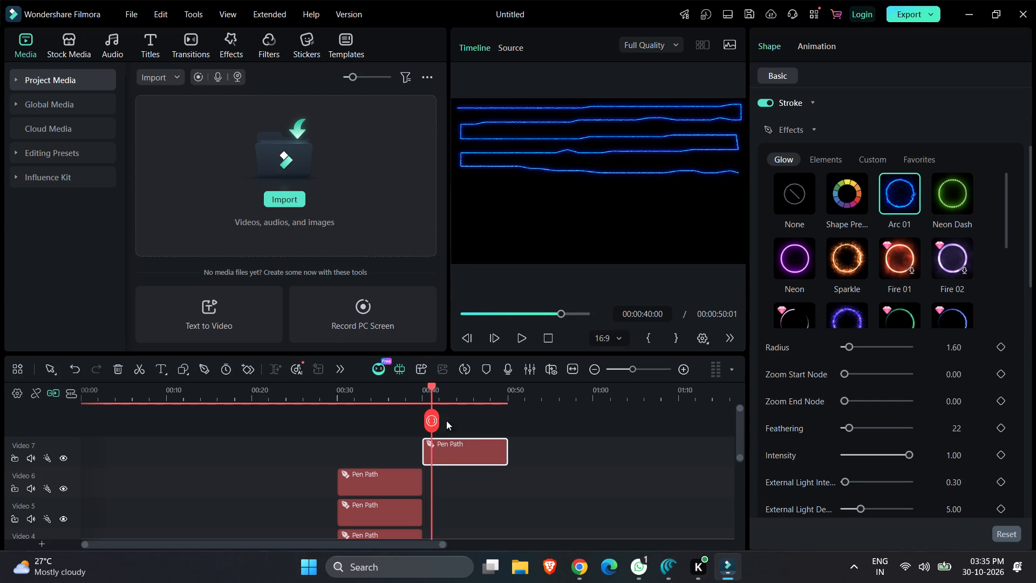
drag(446, 421, 521, 420)
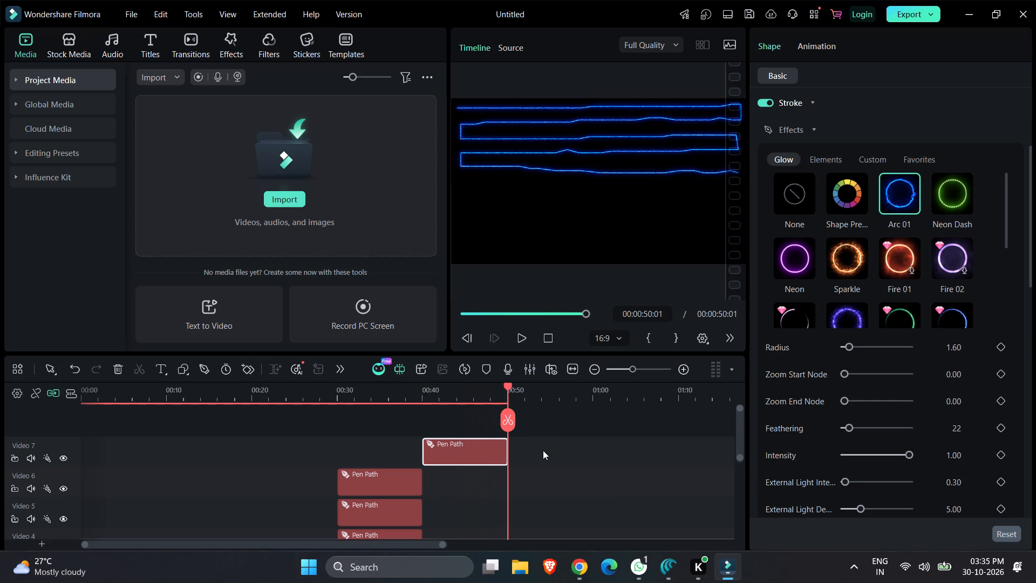
scroll(543, 450, left, 2)
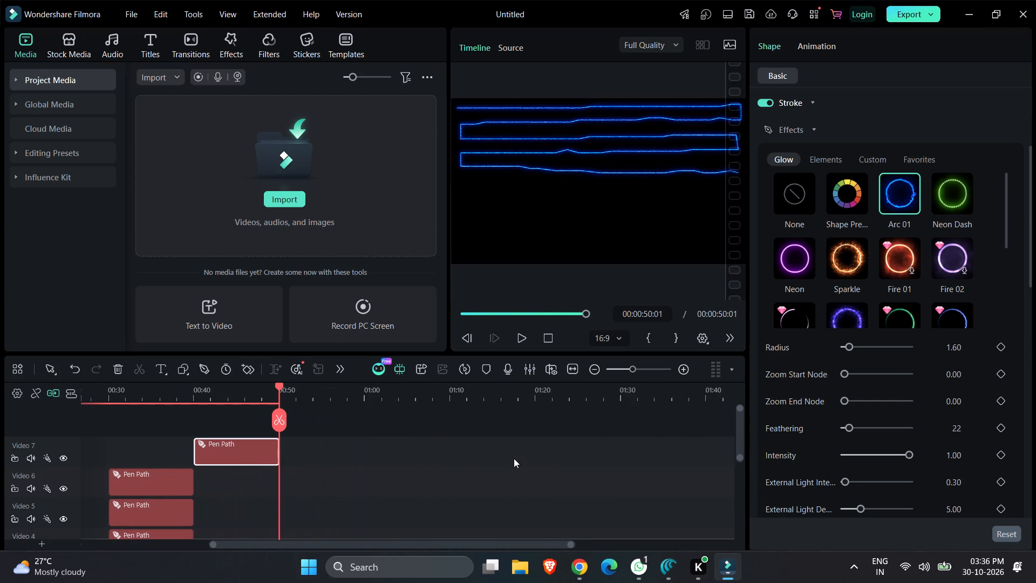
click(205, 372)
click(458, 258)
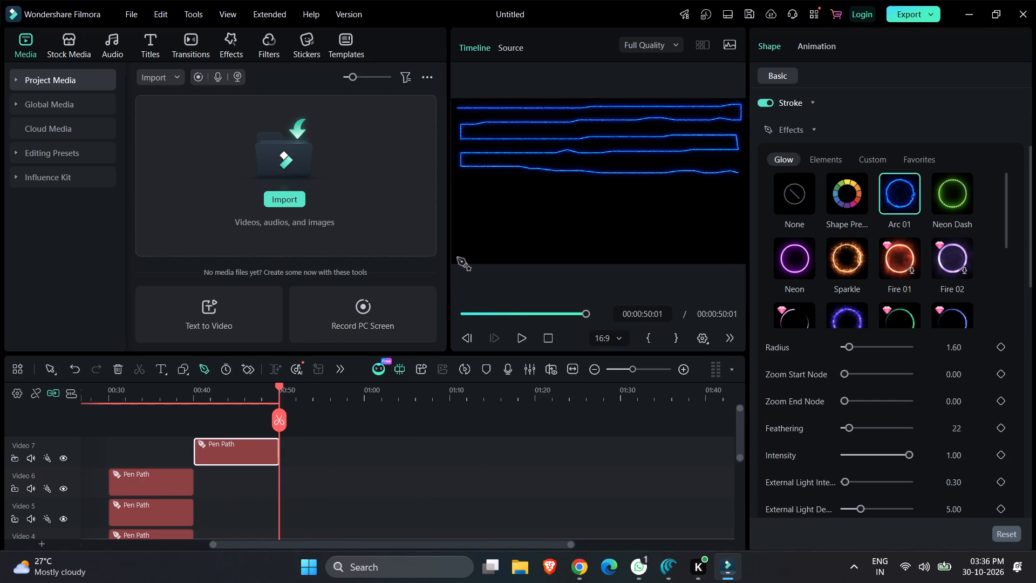
click(467, 252)
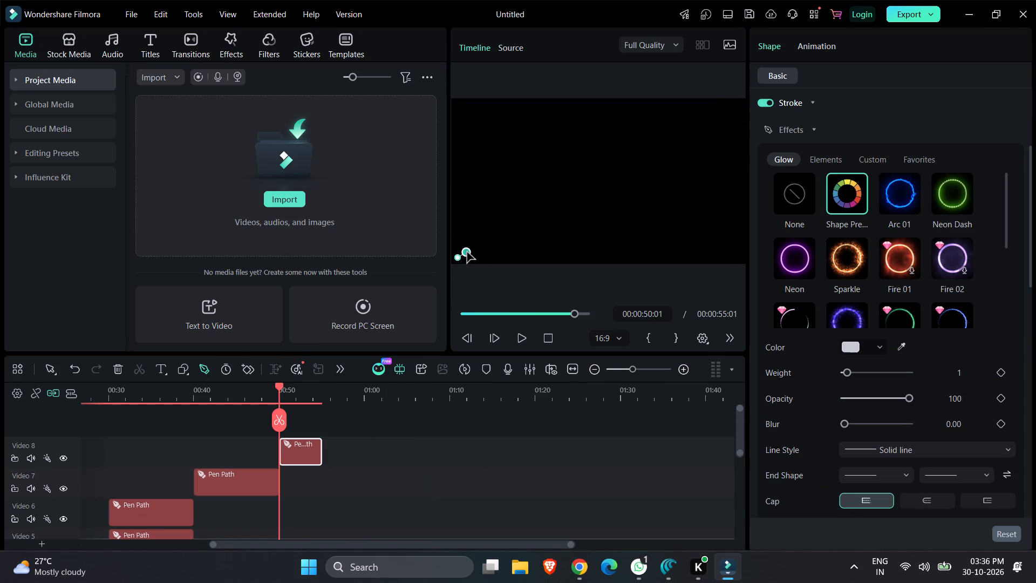
click(476, 248)
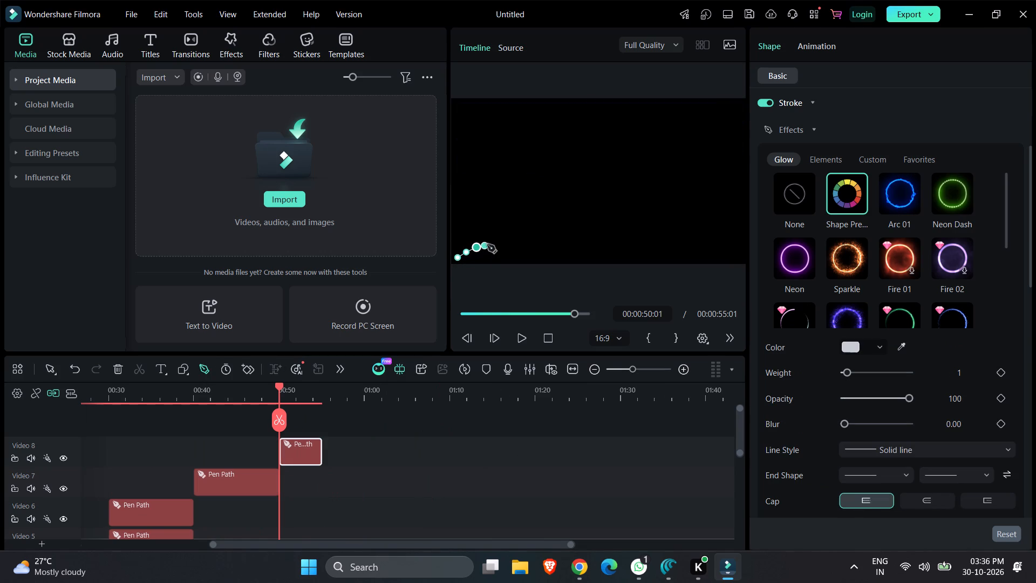
click(490, 242)
click(505, 235)
click(520, 228)
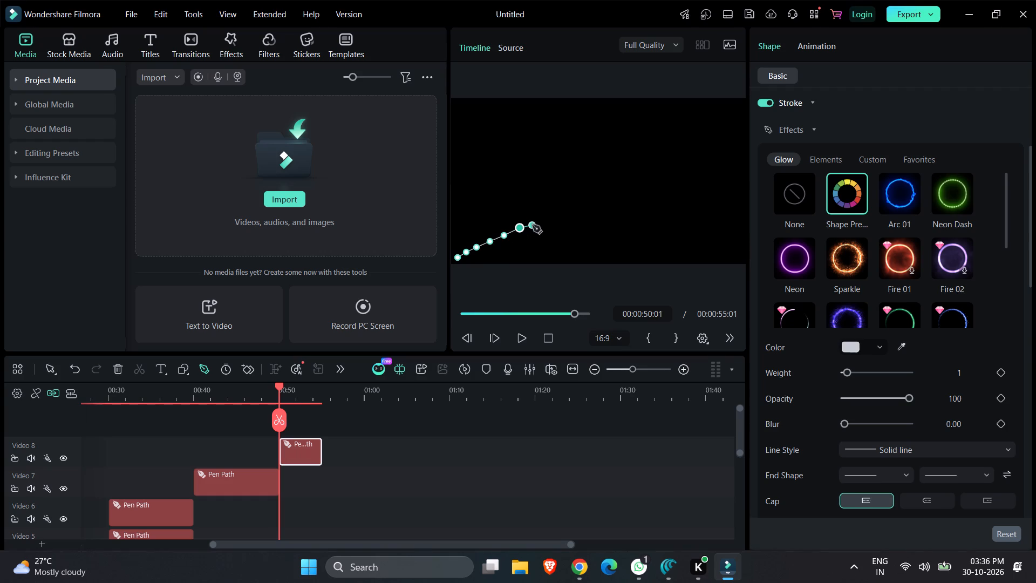
click(535, 225)
click(549, 218)
click(568, 211)
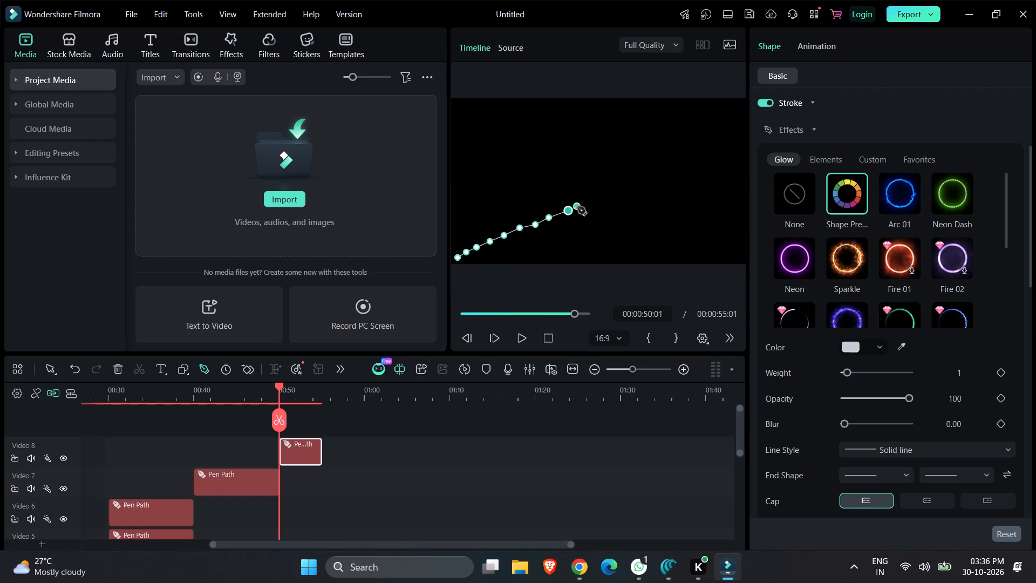
click(581, 205)
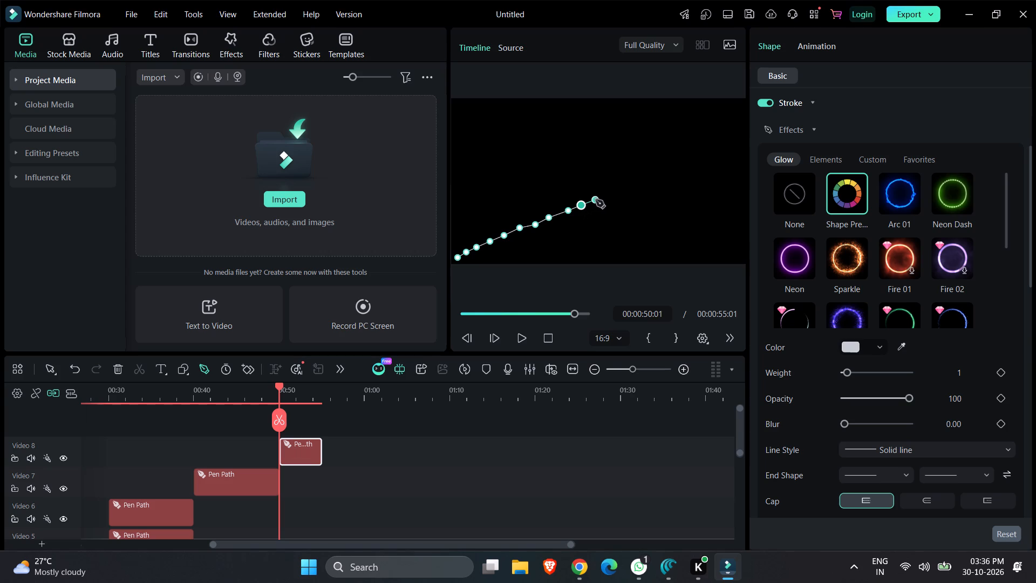
click(596, 200)
Continue the rising diagonal with closely spaced points to the frame's upper-right corner and finish the pen path.
click(610, 194)
click(626, 187)
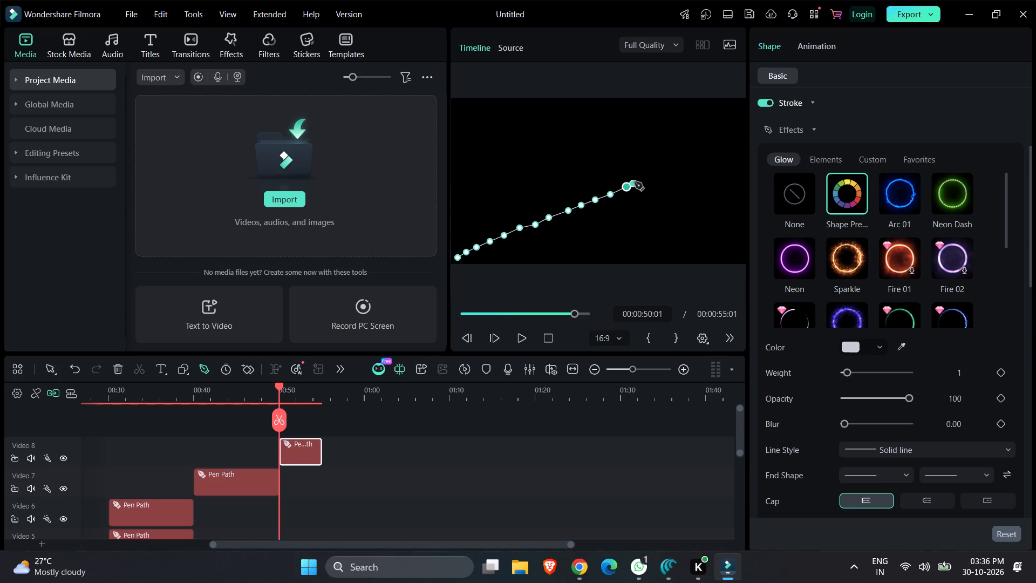
click(639, 178)
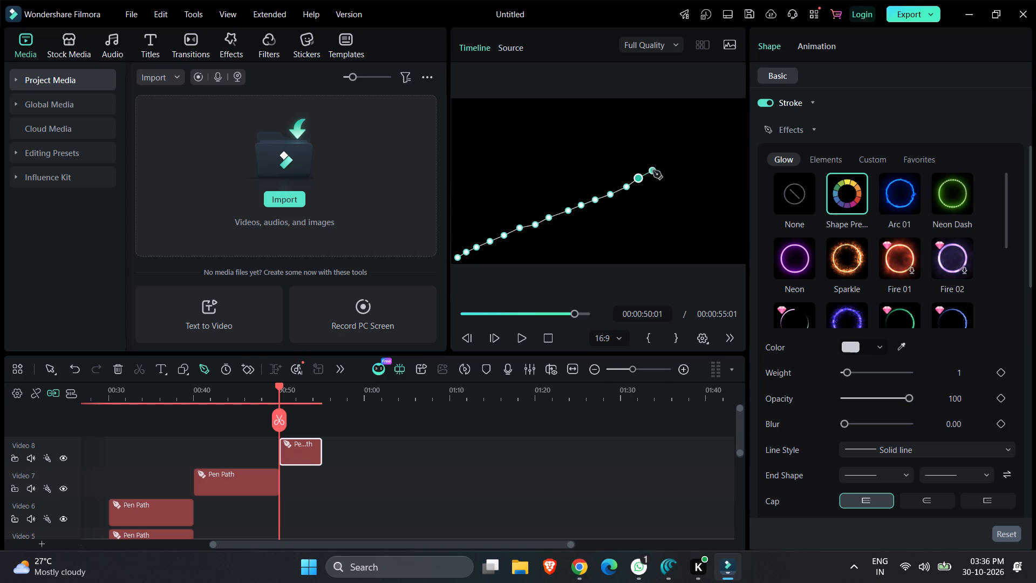
click(653, 171)
click(666, 162)
click(678, 156)
click(686, 150)
click(699, 144)
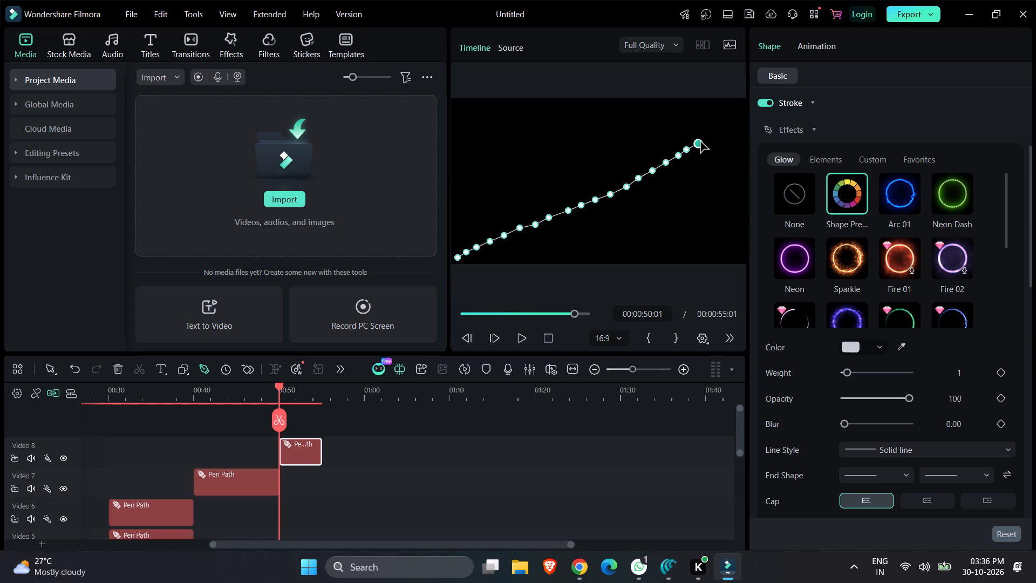
click(706, 138)
click(717, 133)
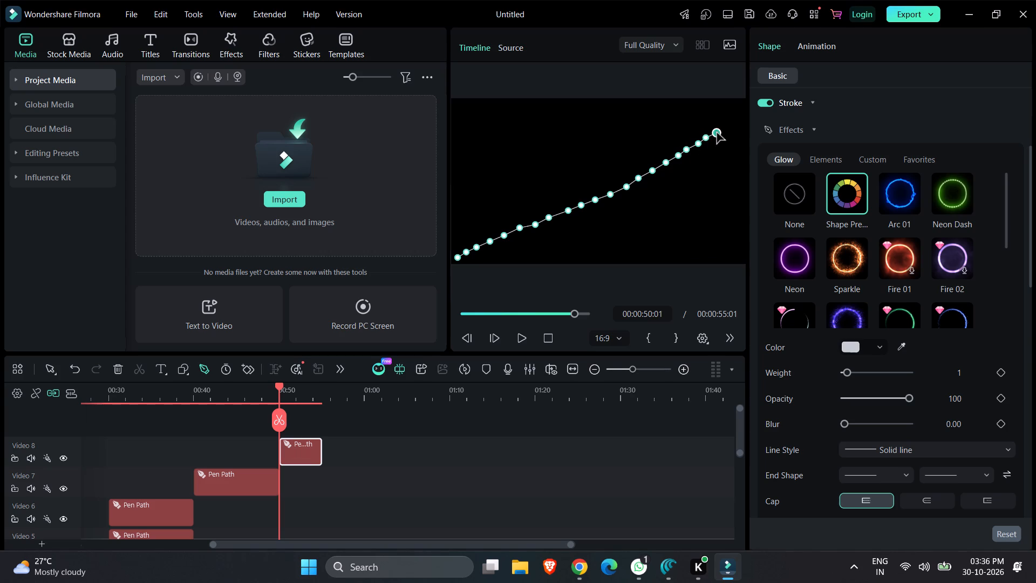
click(725, 125)
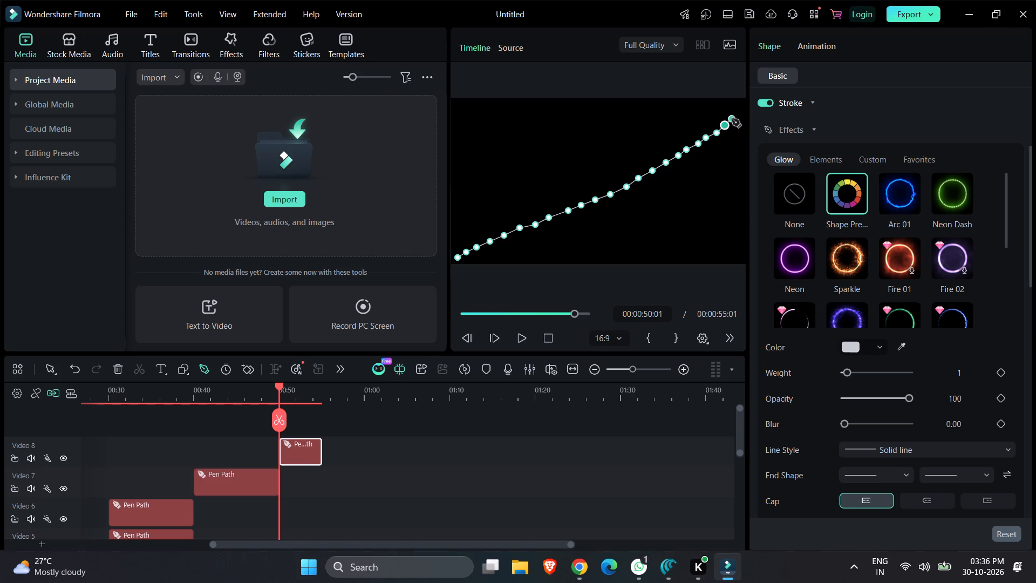
click(732, 119)
click(741, 109)
click(673, 478)
Start a second pen path at 00:00:50:01 with closely spaced points falling diagonally from the frame's upper-left corner to the rising diagonal.
click(203, 363)
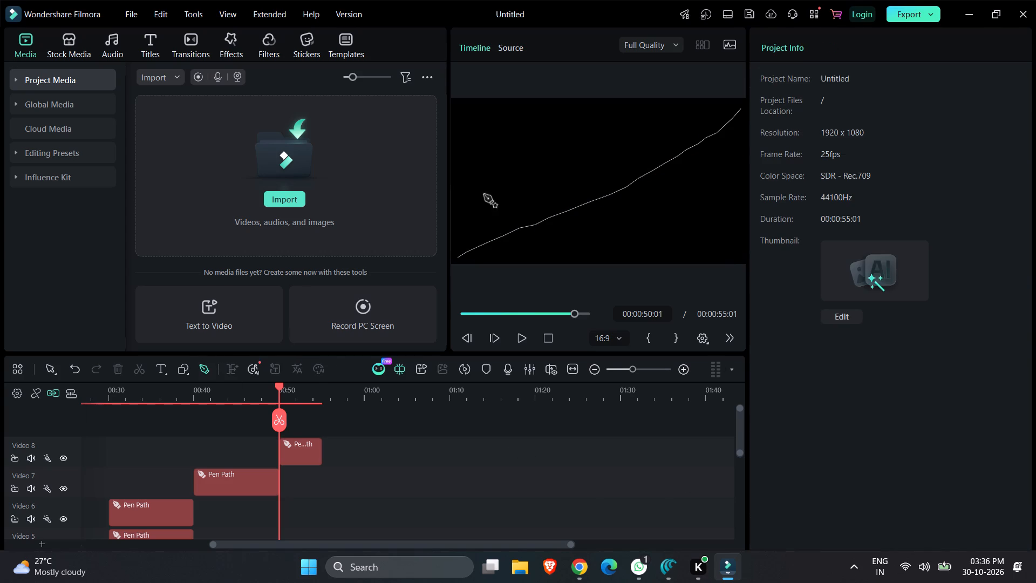
click(453, 102)
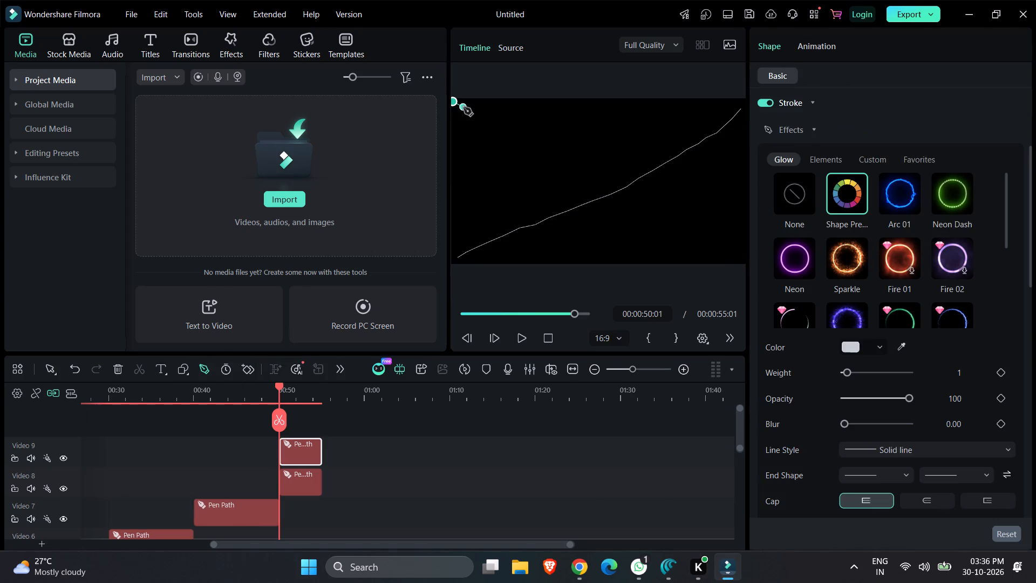
click(464, 107)
click(474, 116)
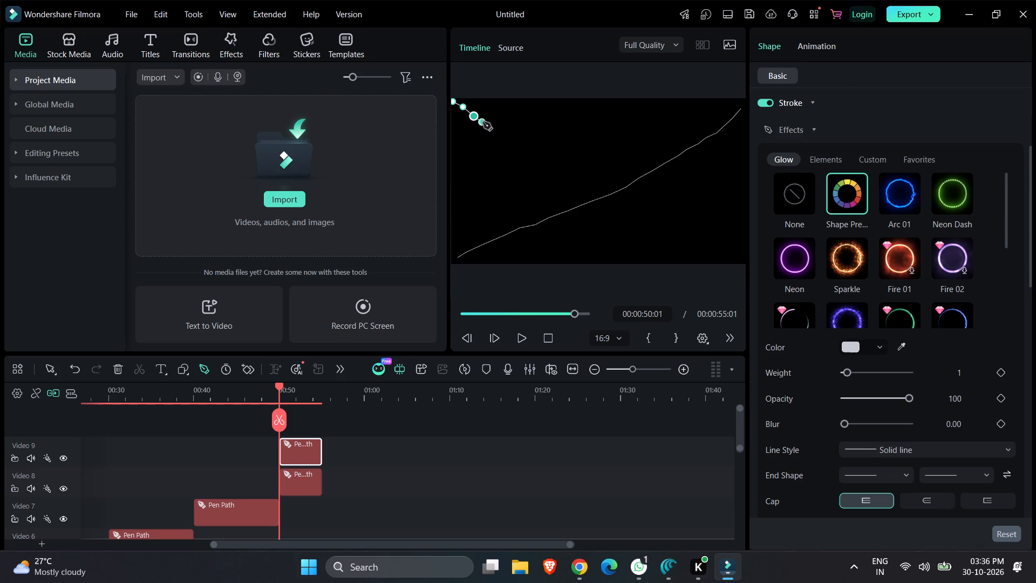
click(484, 123)
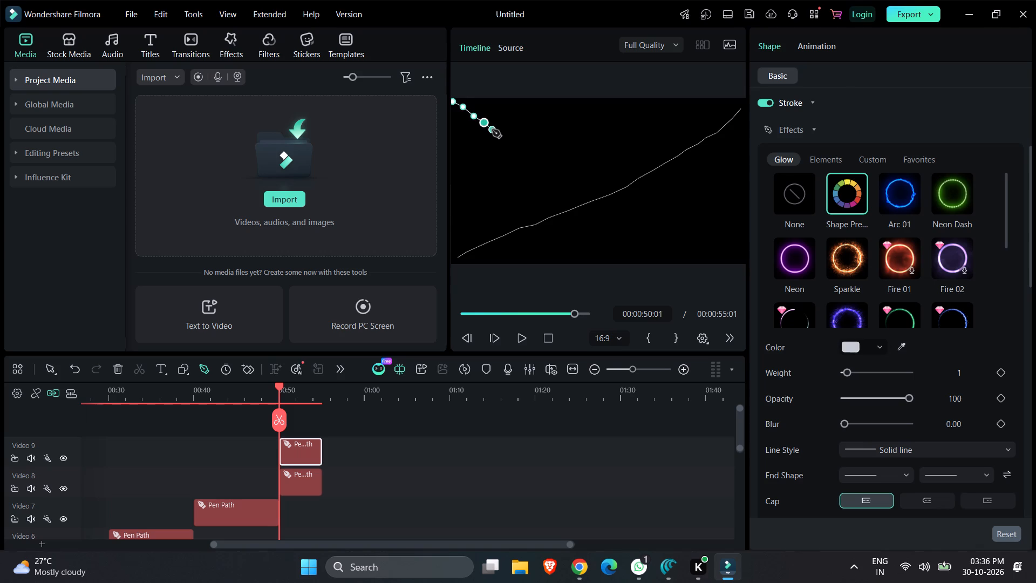
click(492, 130)
click(503, 139)
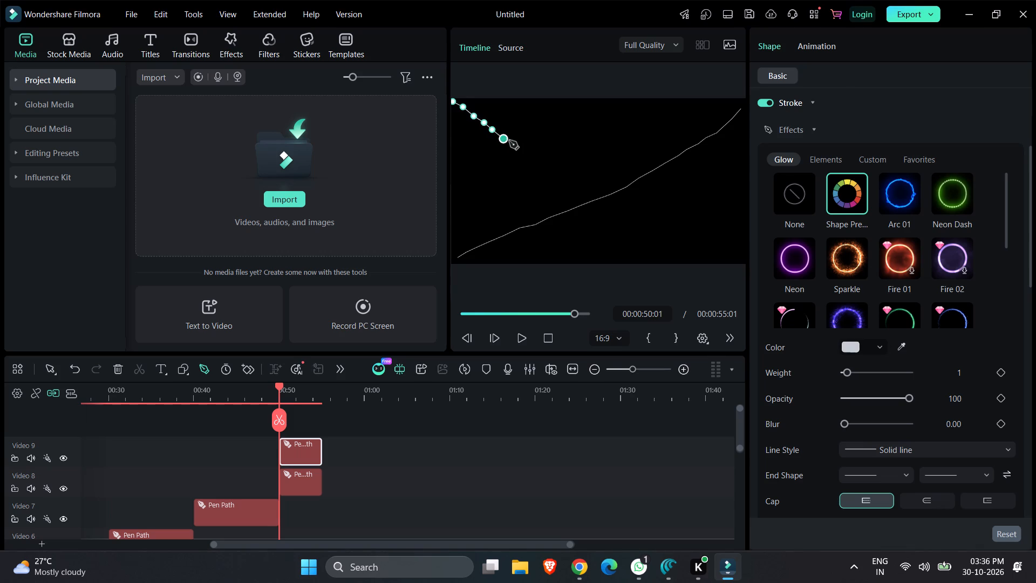
click(516, 145)
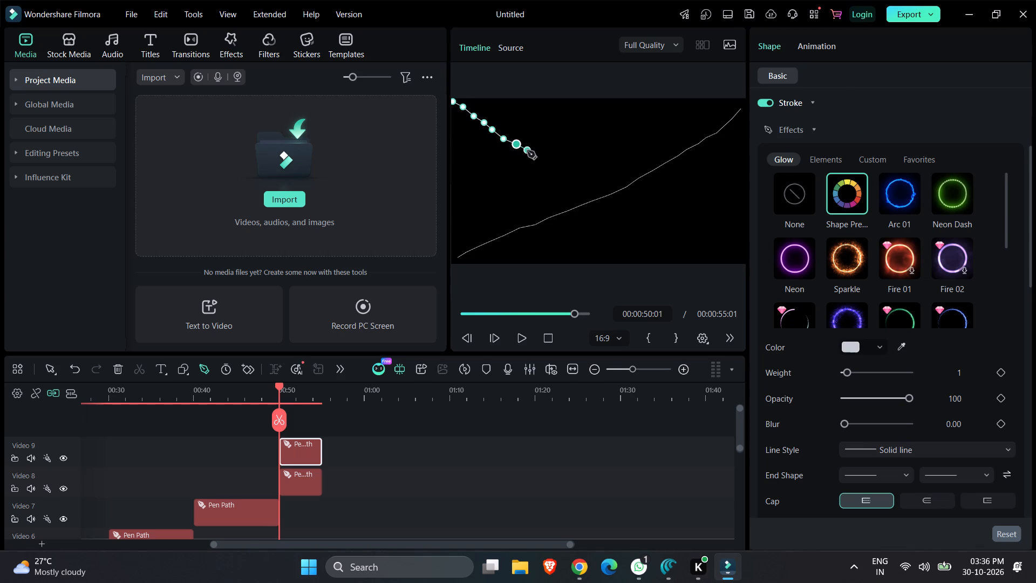
click(527, 151)
click(537, 156)
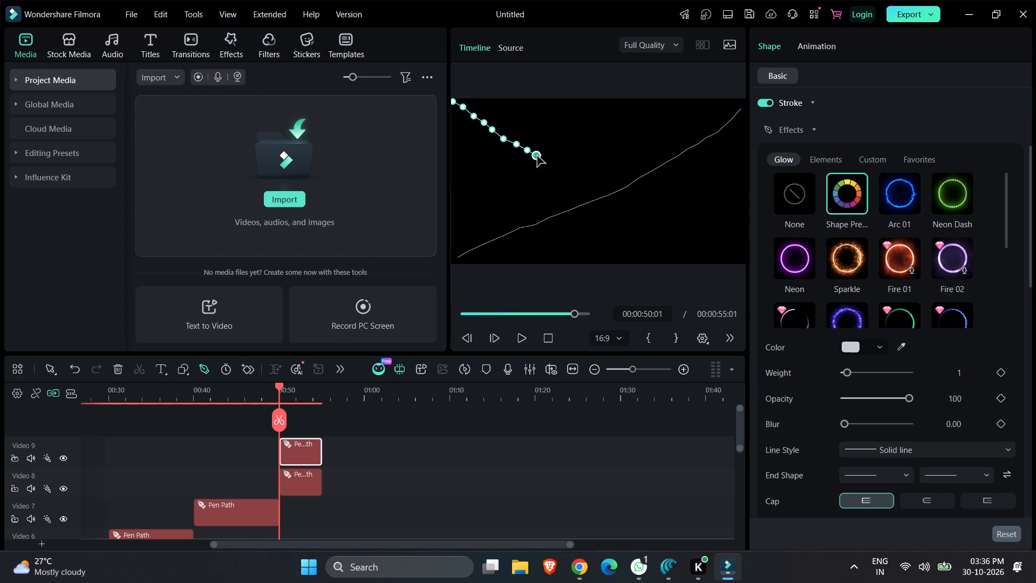
click(544, 160)
drag(554, 165, 565, 174)
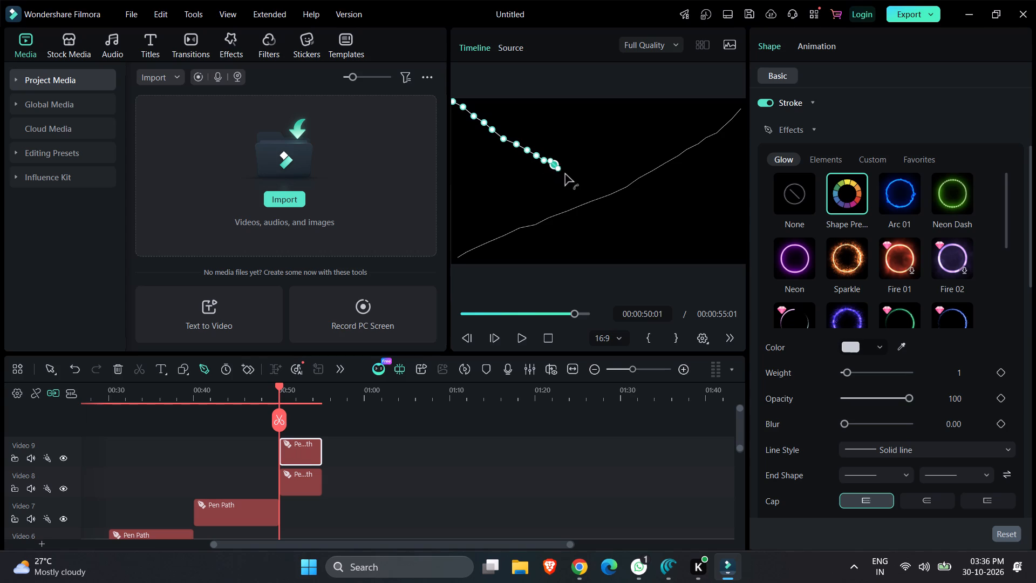
click(565, 174)
click(562, 171)
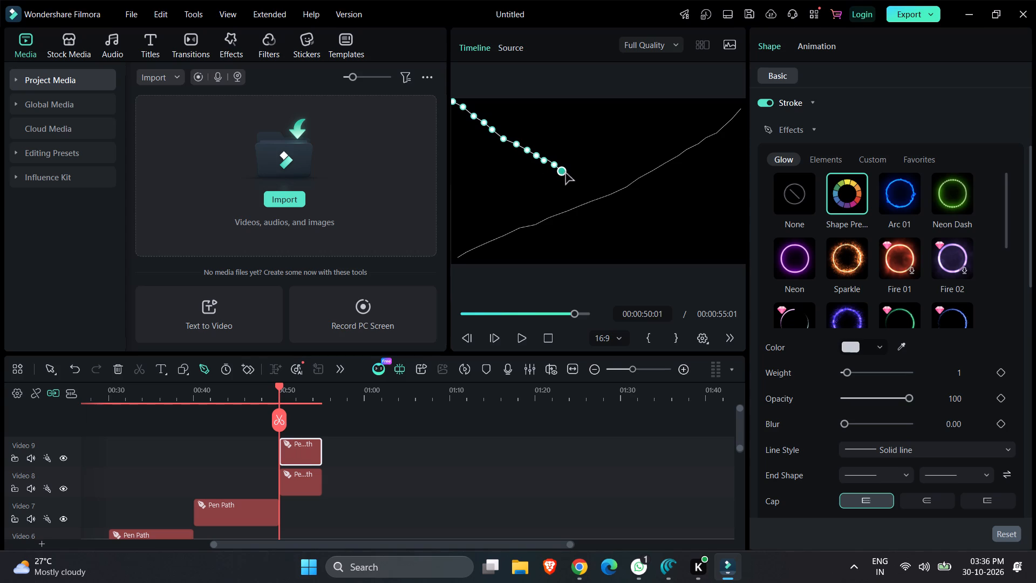
click(572, 178)
click(581, 182)
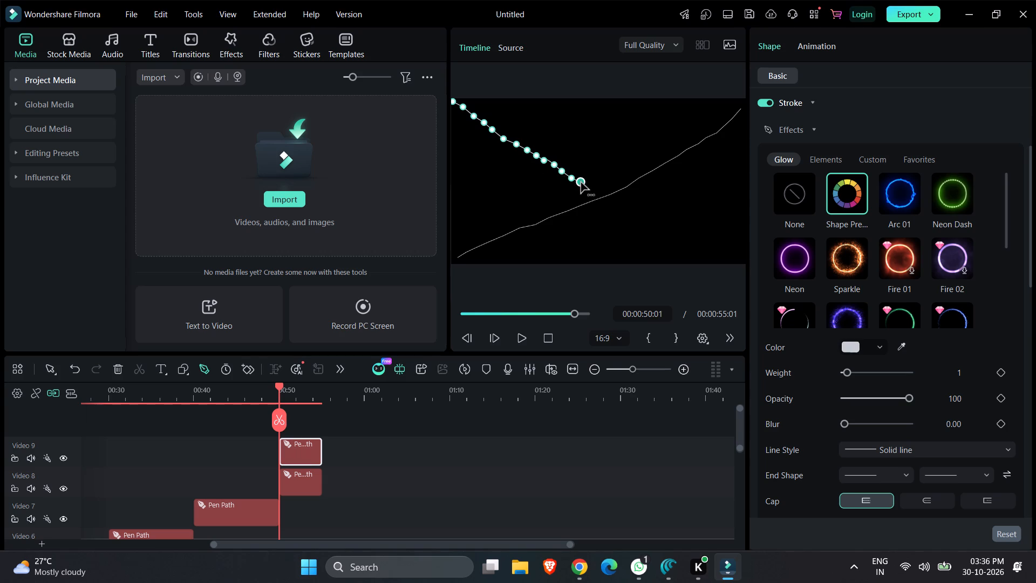
click(590, 191)
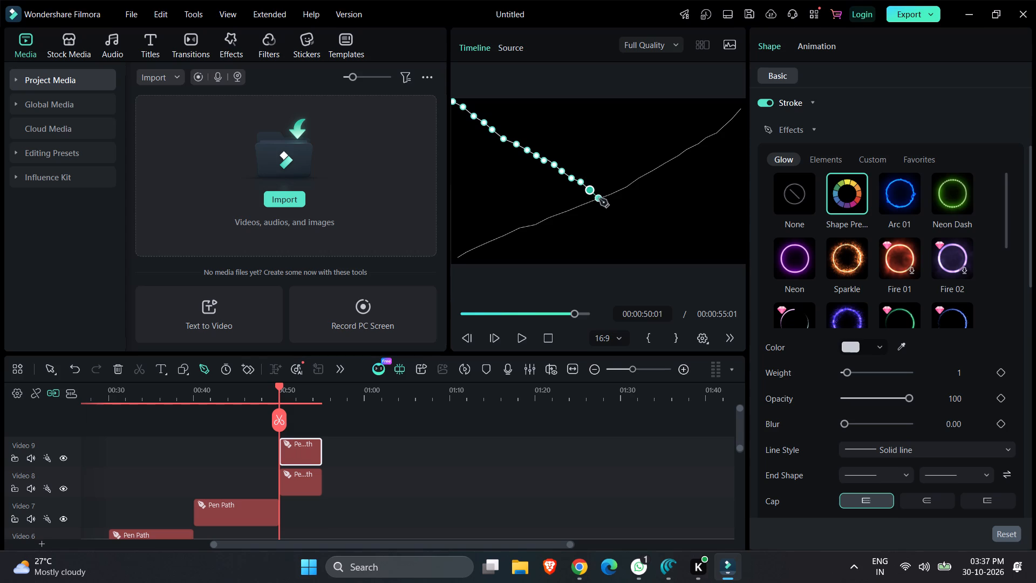
click(600, 199)
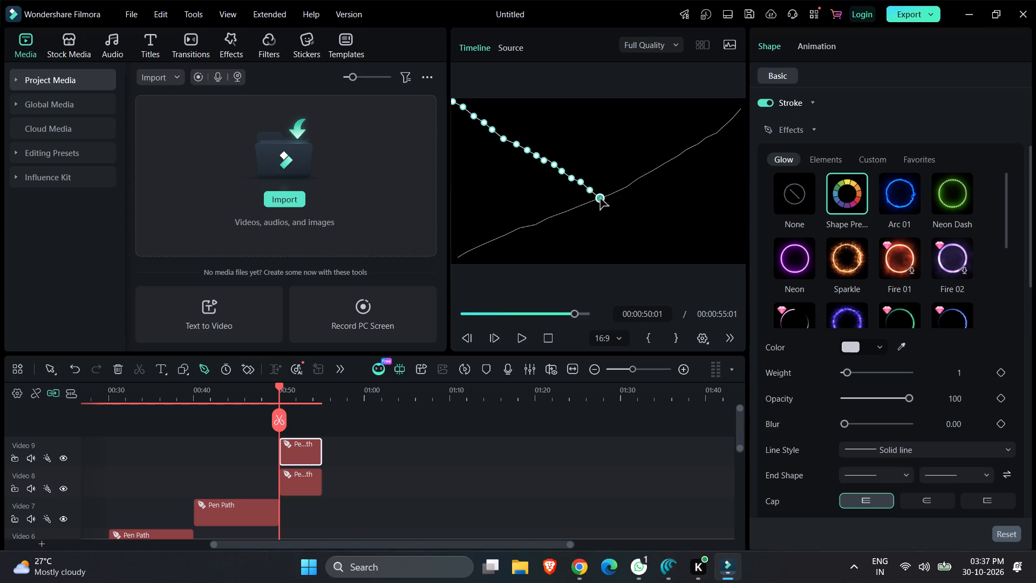
Continue the falling diagonal with closely spaced points to the frame's lower-right corner and finish the pen path.
click(610, 205)
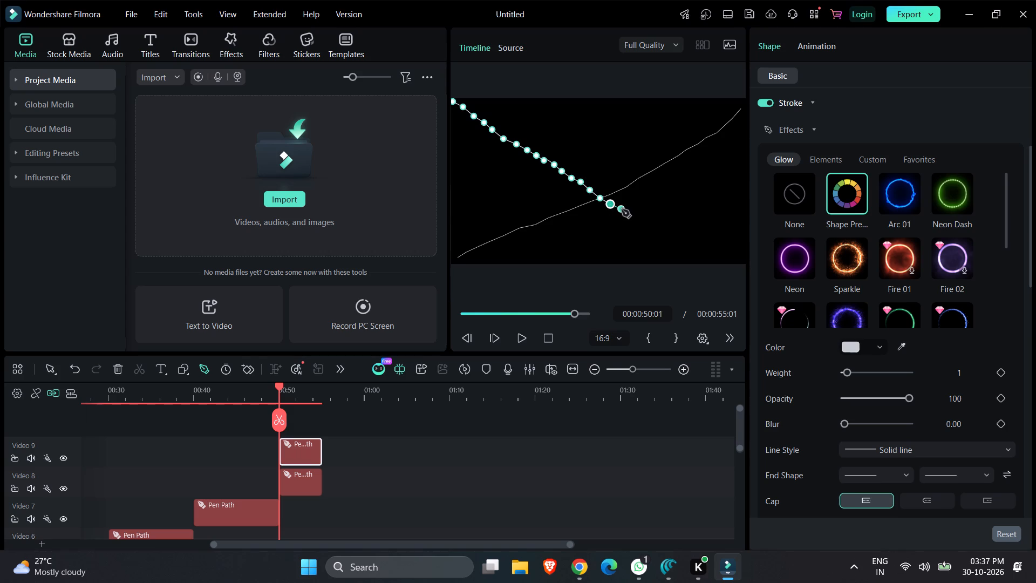
click(622, 209)
click(632, 216)
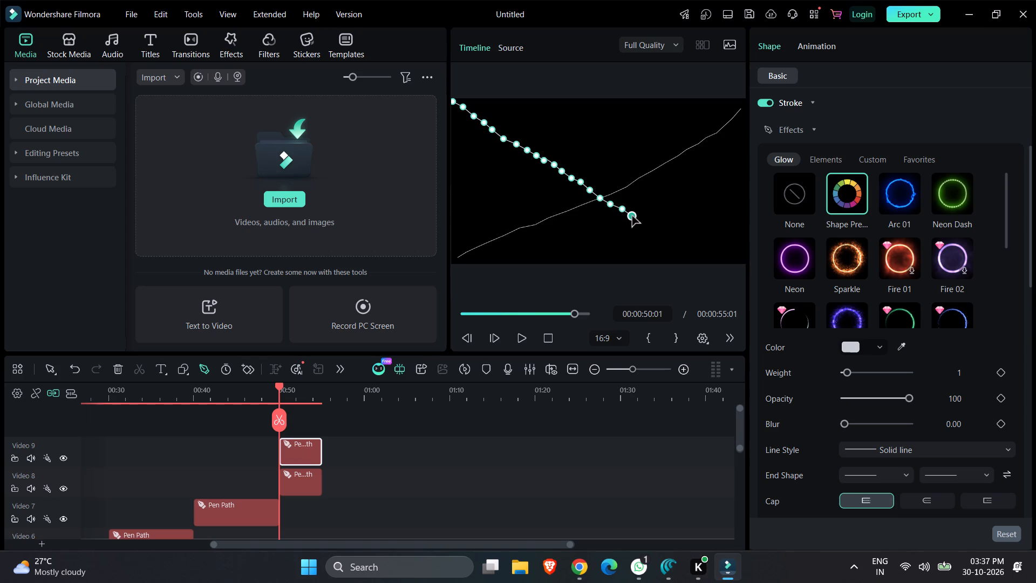
click(643, 222)
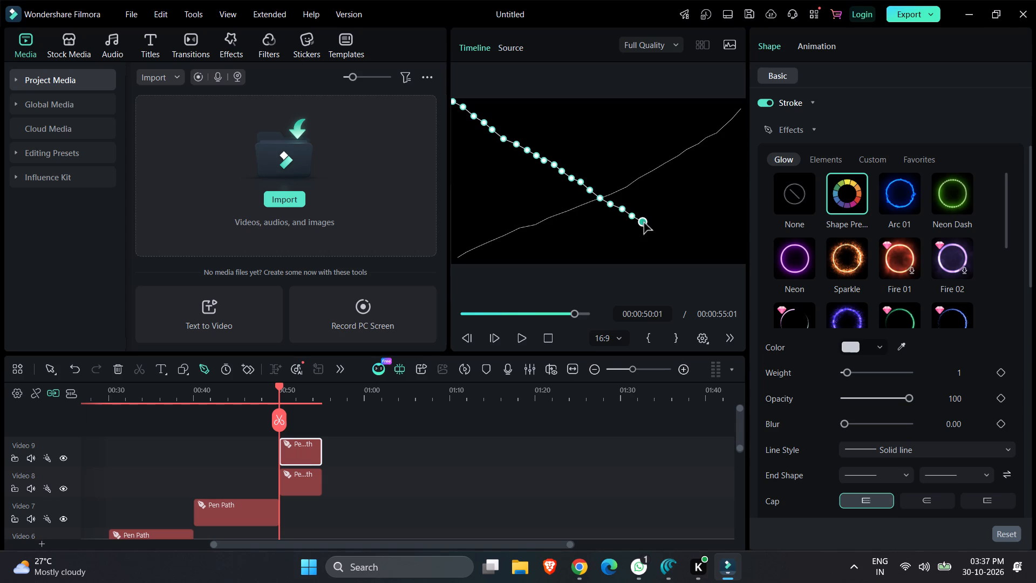
click(652, 227)
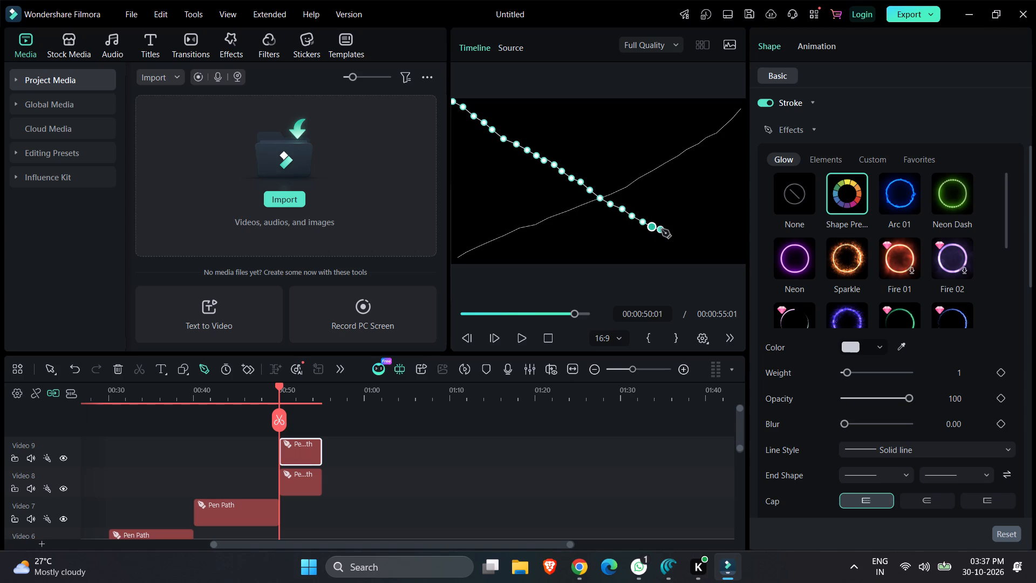
click(662, 229)
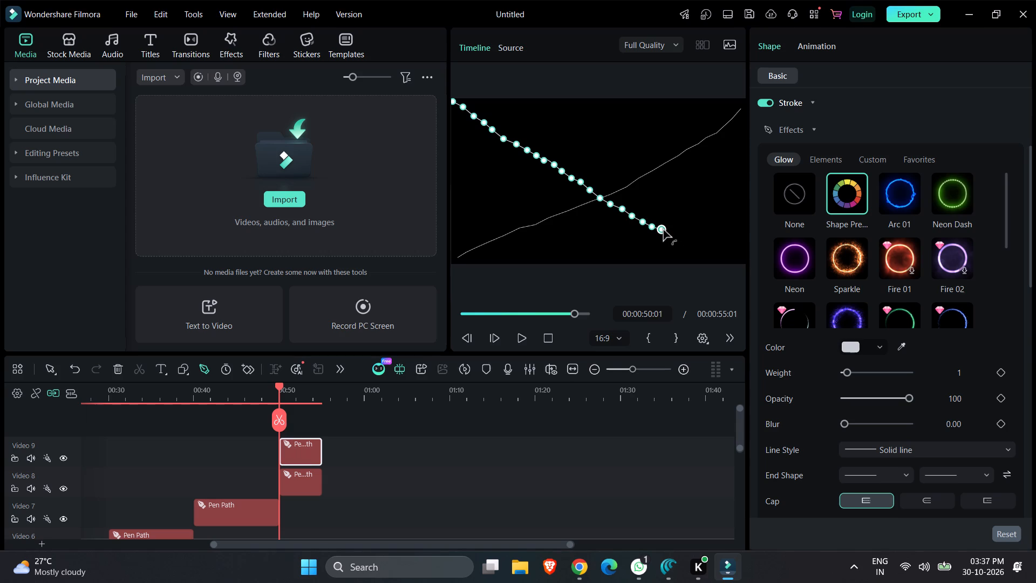
click(663, 230)
click(673, 234)
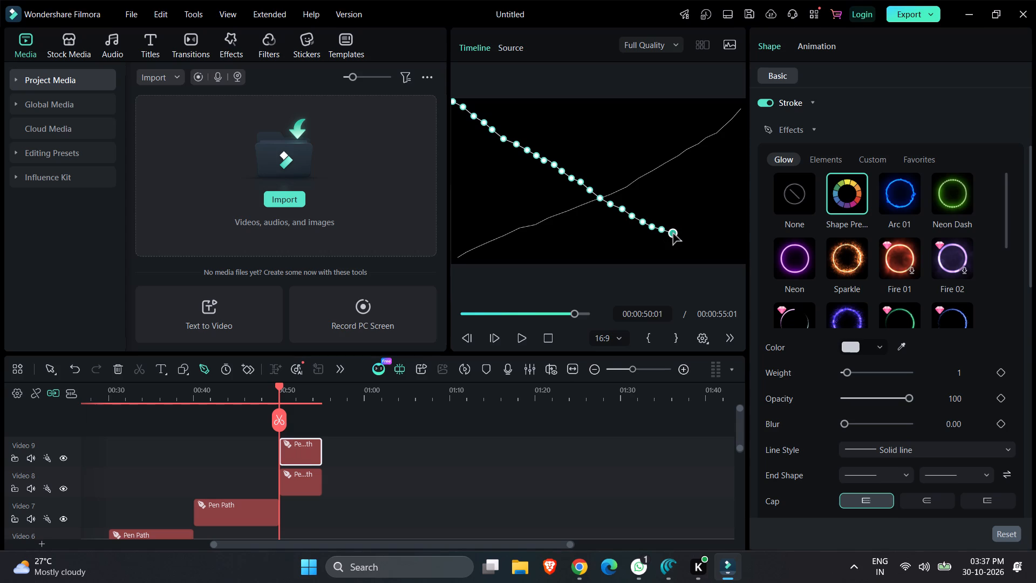
click(683, 238)
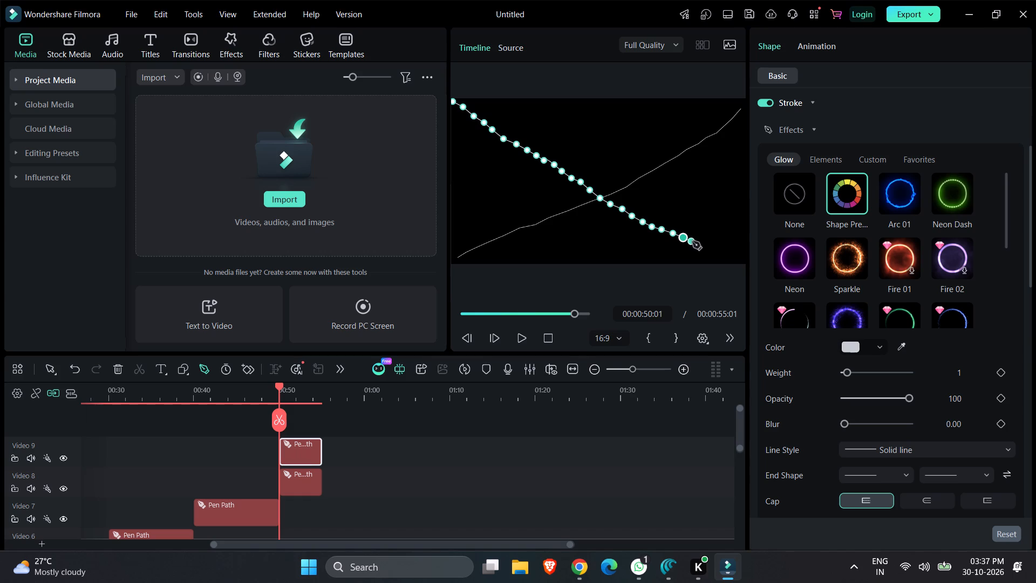
click(696, 242)
click(708, 248)
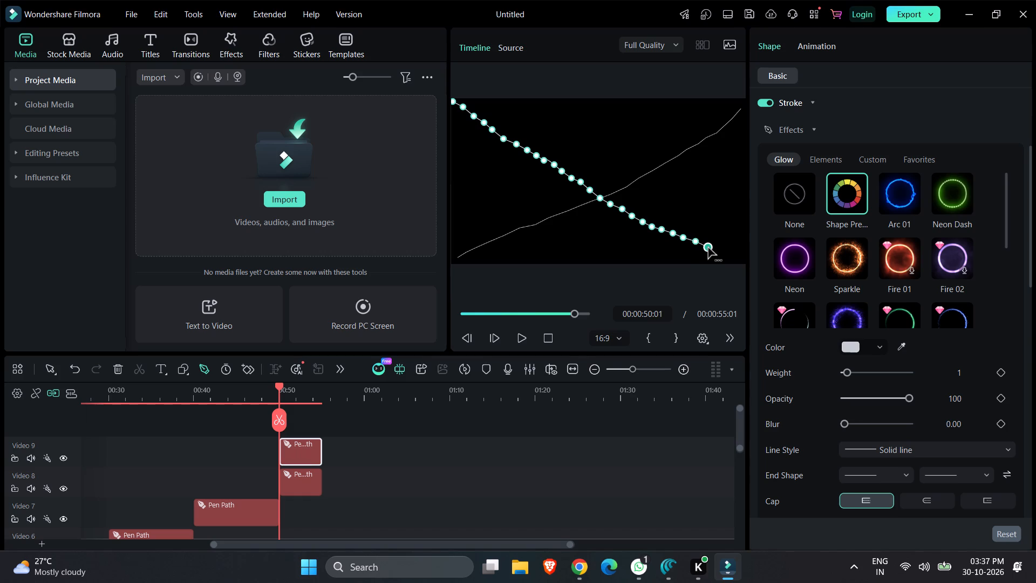
click(718, 252)
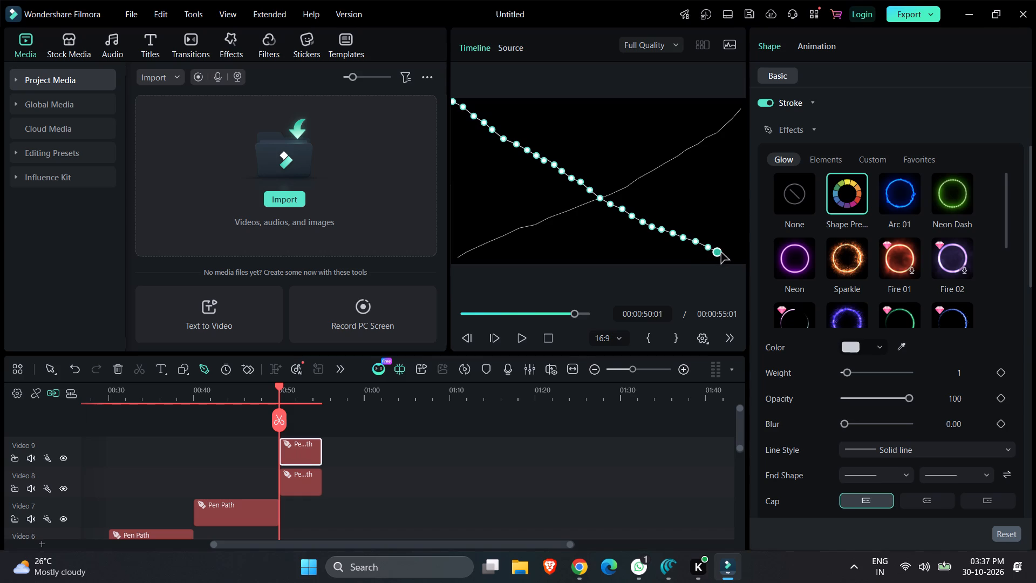
click(728, 256)
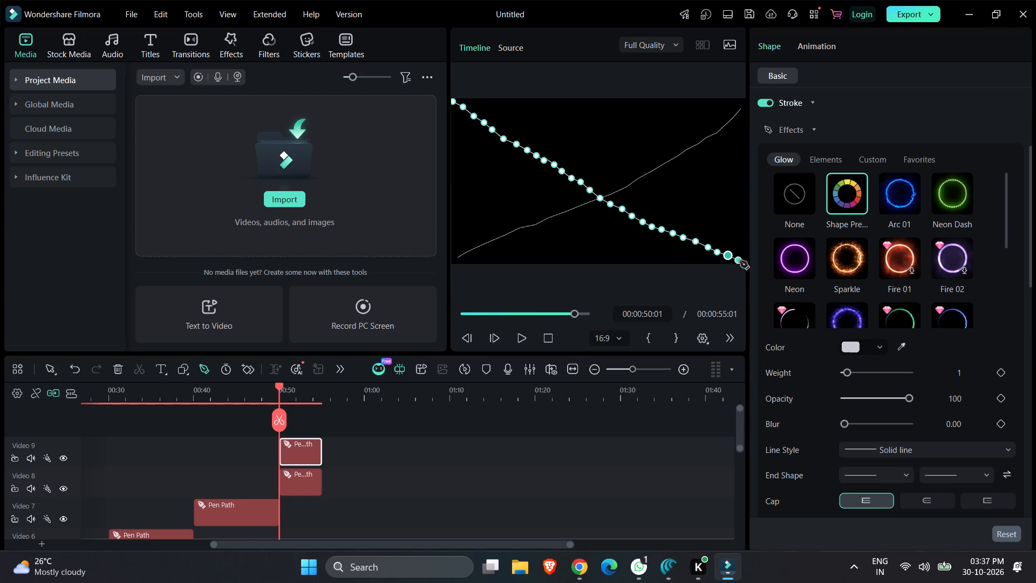
click(741, 262)
click(669, 448)
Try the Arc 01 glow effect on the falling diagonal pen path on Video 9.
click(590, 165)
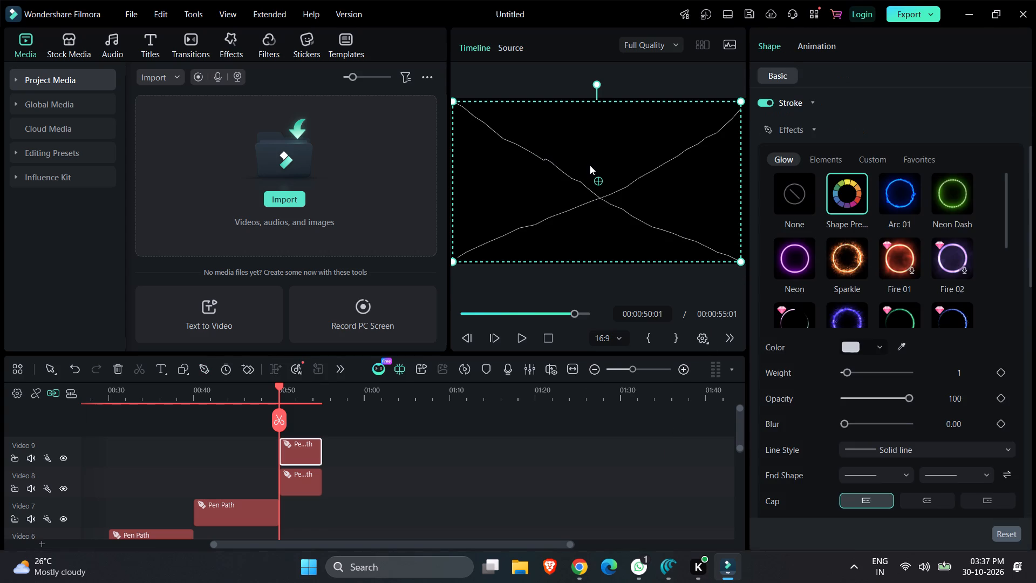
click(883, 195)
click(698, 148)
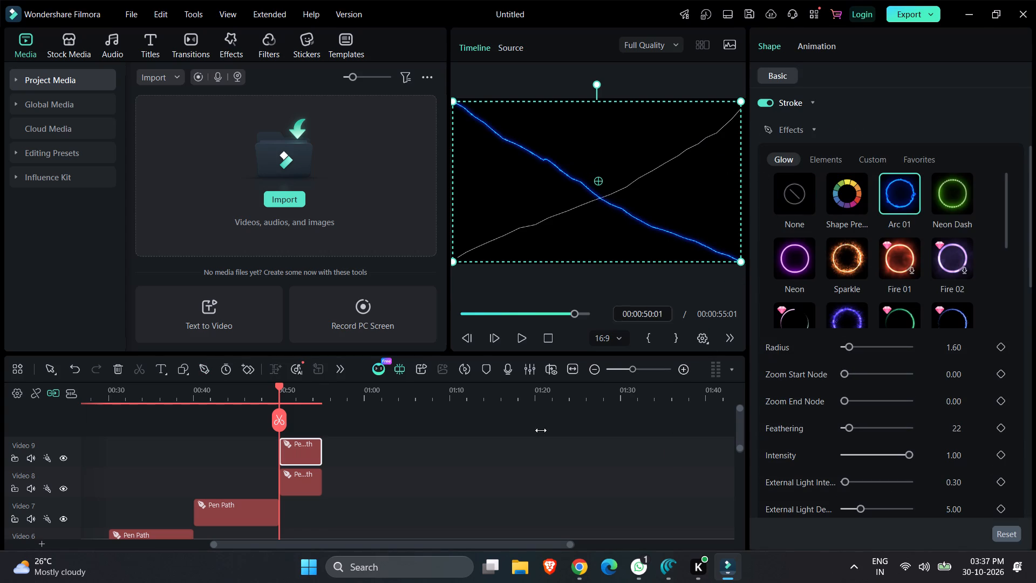
Try the Arc 01 glow effect on the rising diagonal pen path on Video 8 and apply Neon.
click(298, 487)
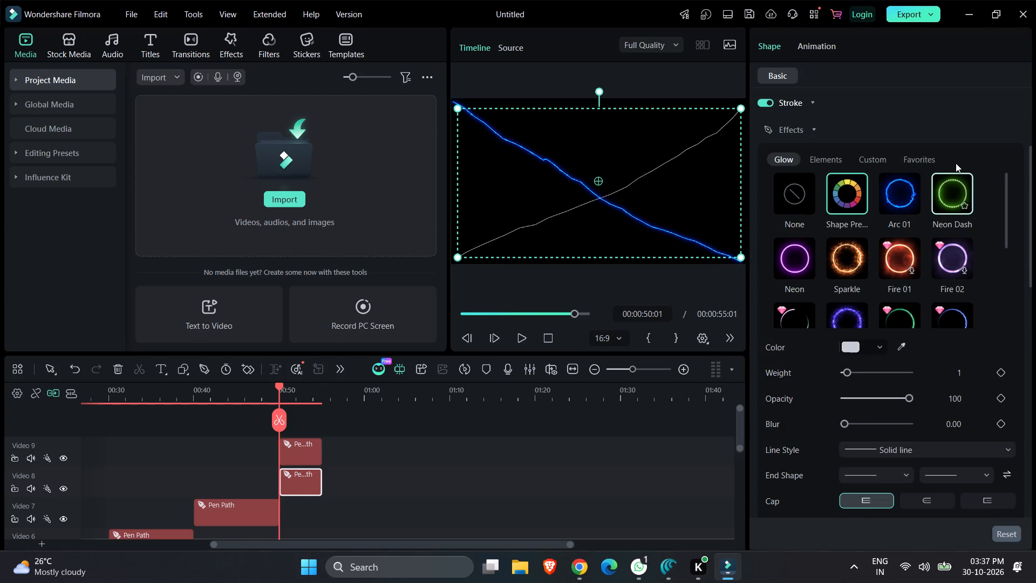
click(903, 196)
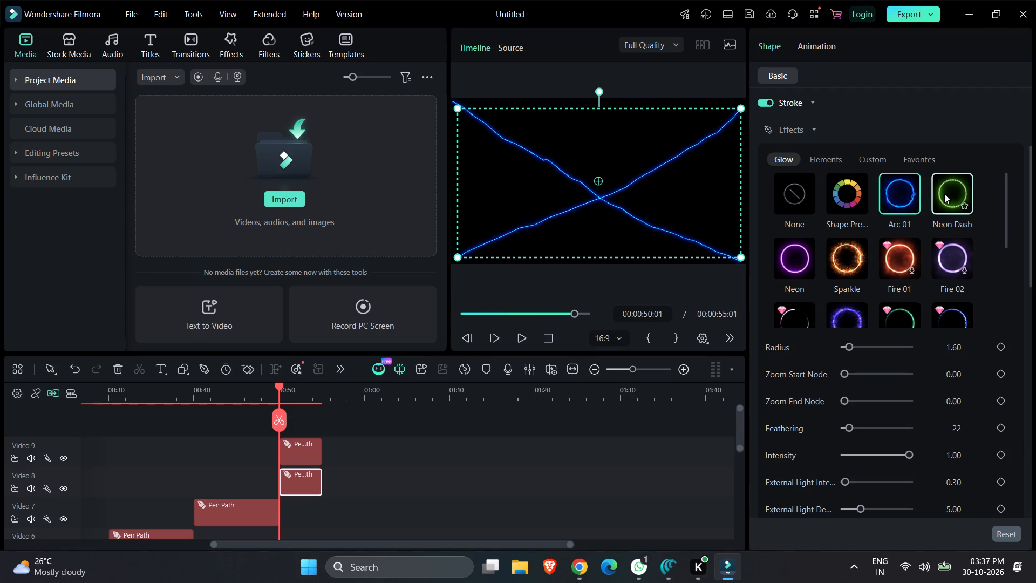
click(783, 260)
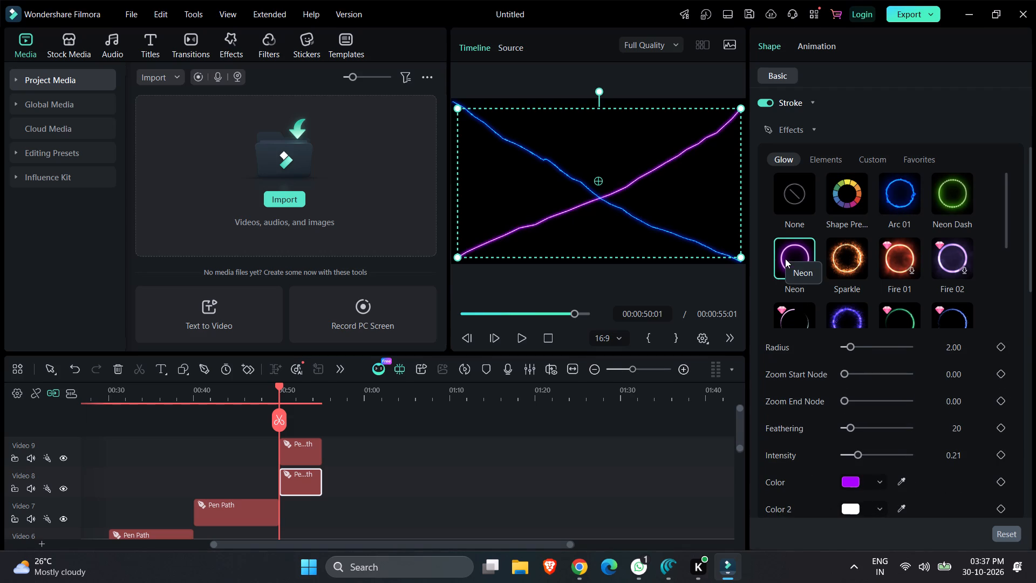
click(555, 449)
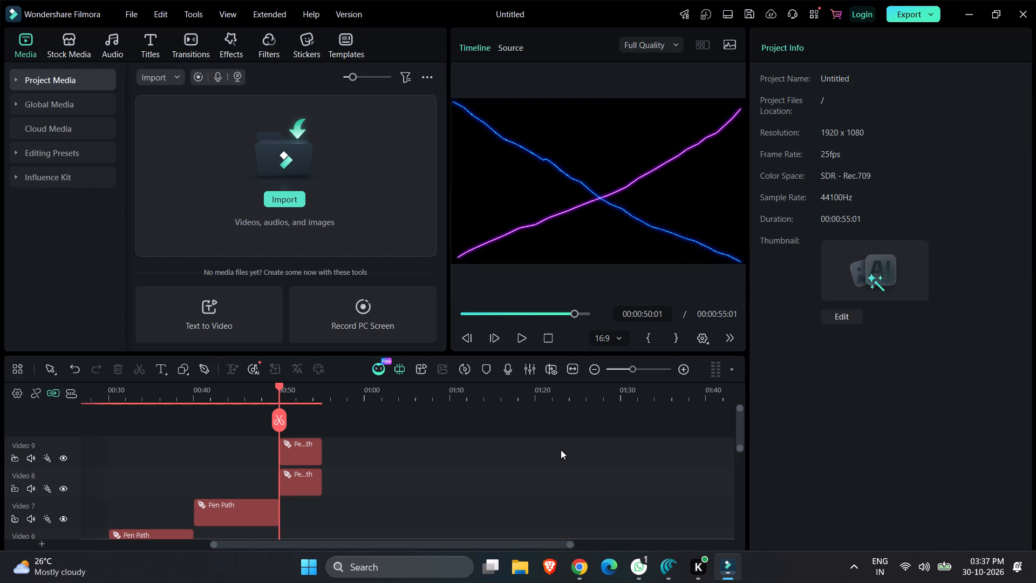
Change the glow effect of the falling diagonal pen path on Video 9 to Neon.
click(588, 187)
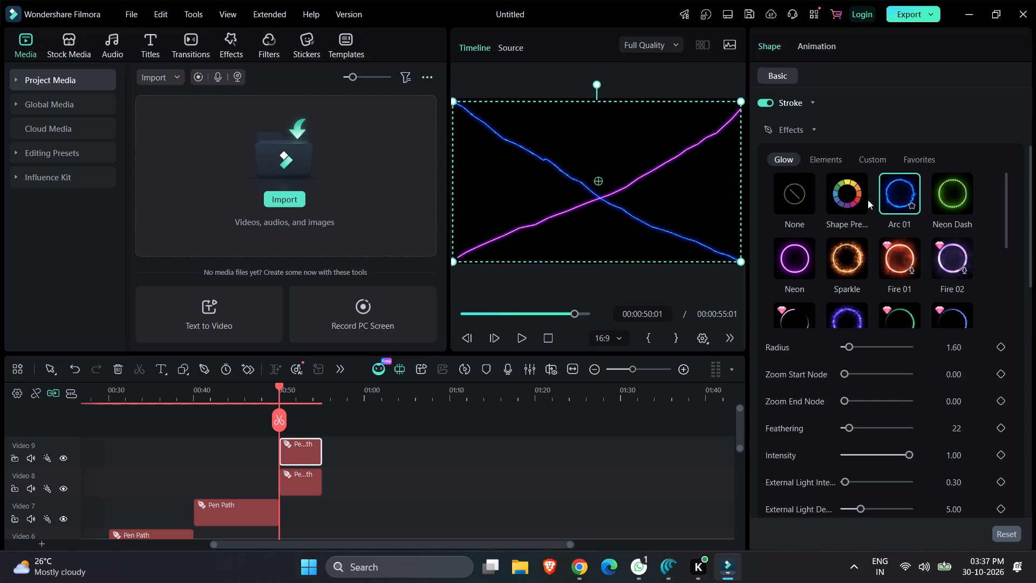
click(795, 264)
click(534, 435)
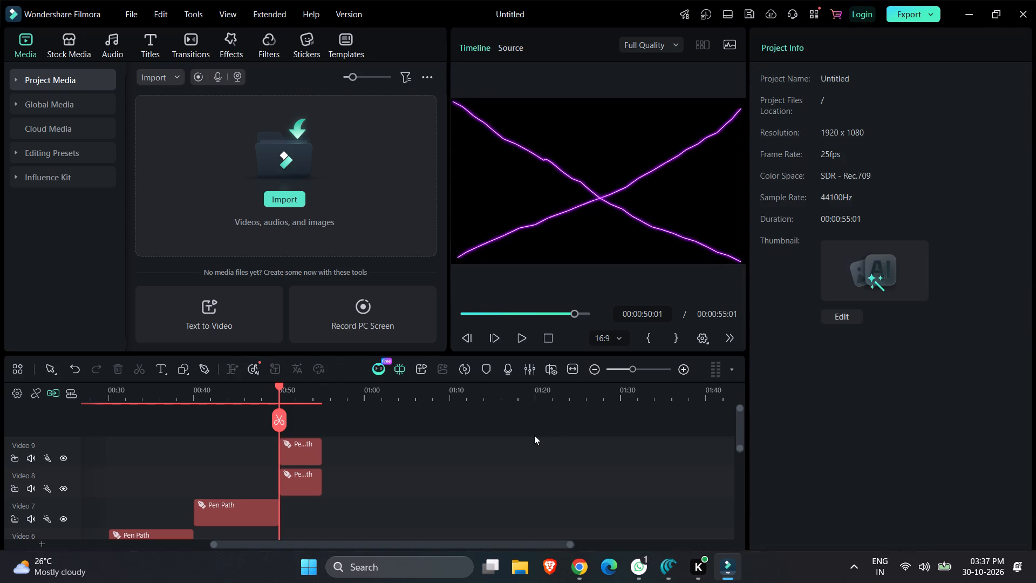
Start a new pen path at 00:00:55:01 with a short horizontal run of five points from the frame's upper-left corner.
drag(277, 422, 334, 416)
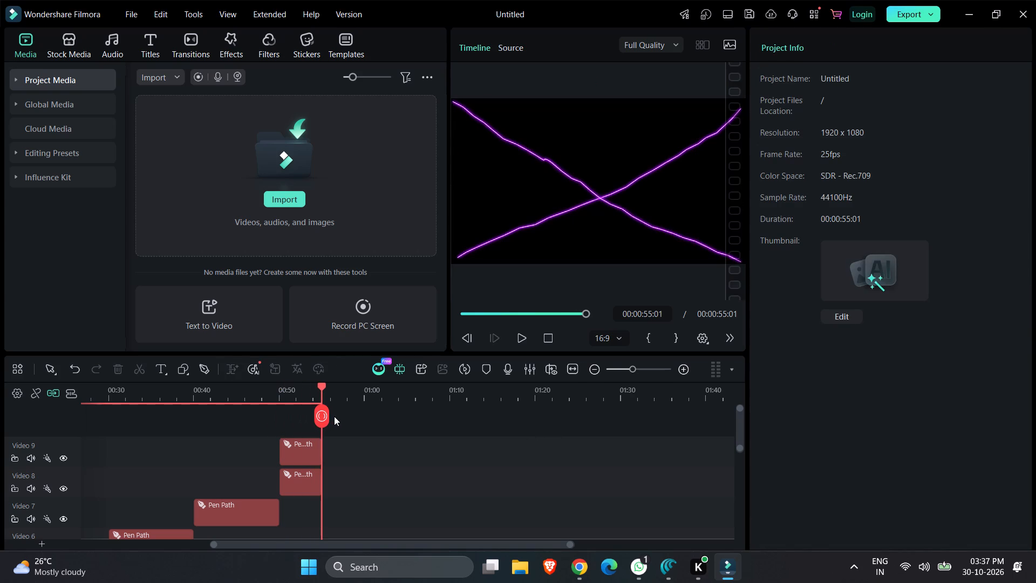
drag(334, 416, 336, 422)
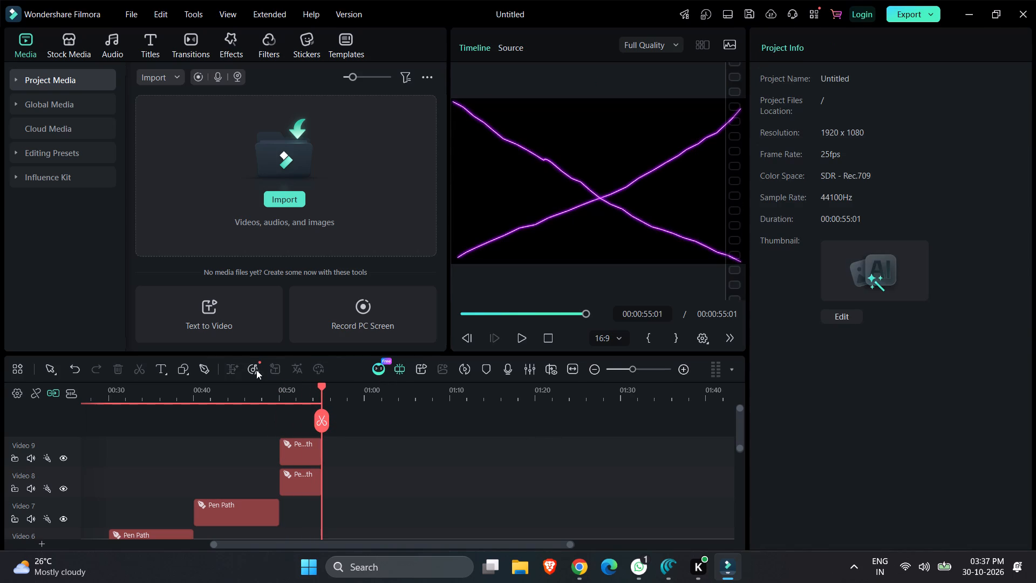
click(207, 370)
click(457, 109)
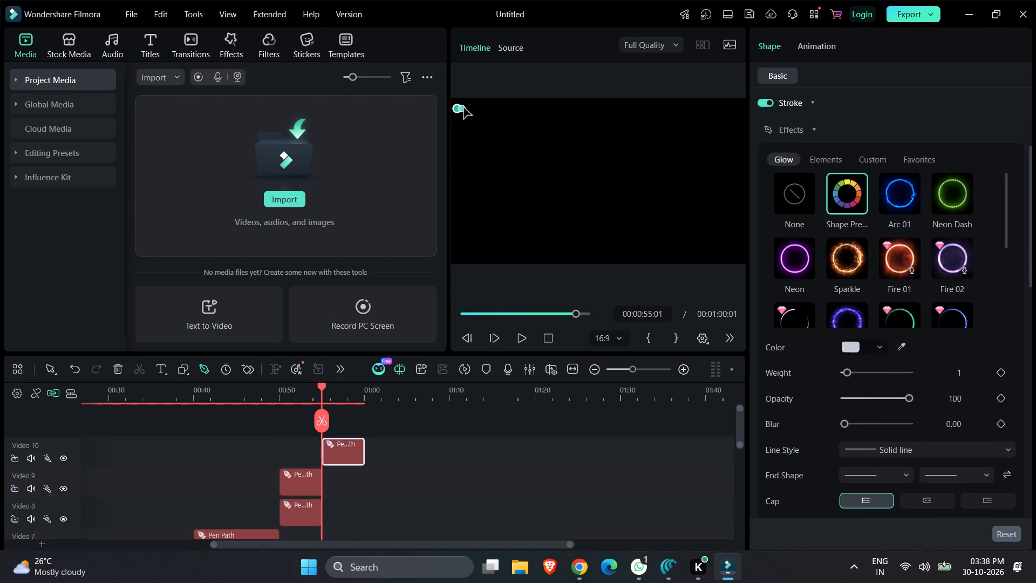
click(469, 108)
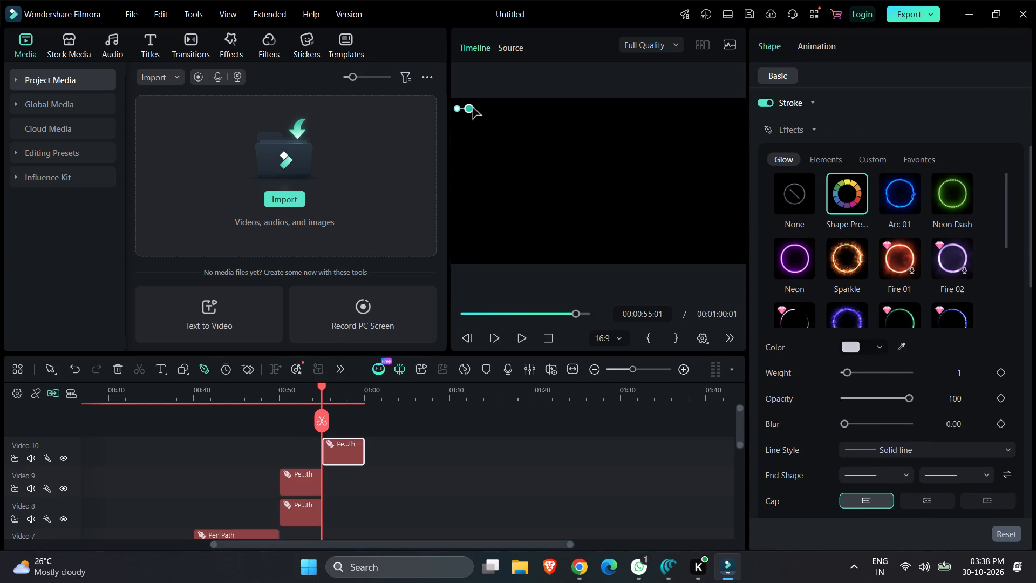
click(483, 108)
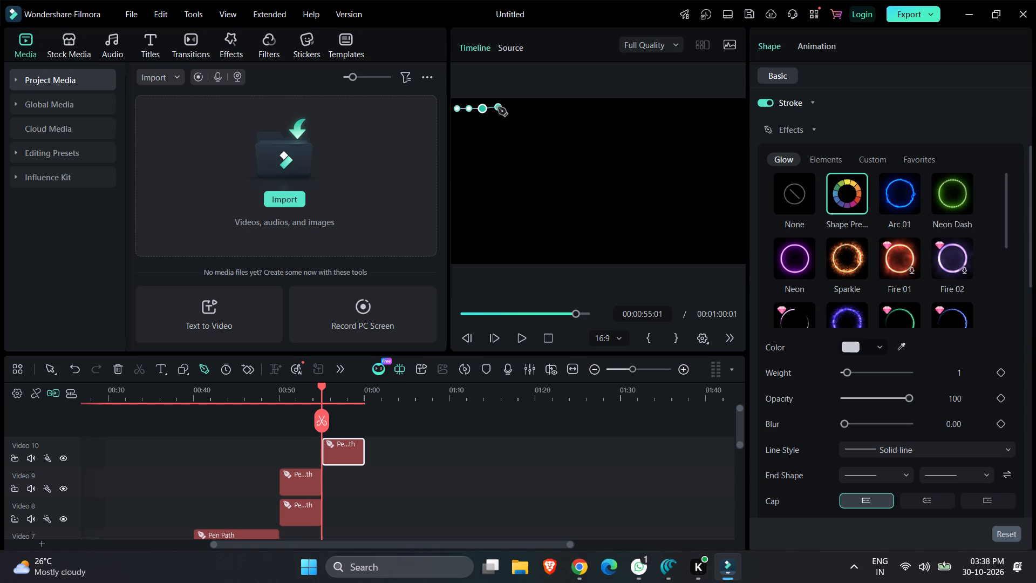
click(498, 107)
click(510, 107)
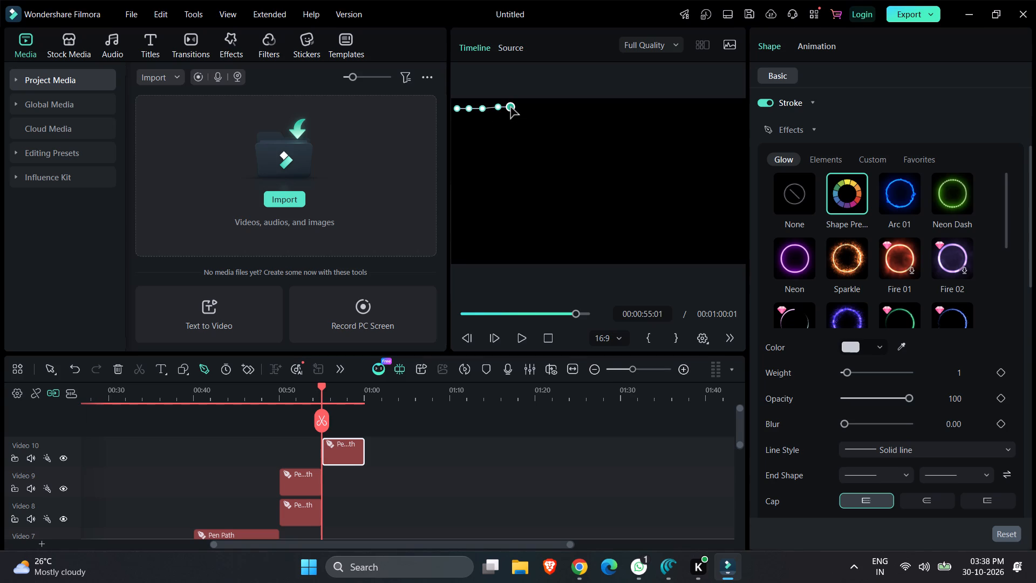
Continue the pen path straight down with closely spaced points to the bottom edge of the frame.
click(510, 120)
click(510, 133)
click(510, 147)
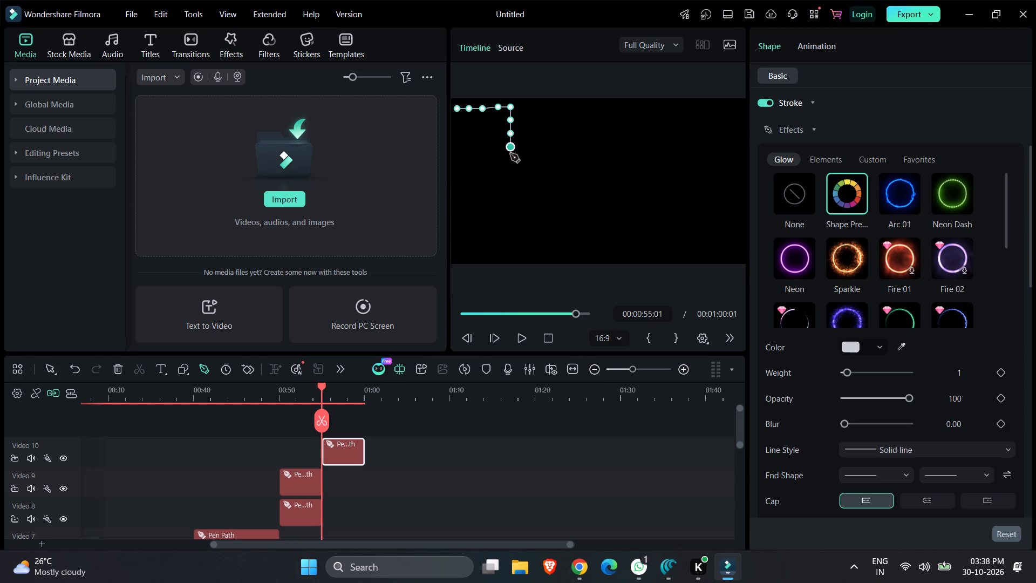
click(513, 162)
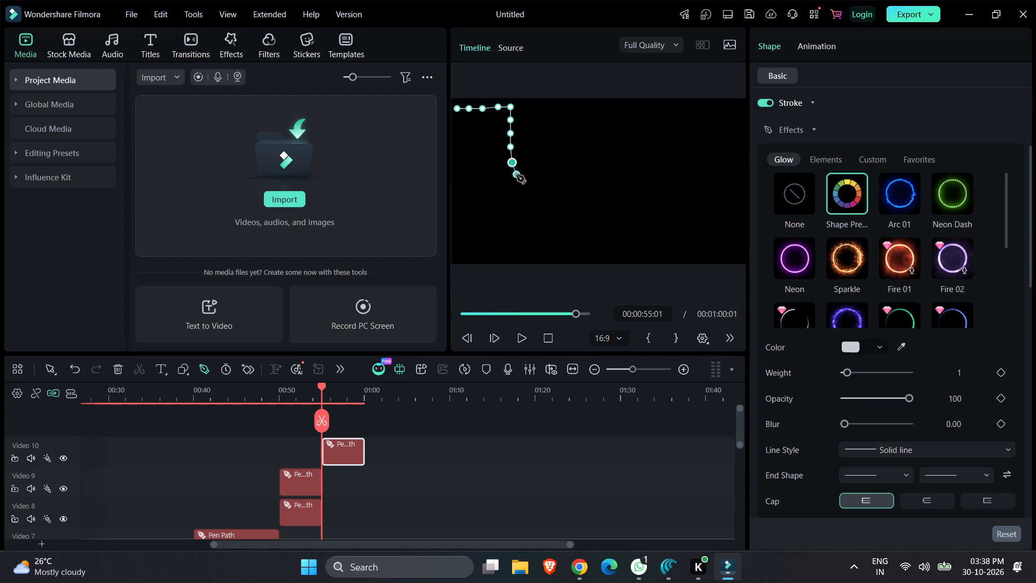
click(513, 178)
click(513, 192)
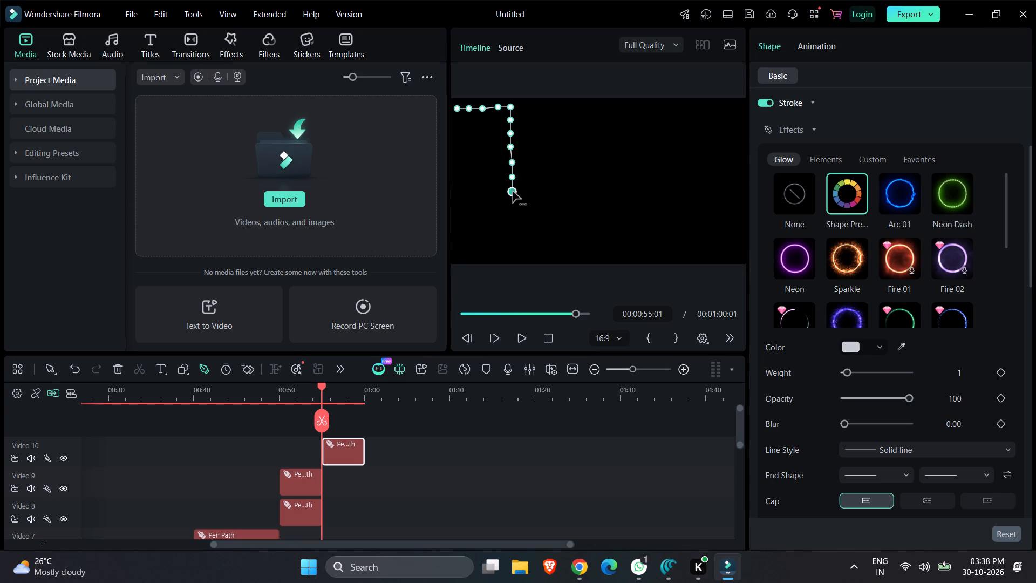
click(513, 202)
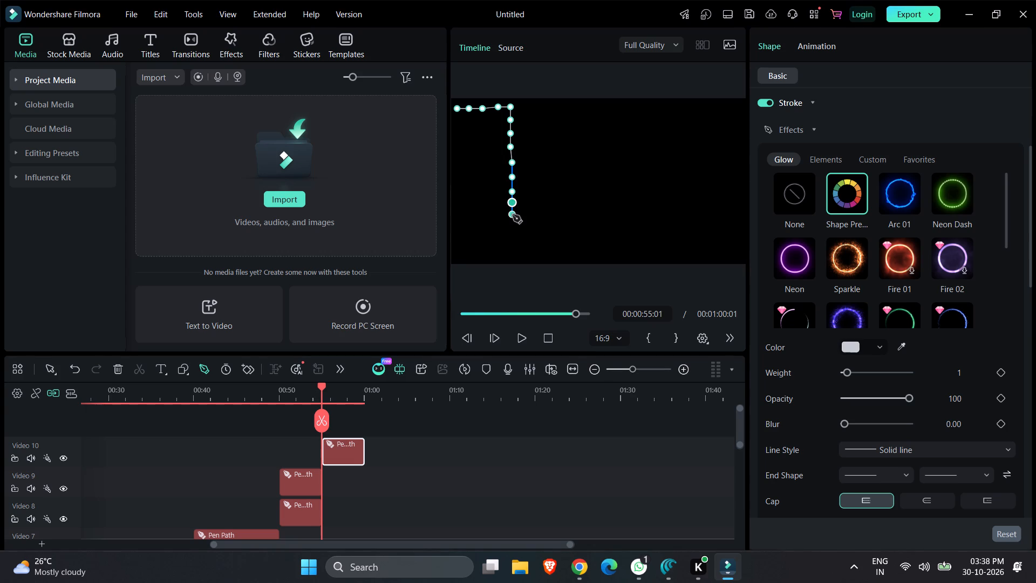
click(513, 215)
click(513, 228)
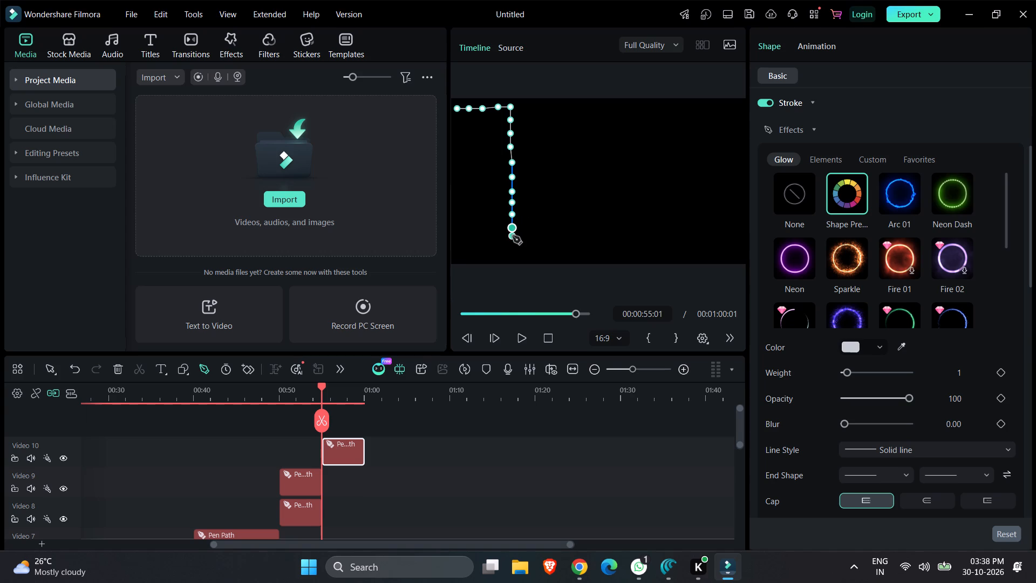
click(513, 236)
click(513, 247)
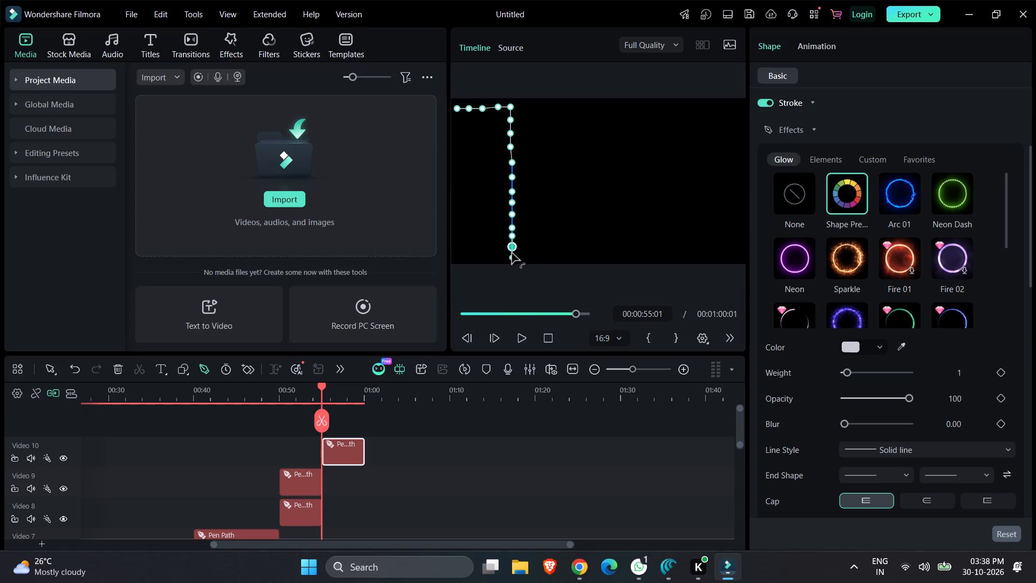
click(511, 247)
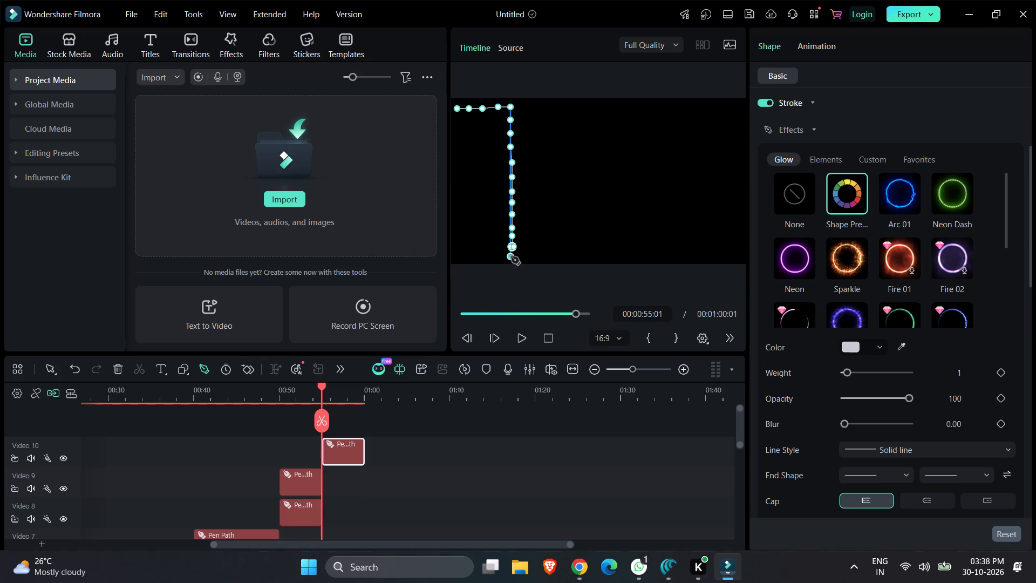
click(512, 259)
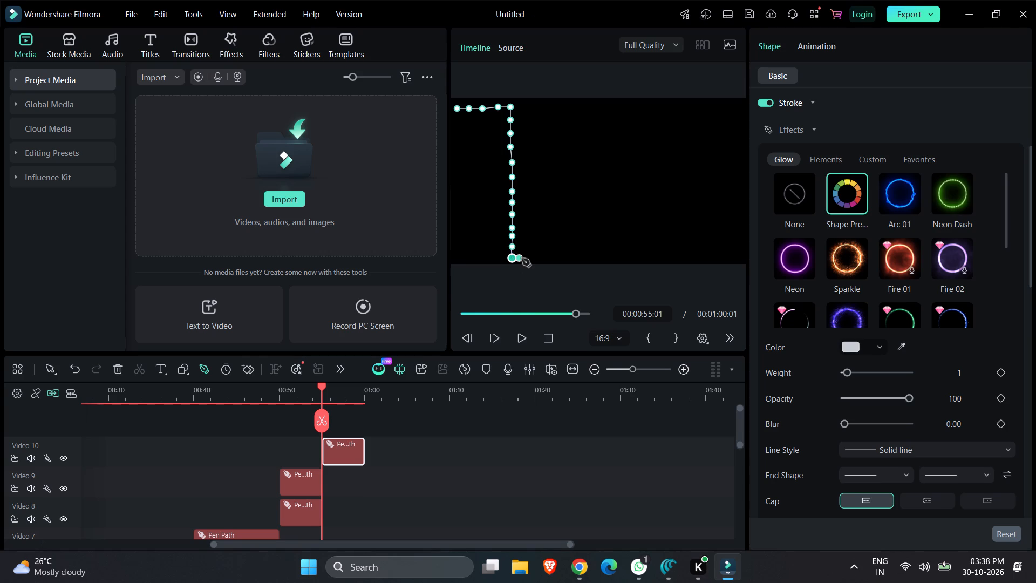
Extend the pen path rightward with four closely spaced points along the frame's bottom edge.
click(523, 259)
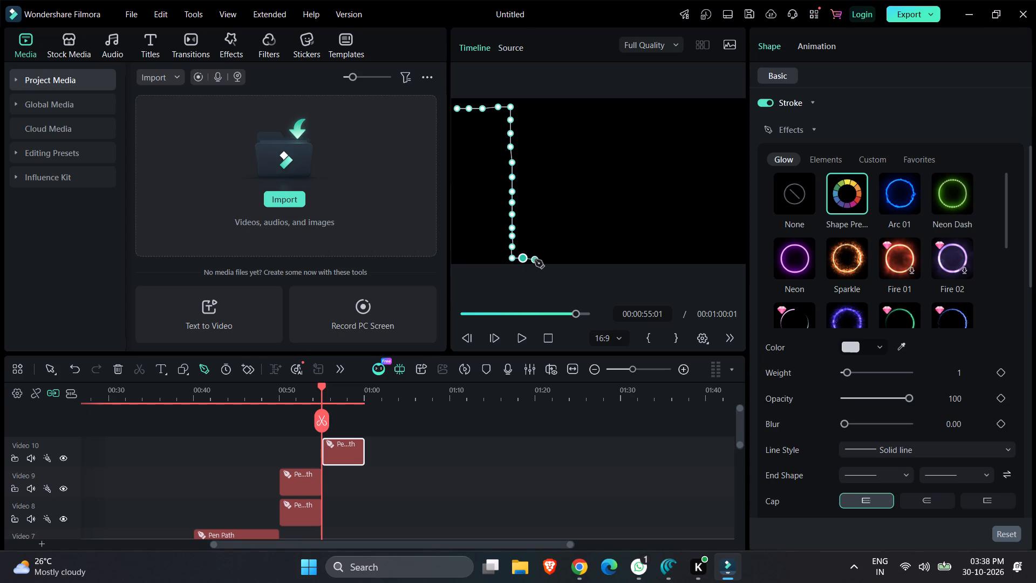
click(535, 260)
click(544, 260)
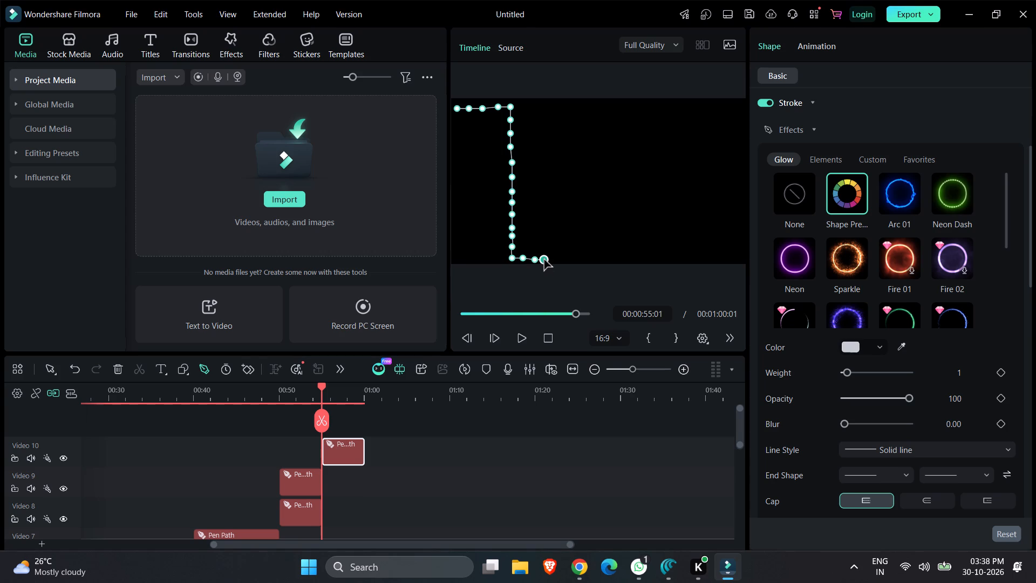
click(553, 260)
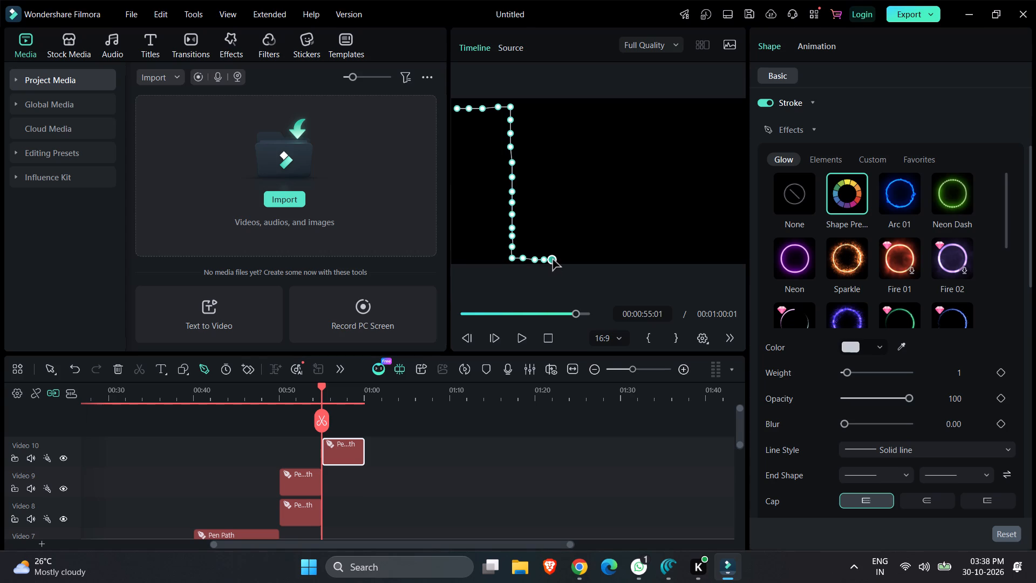
Continue the pen path straight up with closely spaced points to the height of its starting run near the frame's top.
click(552, 248)
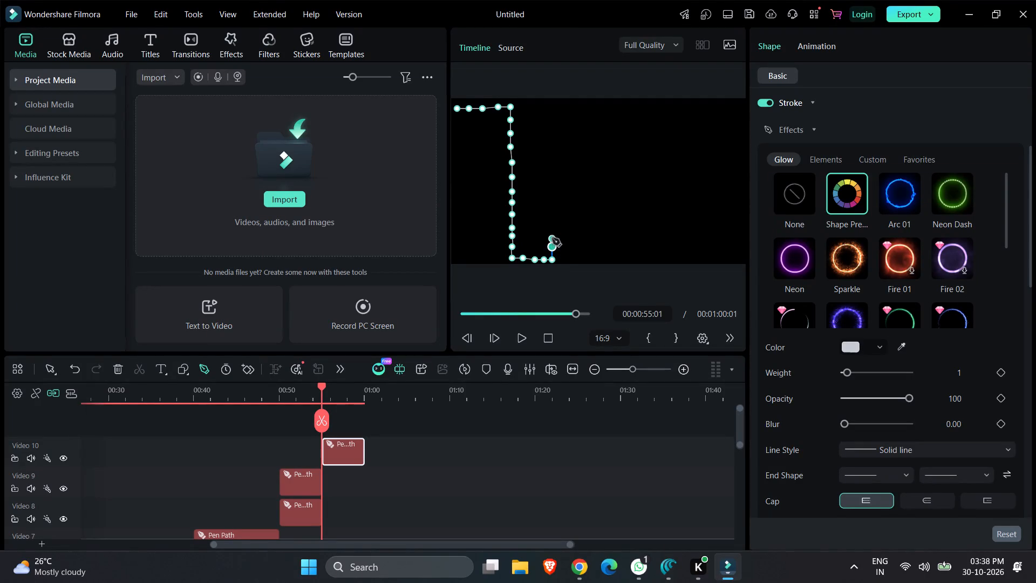
click(553, 235)
click(553, 225)
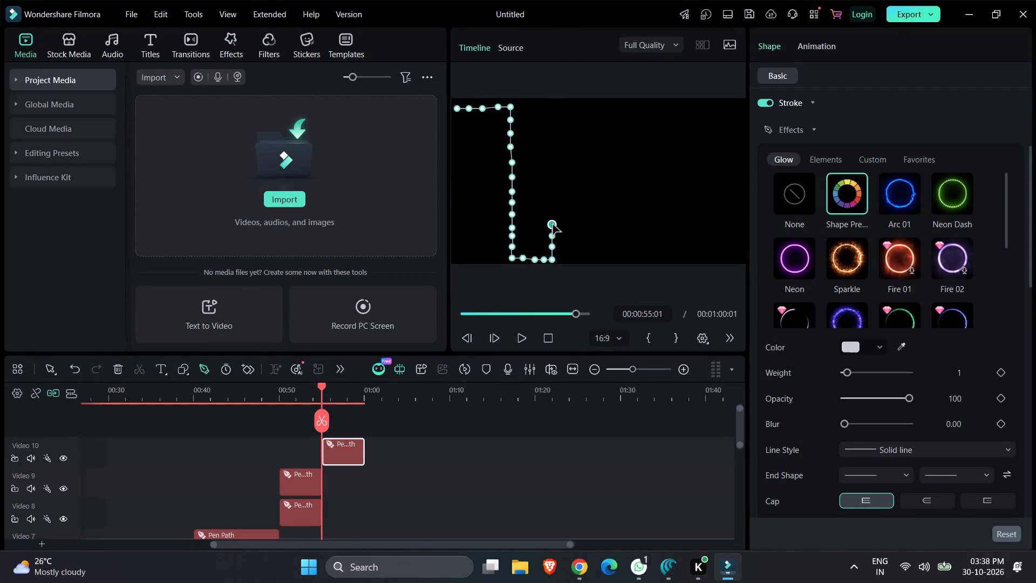
click(553, 214)
click(553, 202)
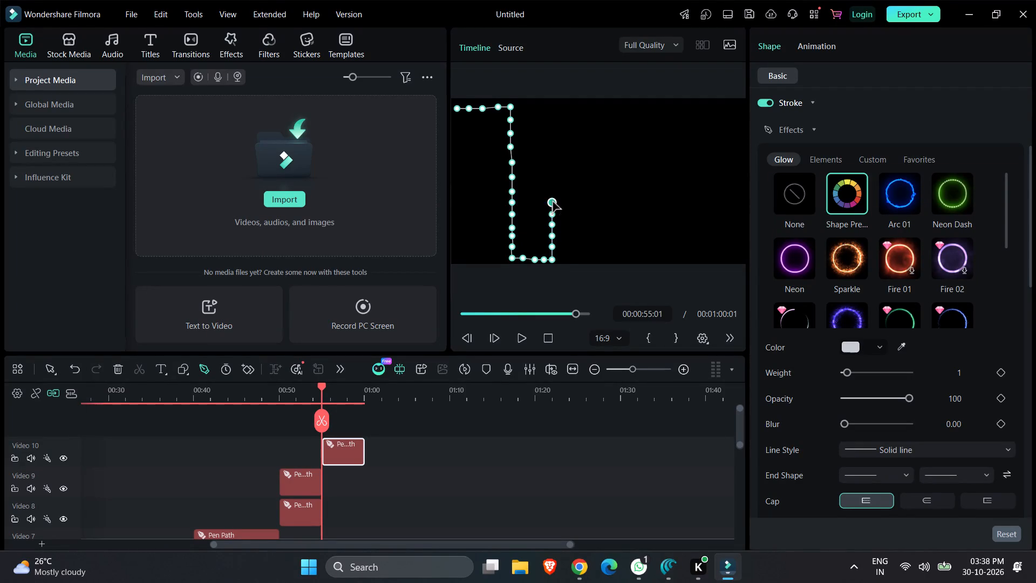
click(552, 190)
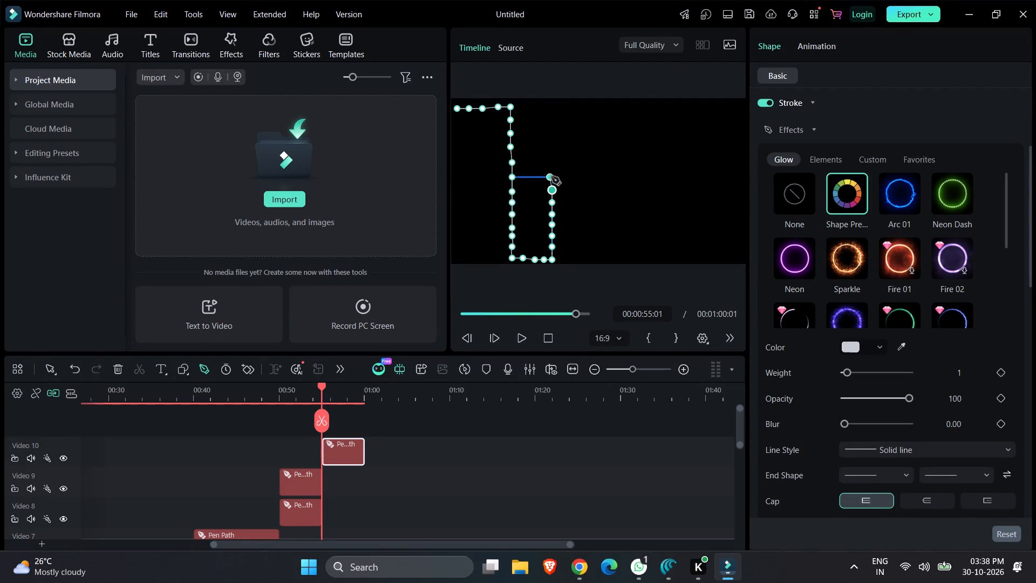
click(552, 176)
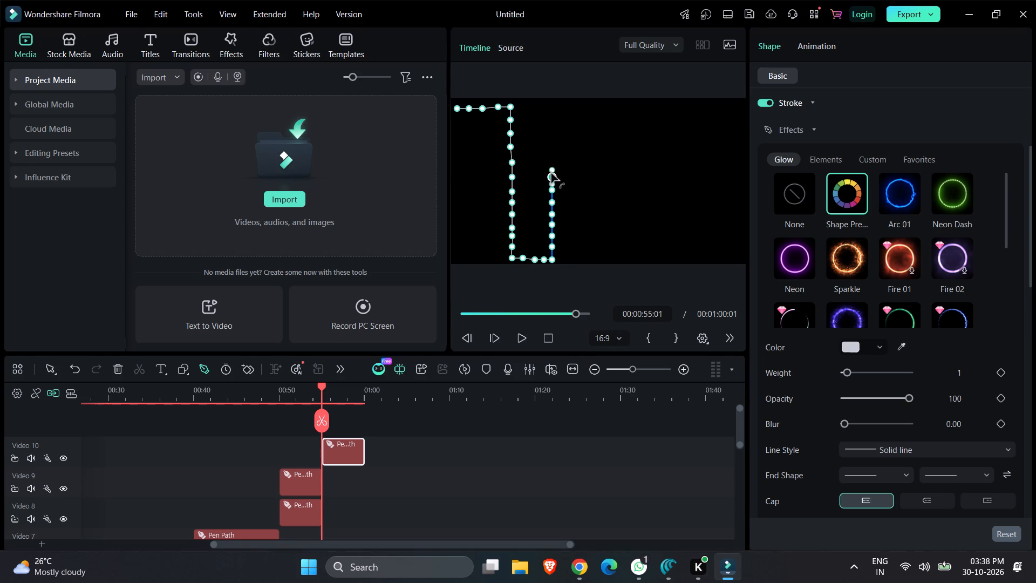
drag(551, 175, 551, 162)
click(551, 162)
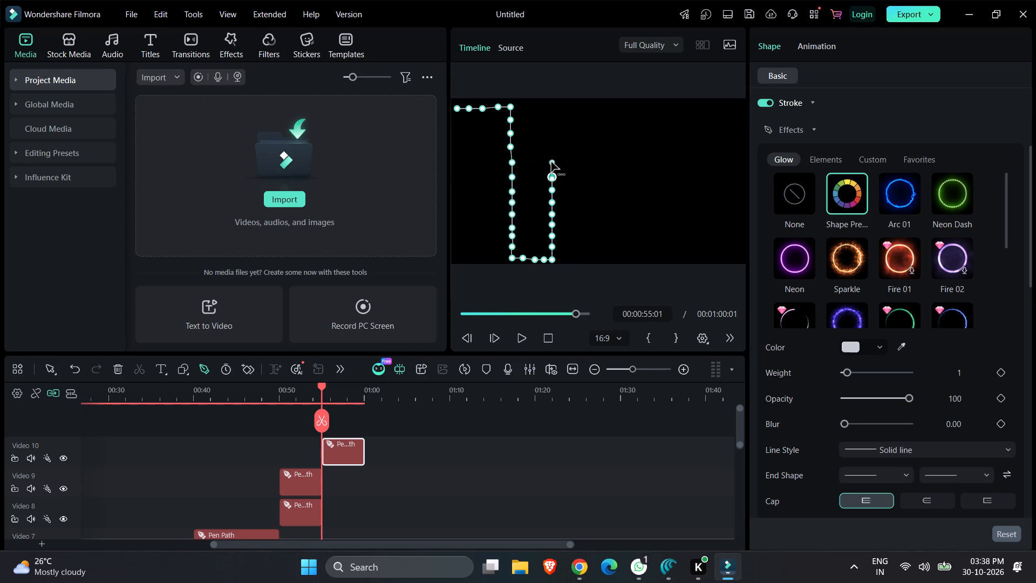
click(554, 166)
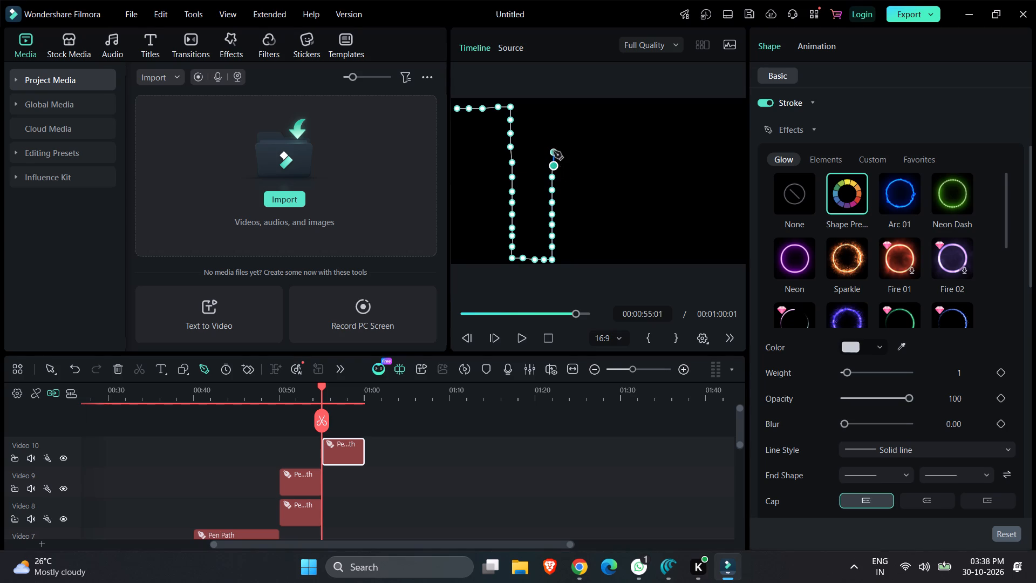
click(553, 151)
click(552, 138)
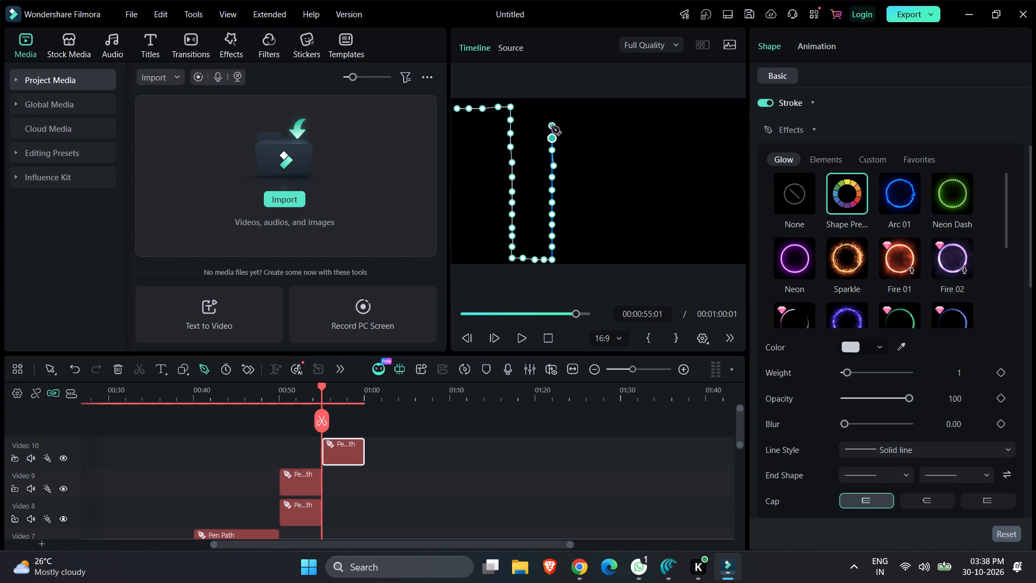
click(551, 126)
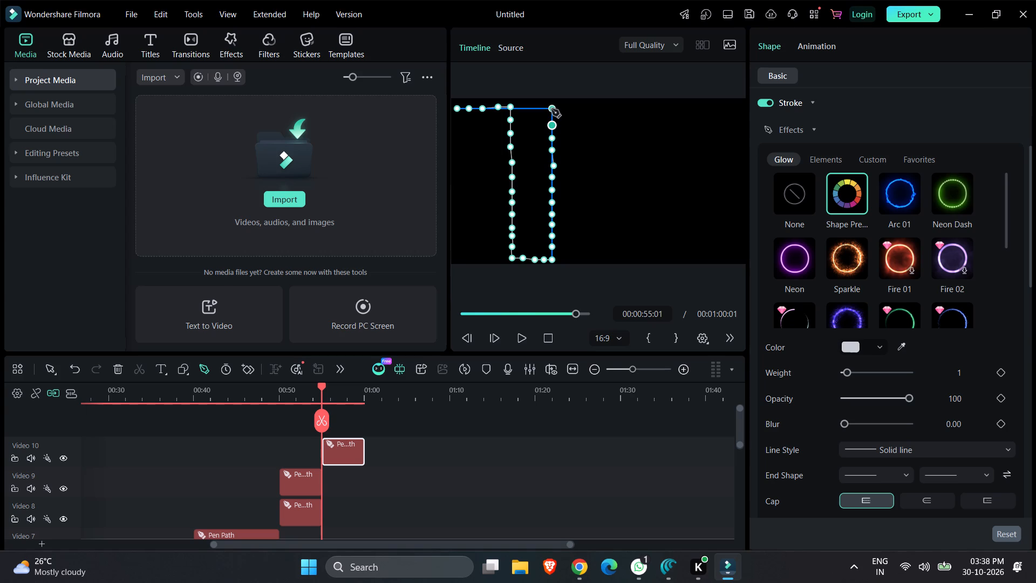
click(551, 109)
Extend the pen path rightward with three closely spaced points along the frame's top edge.
click(564, 109)
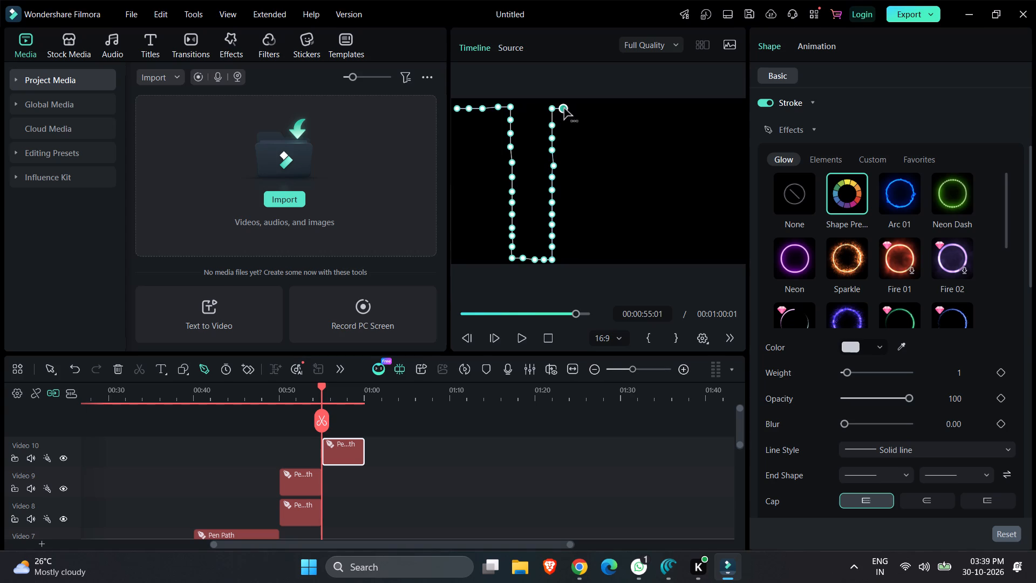
click(574, 110)
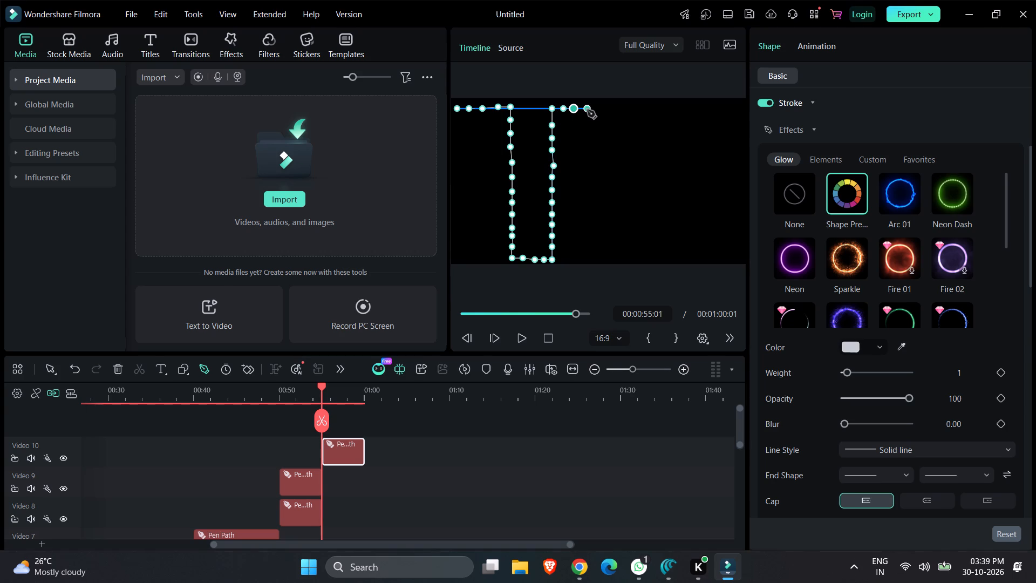
click(587, 109)
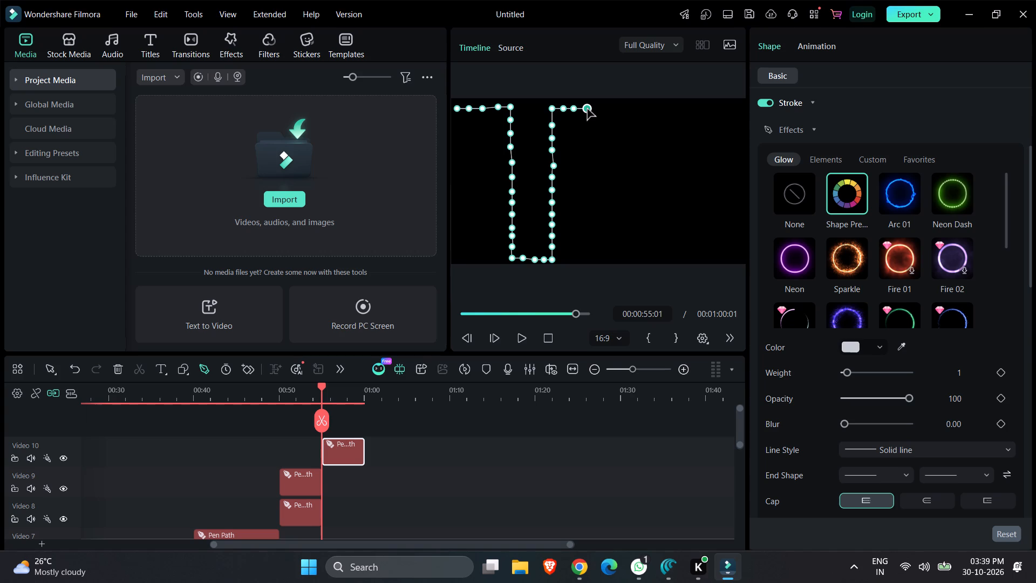
Continue the pen path straight down with closely spaced points from the second top run to the frame's bottom edge.
click(589, 119)
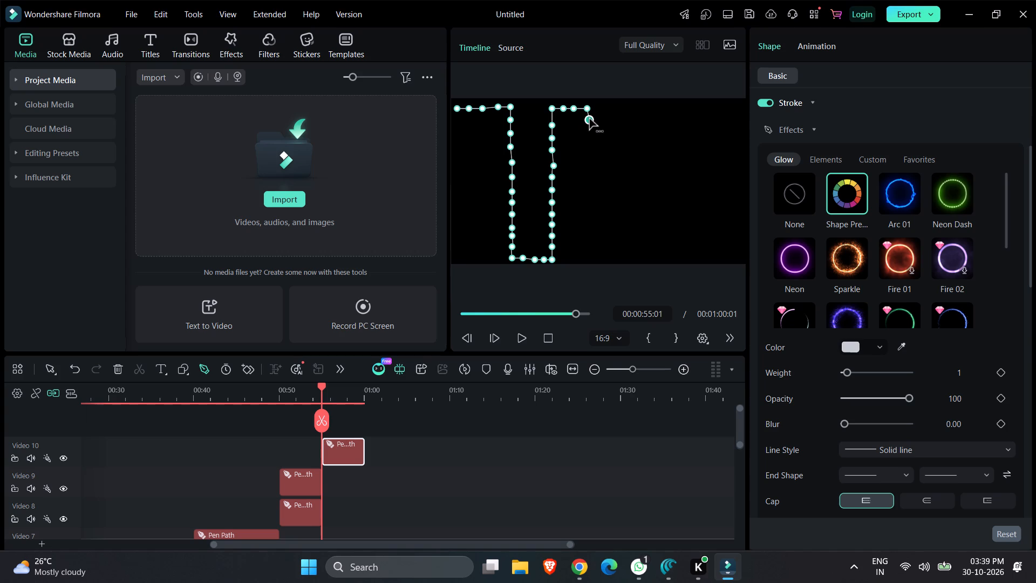
click(589, 130)
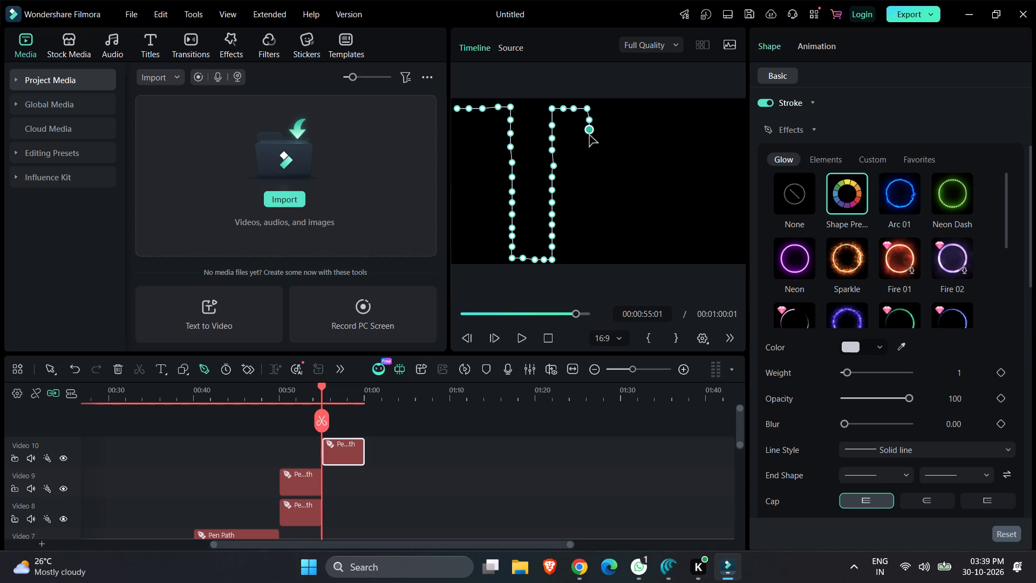
click(589, 144)
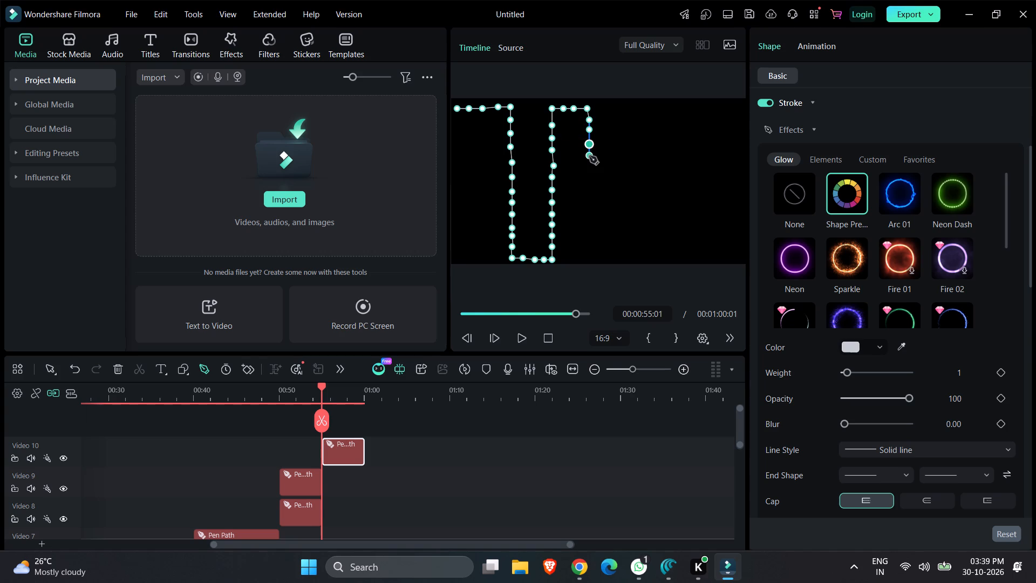
click(589, 156)
click(590, 168)
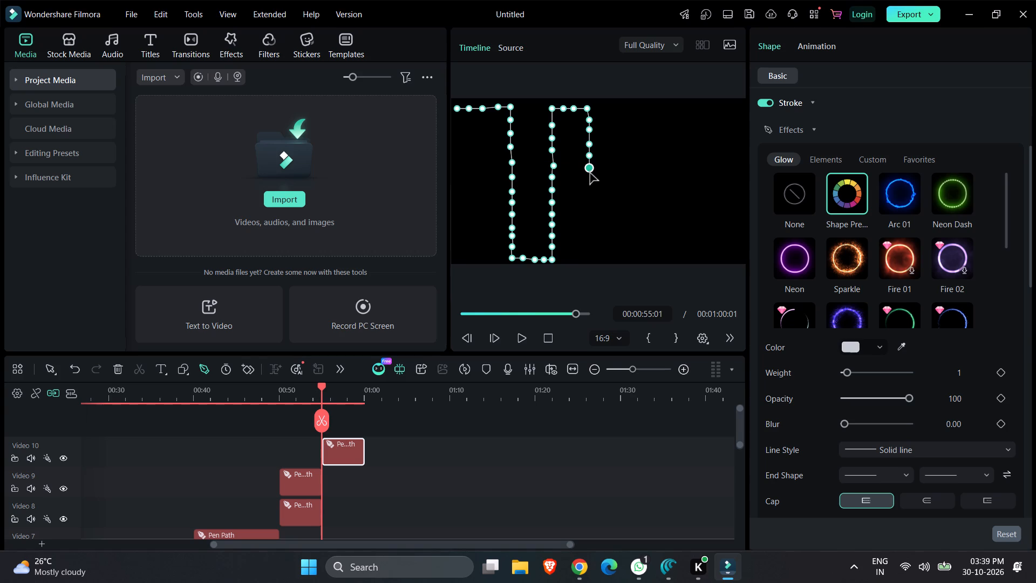
click(590, 183)
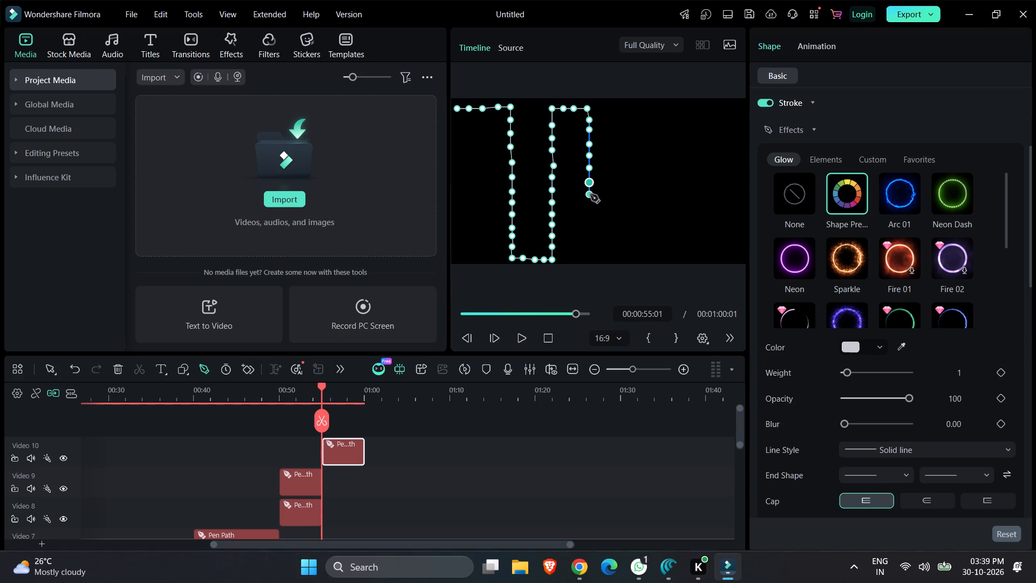
click(590, 194)
click(590, 207)
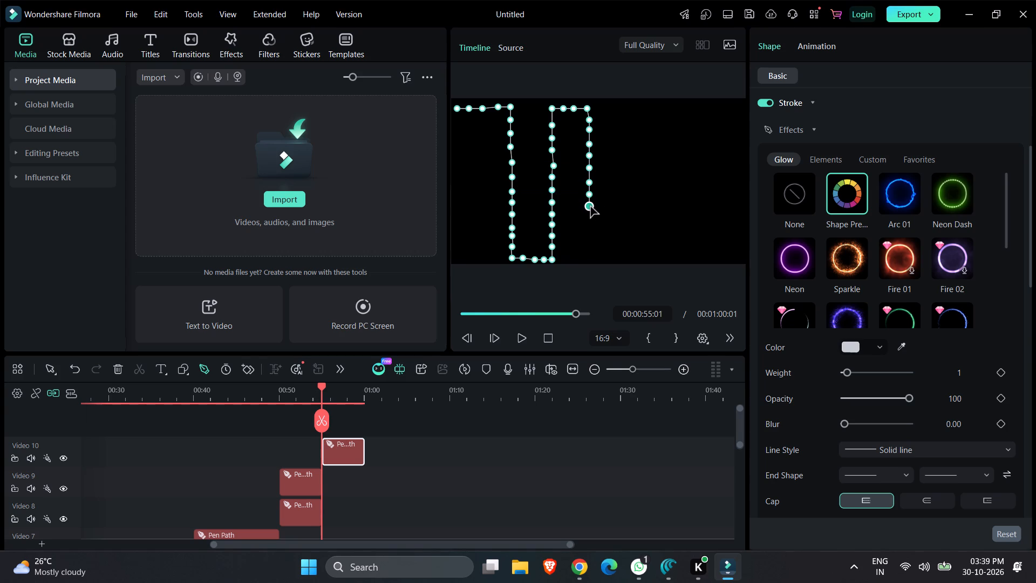
click(590, 219)
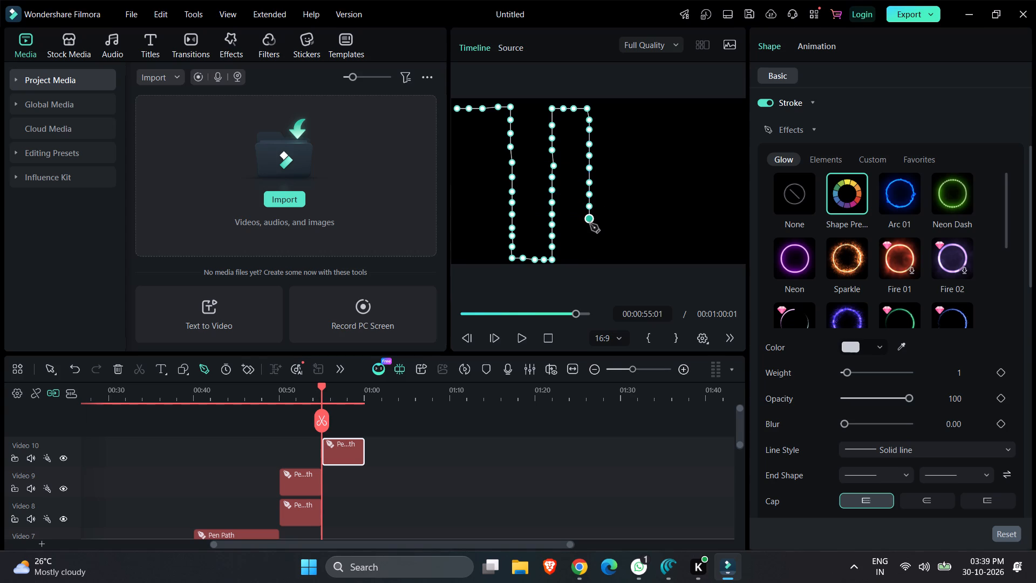
click(590, 231)
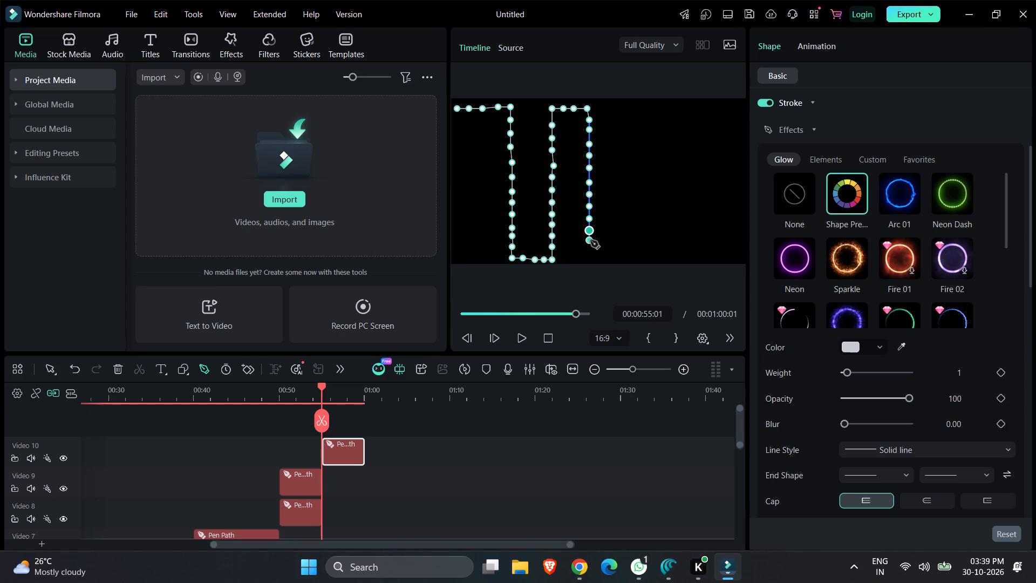
click(590, 240)
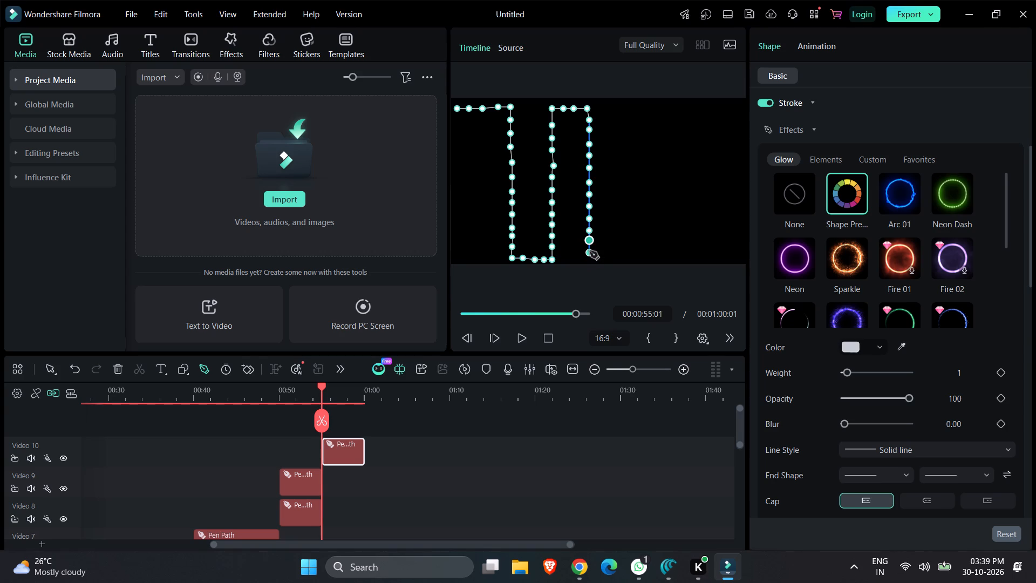
click(590, 250)
click(590, 260)
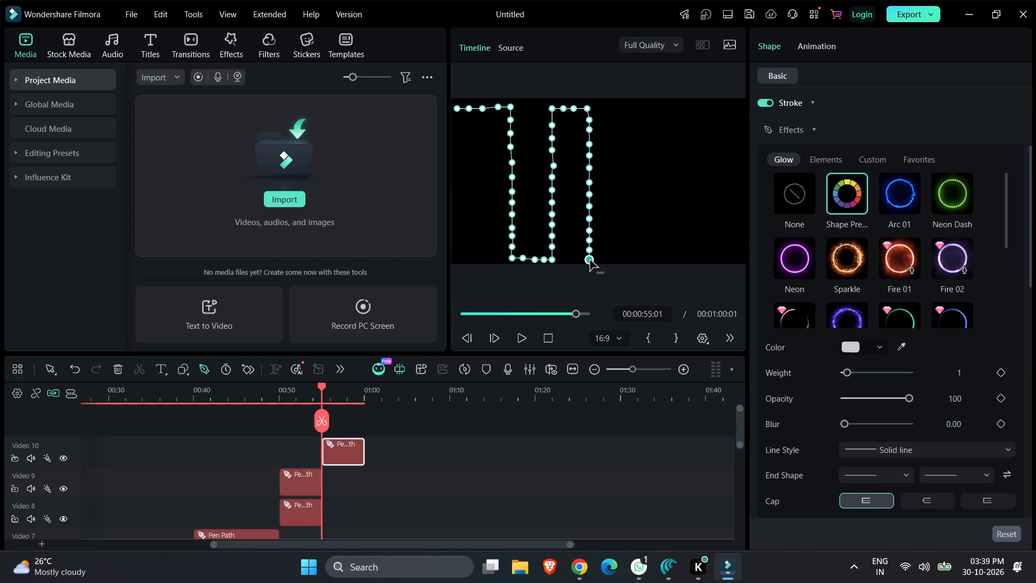
Extend the pen path rightward with four closely spaced points along the frame's bottom edge.
click(601, 261)
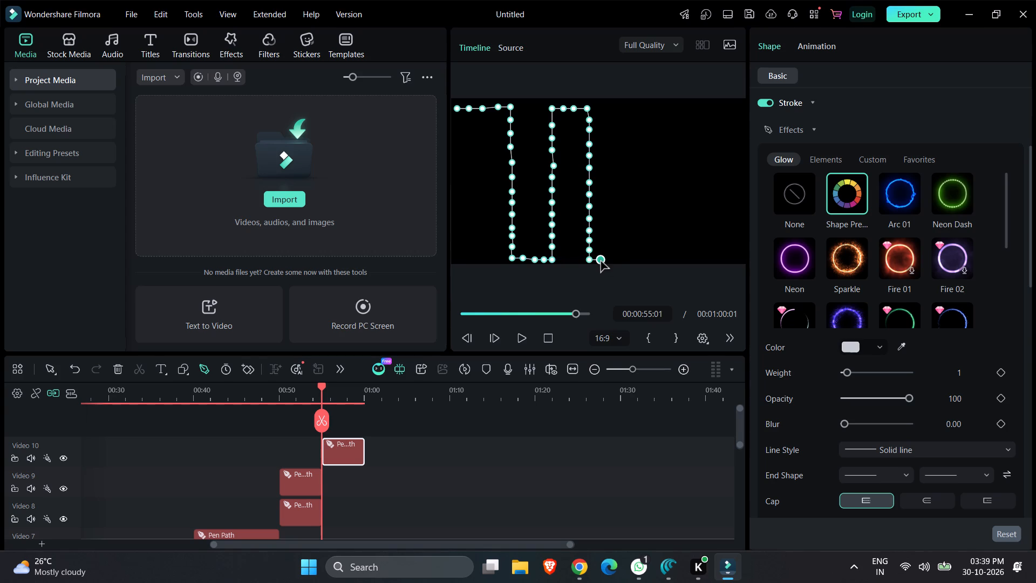
click(611, 261)
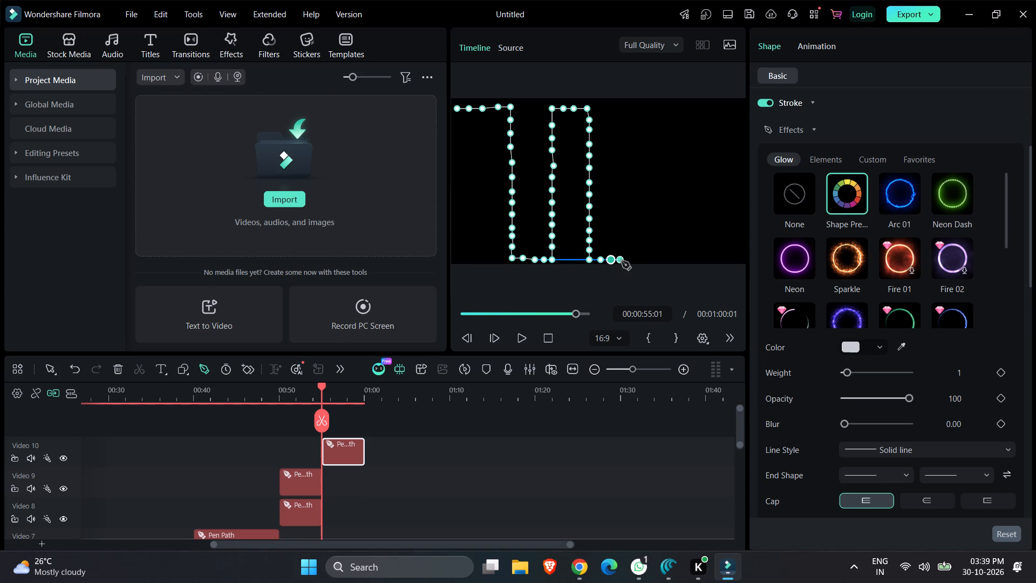
click(622, 261)
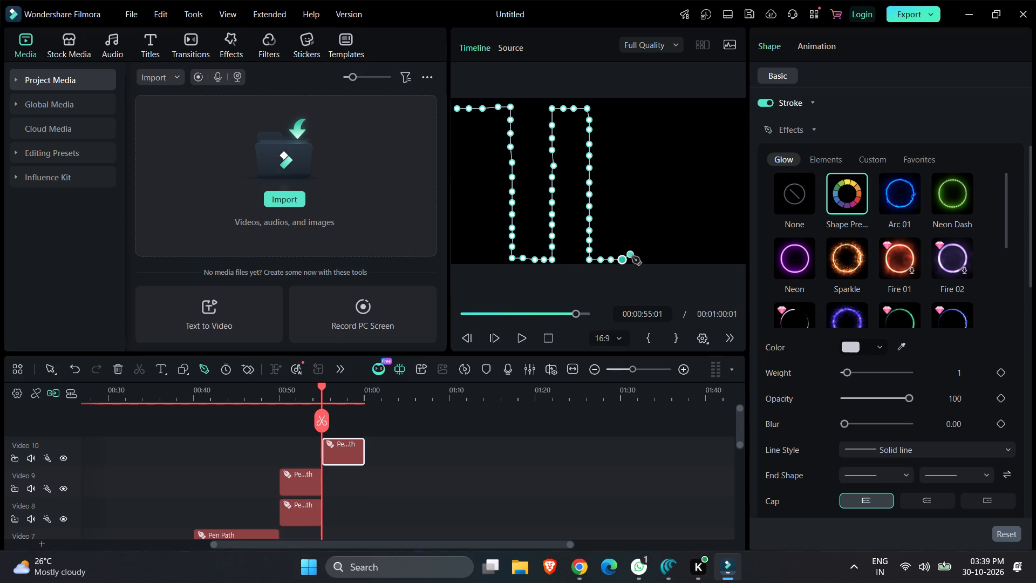
click(633, 260)
Continue the pen path straight up with closely spaced points to the height of the earlier top runs.
click(633, 248)
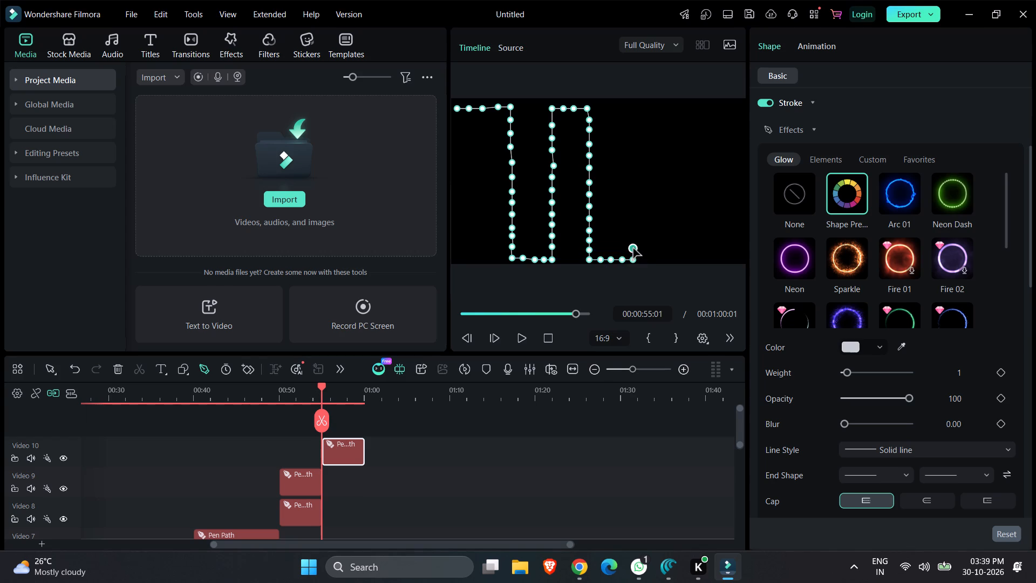
click(632, 239)
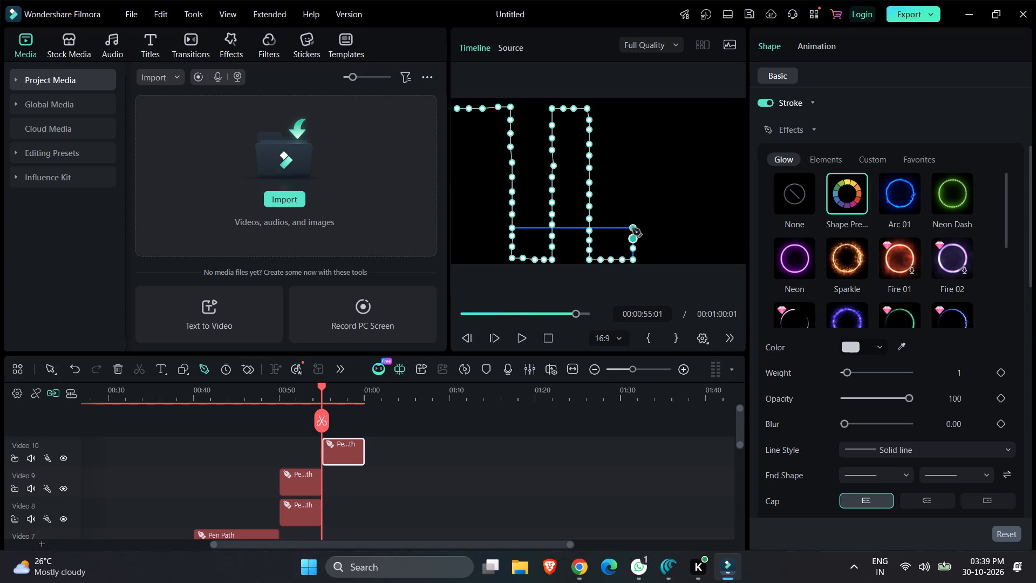
click(632, 228)
click(631, 216)
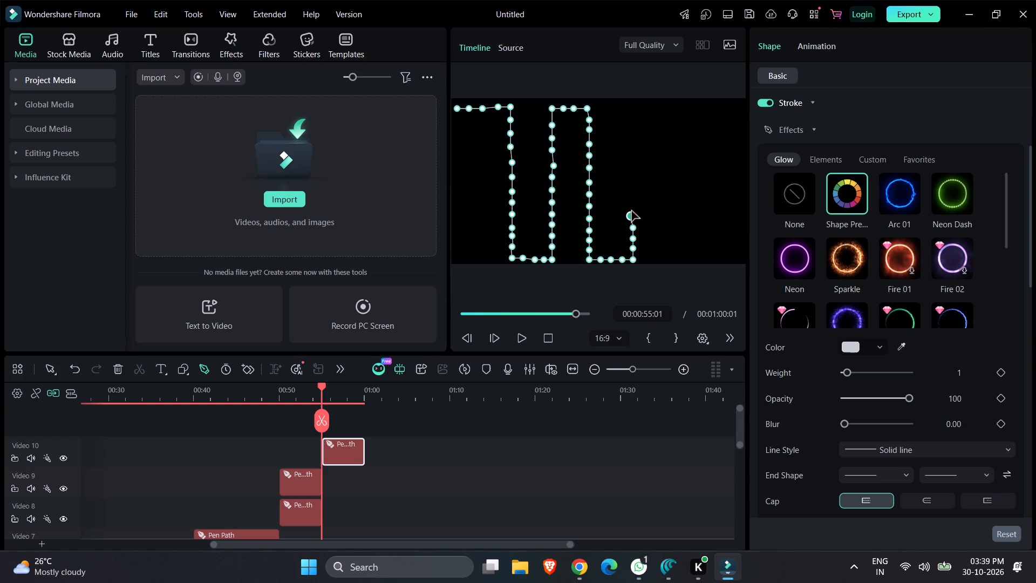
click(631, 205)
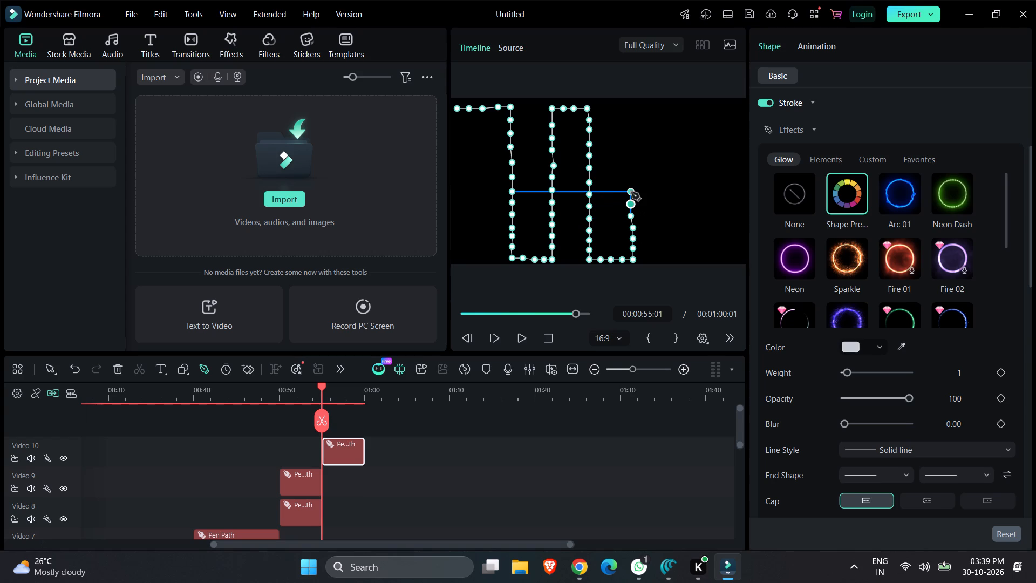
click(631, 192)
click(630, 180)
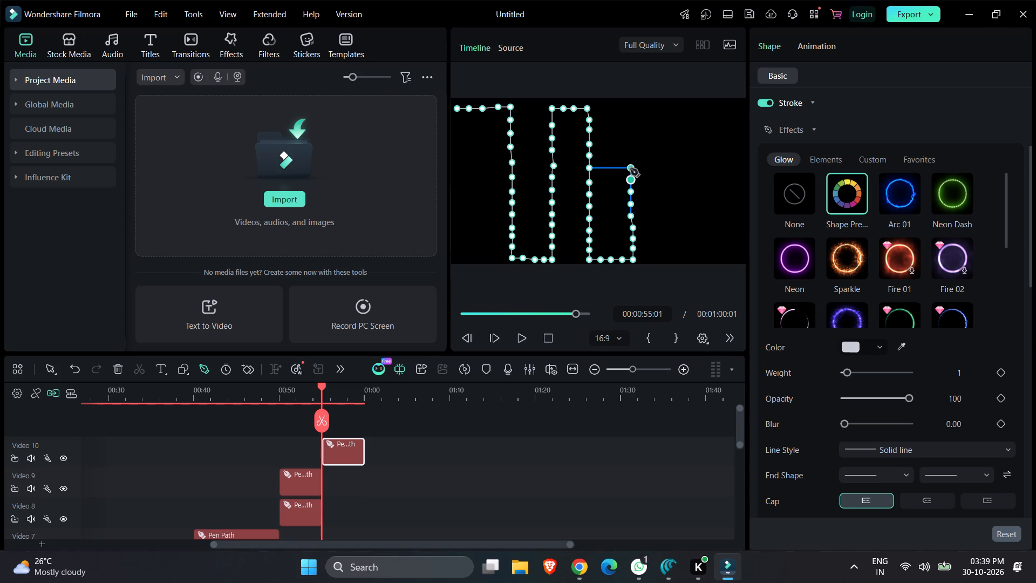
click(630, 168)
click(630, 159)
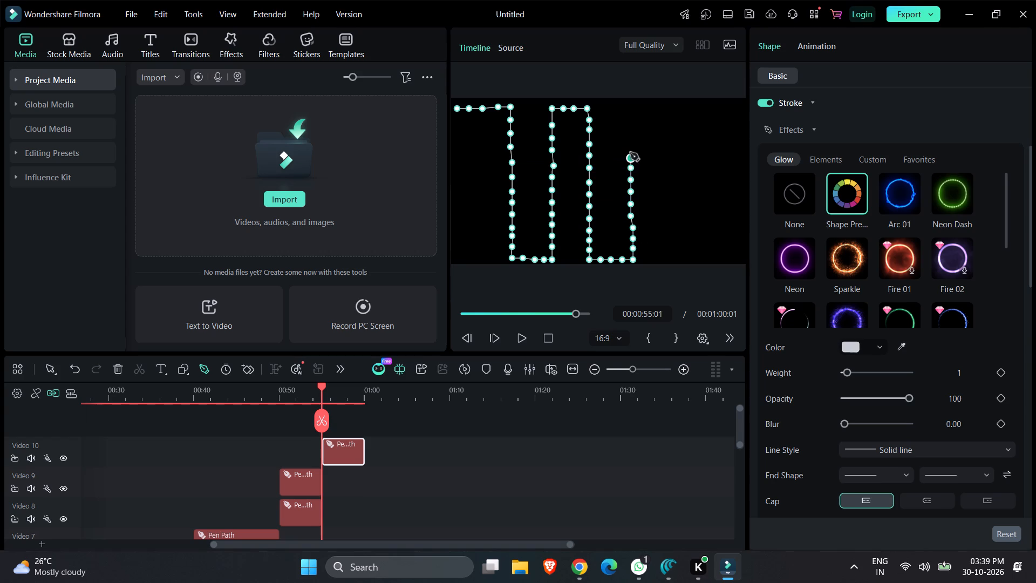
click(630, 146)
click(629, 133)
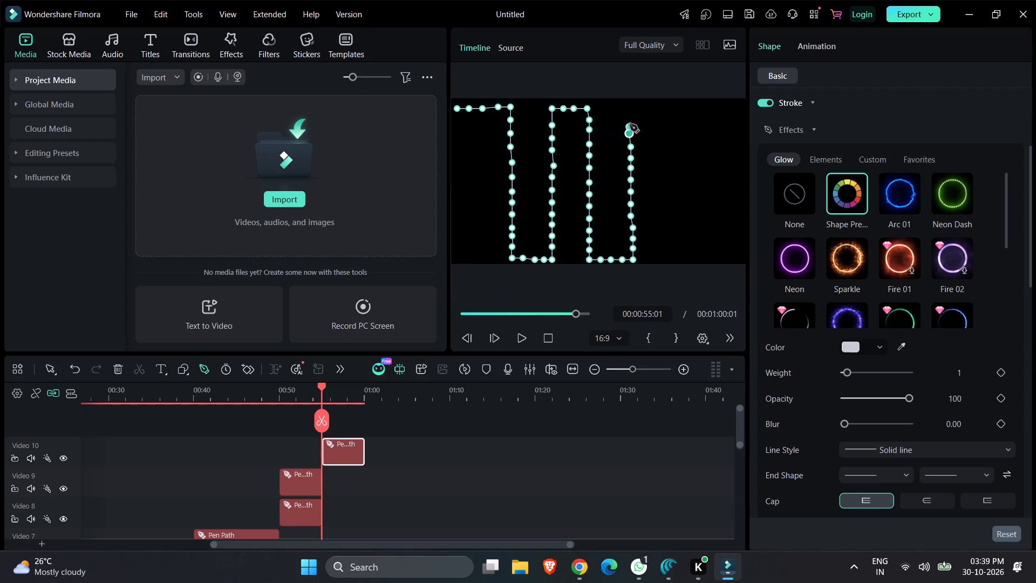
click(630, 122)
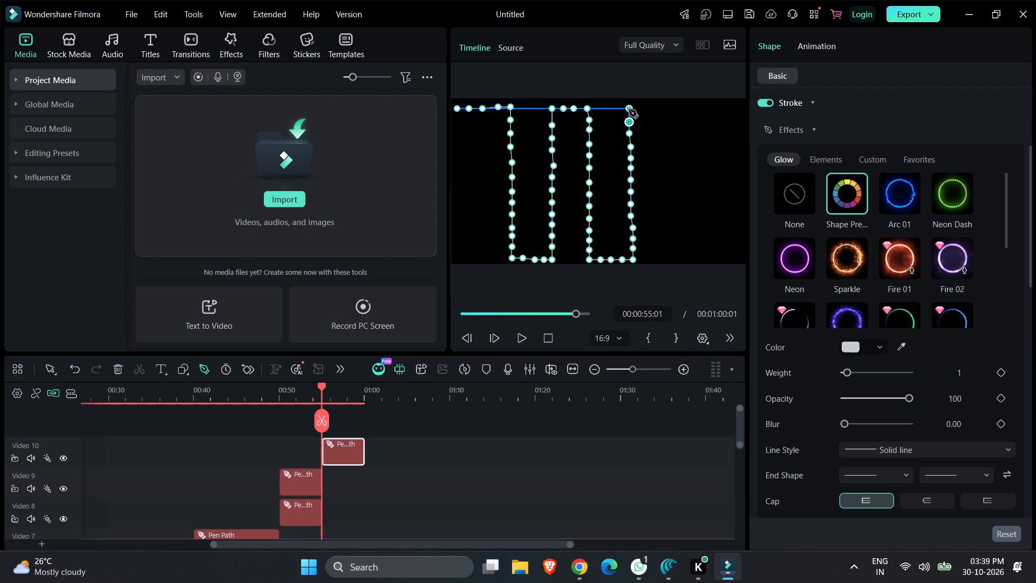
click(629, 109)
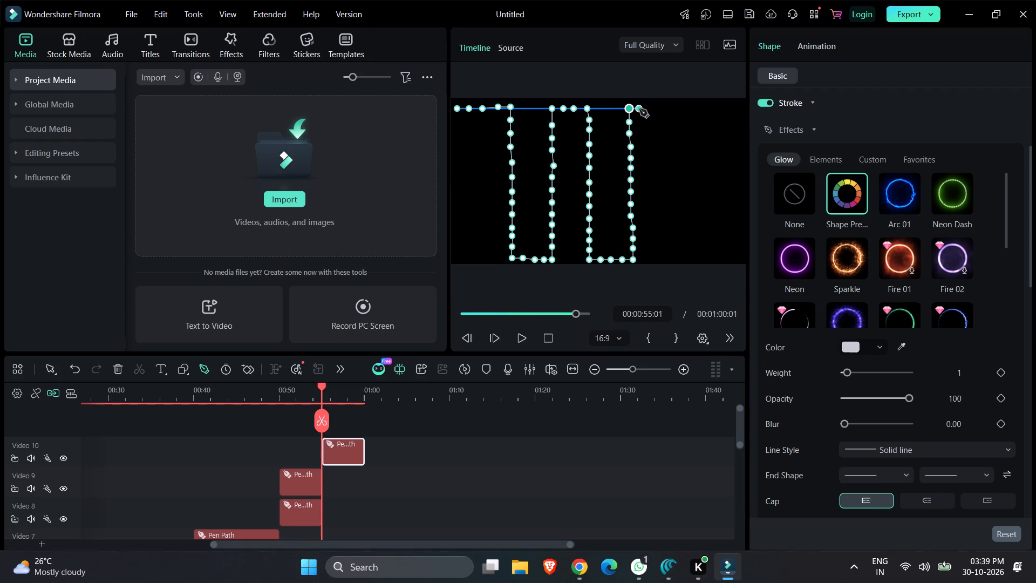
Extend the pen path rightward with four closely spaced points along the frame's top edge.
click(639, 109)
click(649, 109)
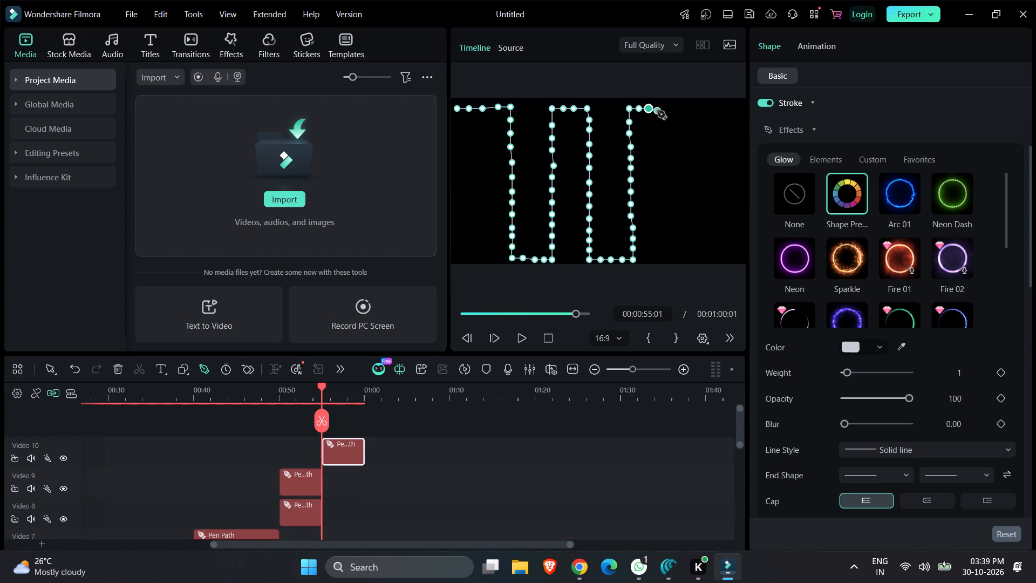
click(659, 110)
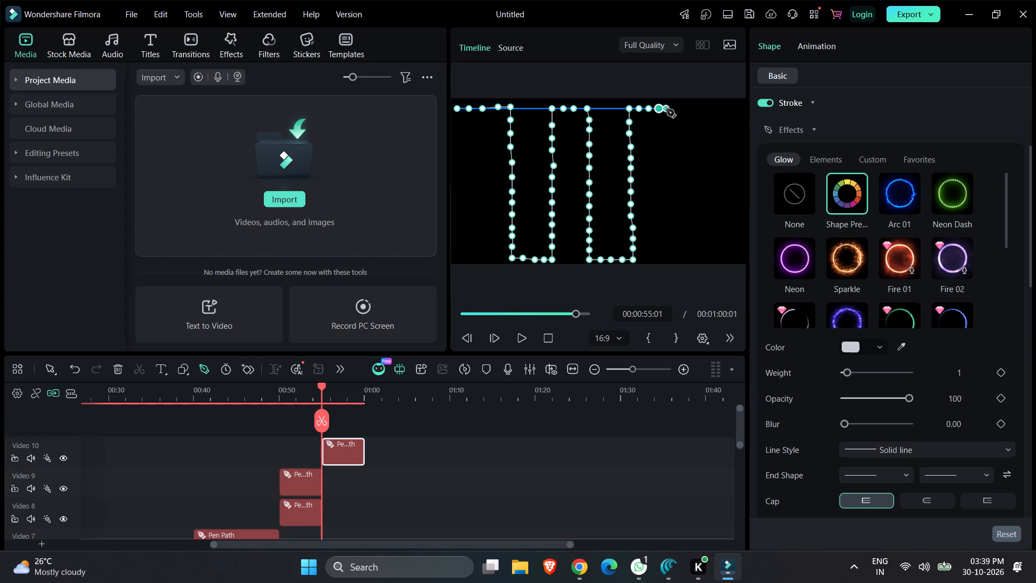
click(669, 109)
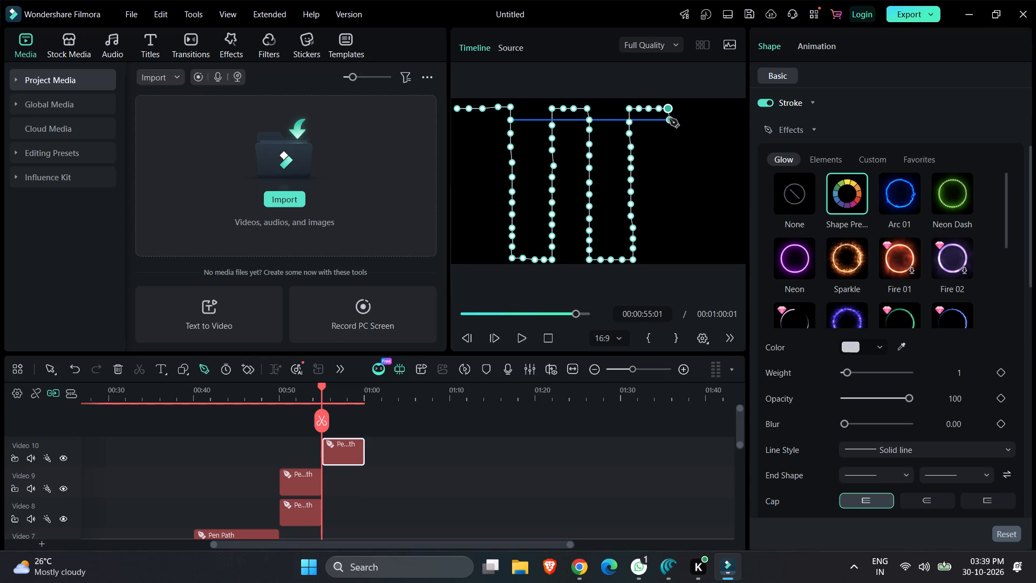
Continue the pen path down with closely spaced points from the third top run to the frame's bottom edge, drifting slightly rightward.
click(670, 119)
click(671, 131)
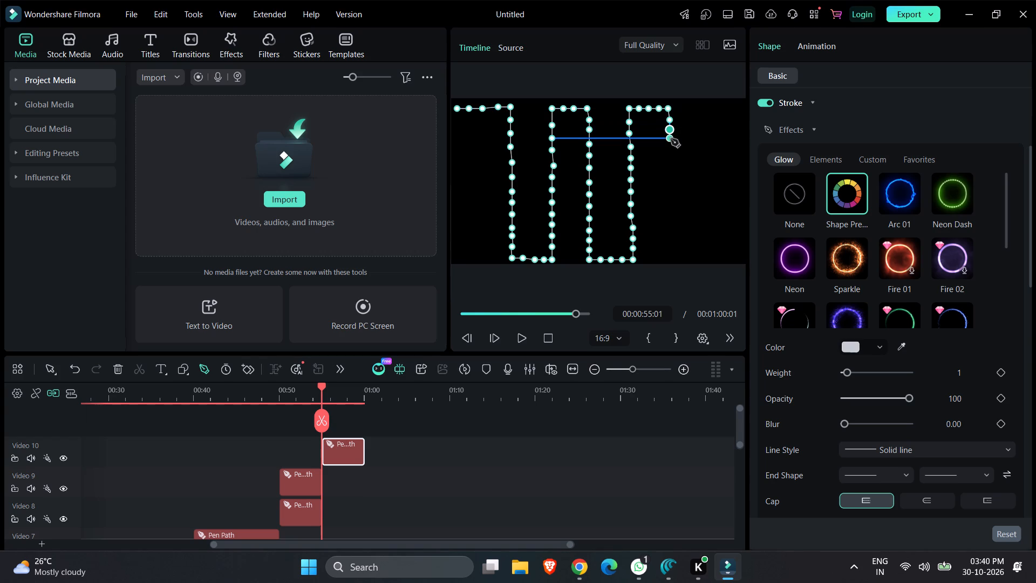
click(671, 139)
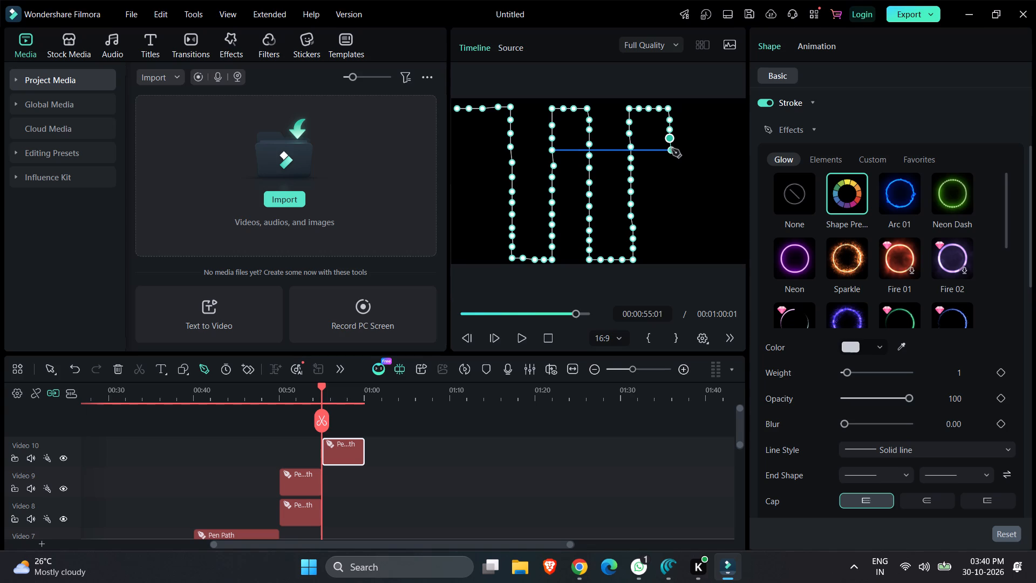
click(671, 151)
click(672, 160)
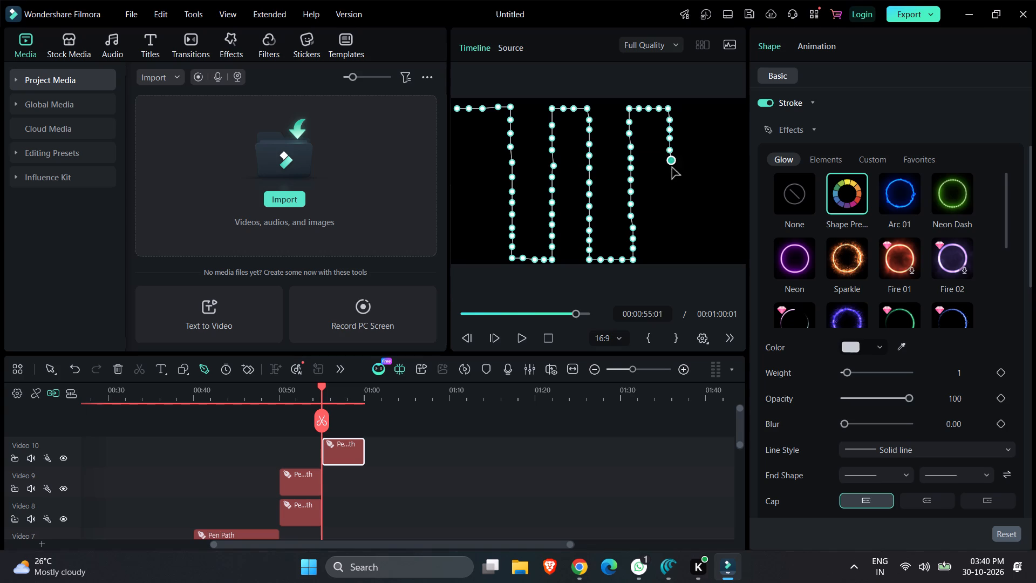
click(672, 172)
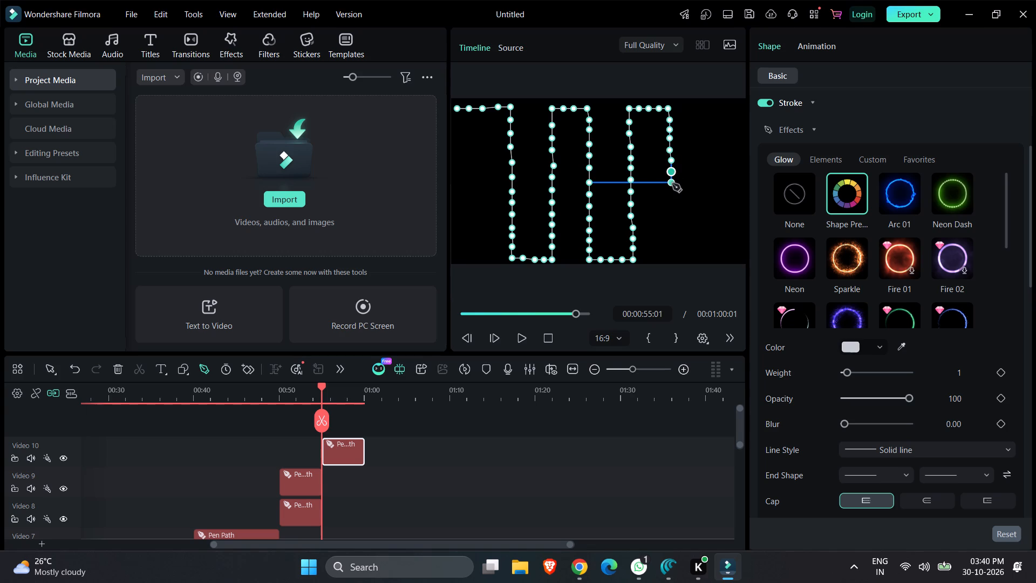
click(672, 184)
click(673, 193)
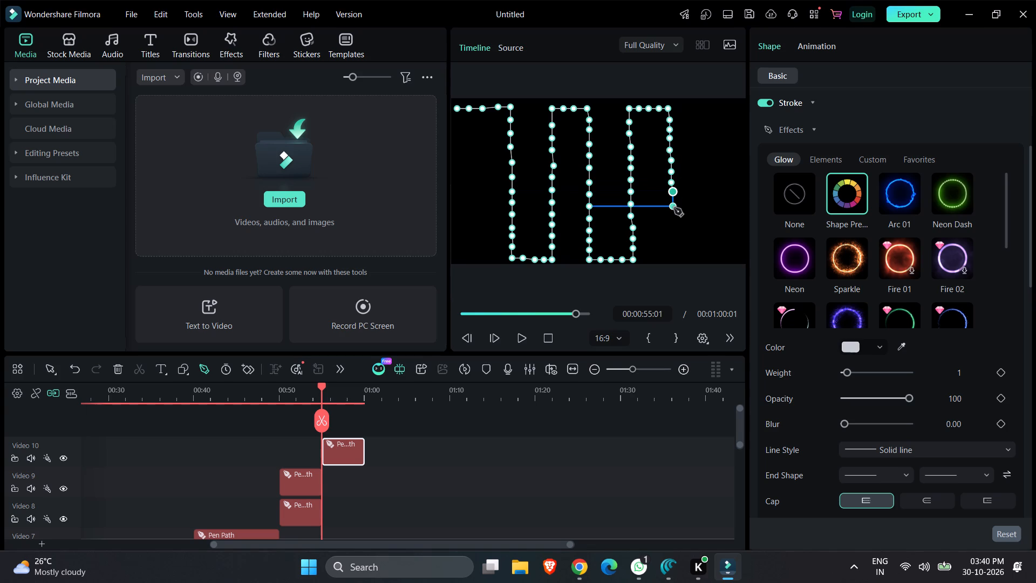
click(676, 207)
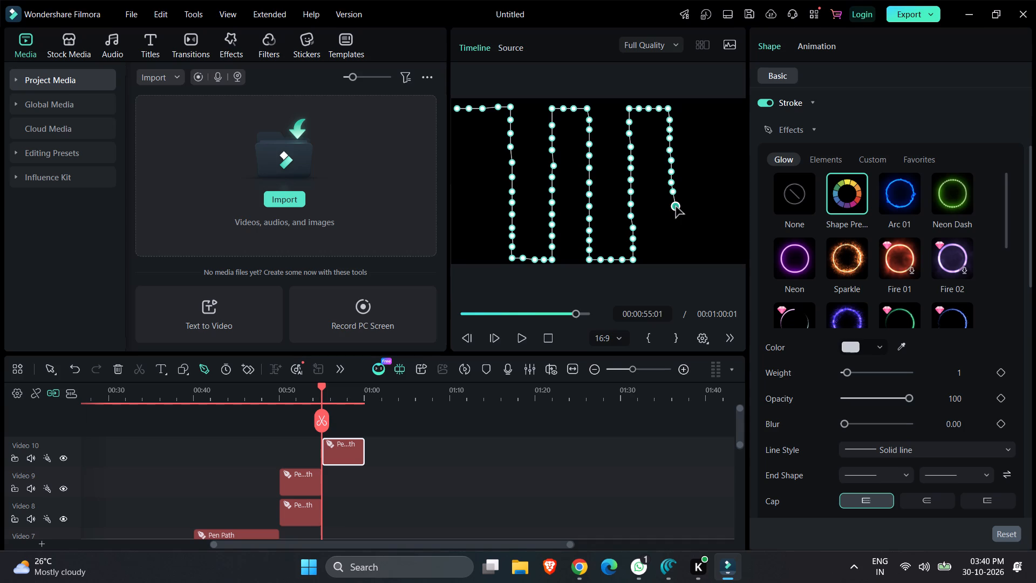
click(676, 215)
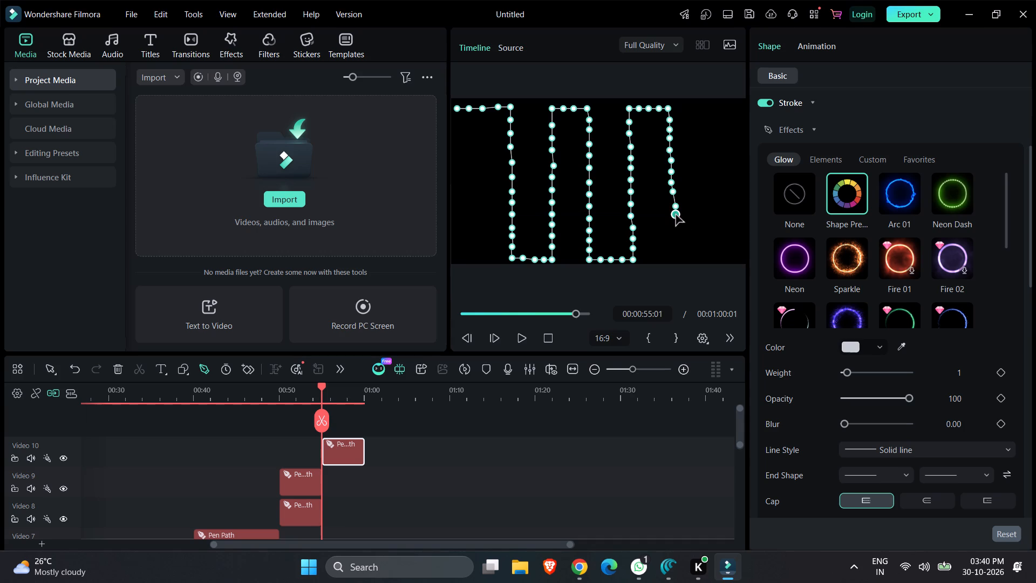
click(677, 226)
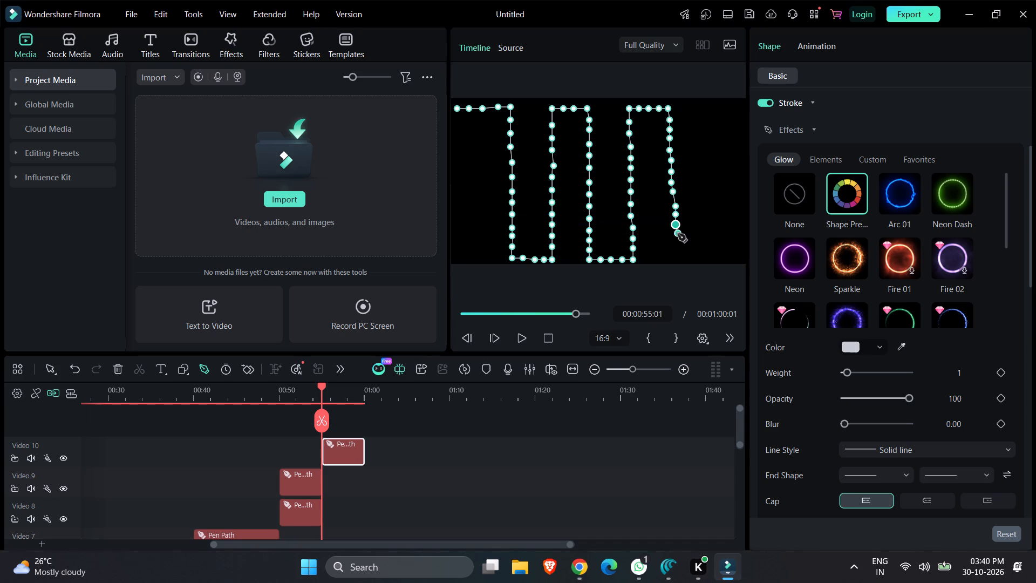
click(678, 234)
click(678, 241)
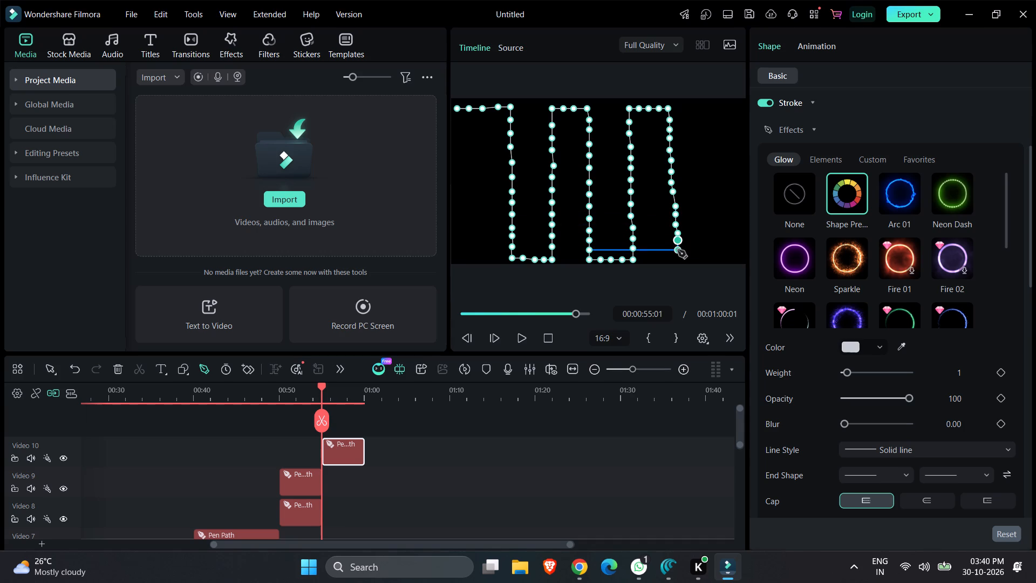
click(678, 250)
click(678, 259)
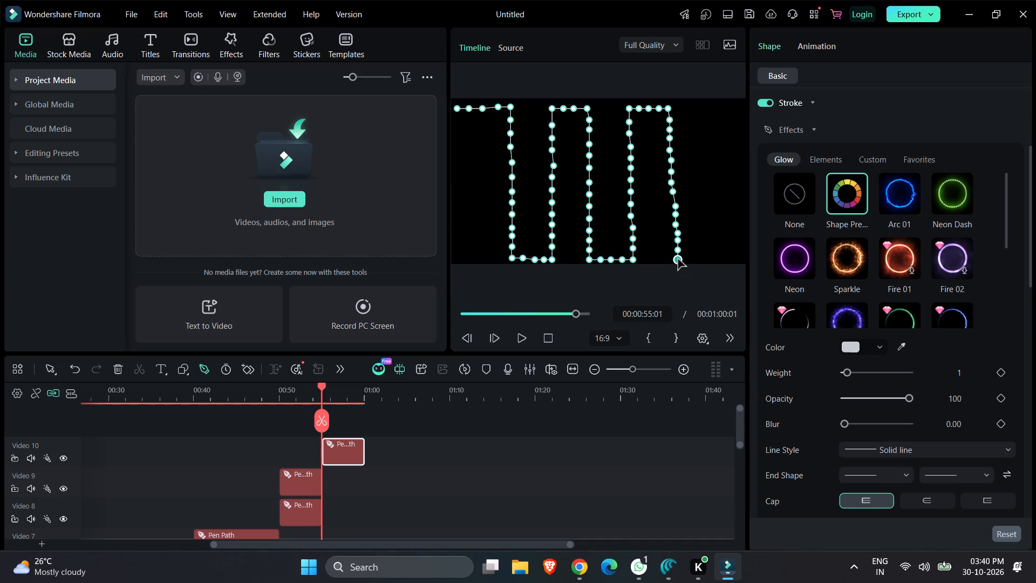
Extend the pen path rightward with six closely spaced points along the frame's bottom edge.
click(686, 259)
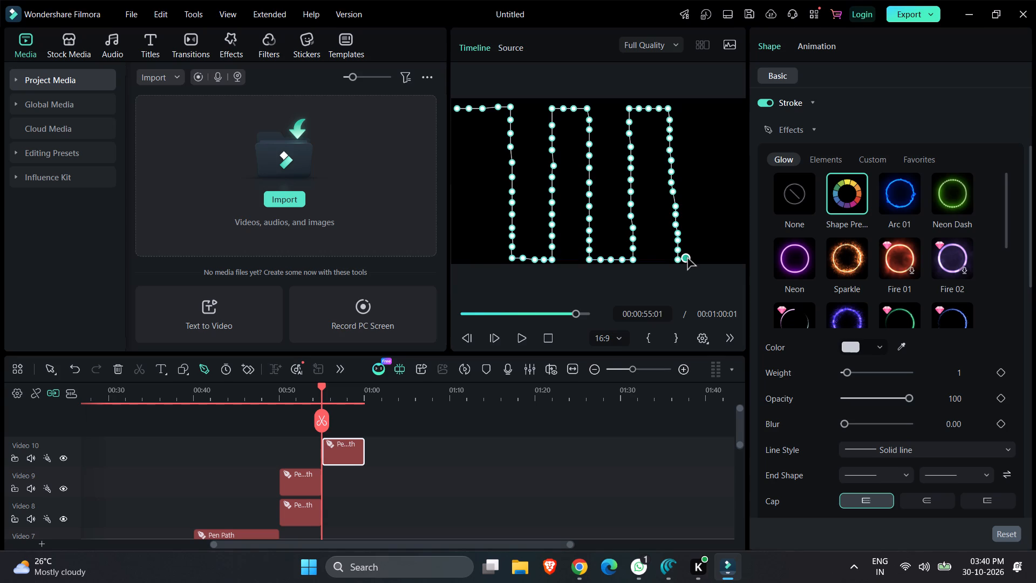
click(689, 259)
click(693, 259)
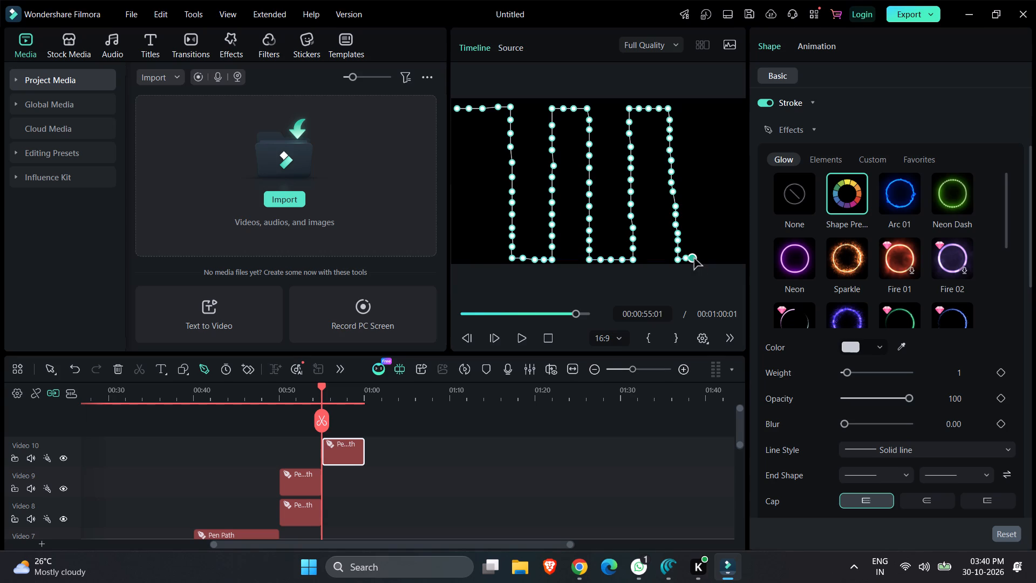
click(698, 260)
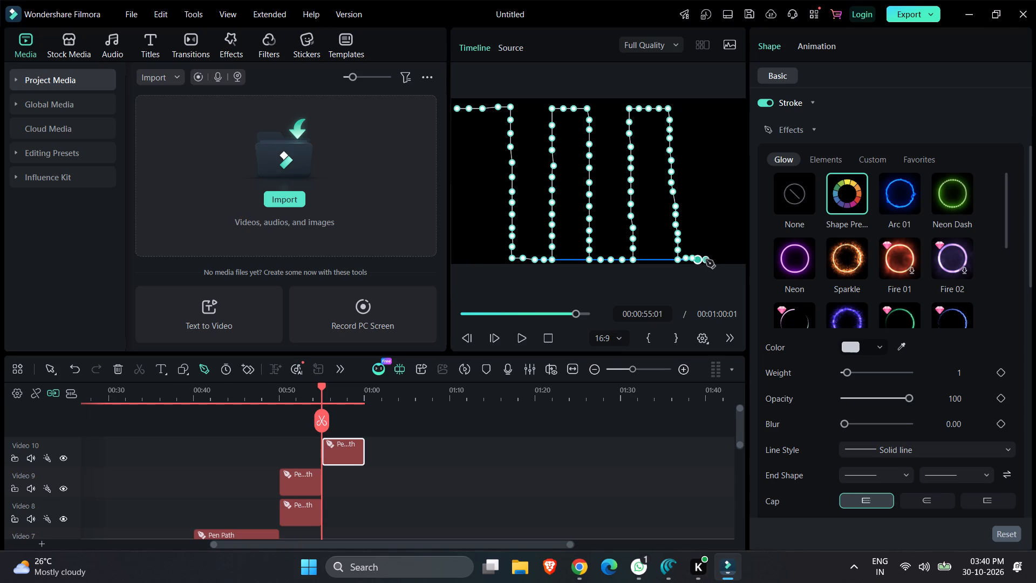
click(706, 260)
click(718, 258)
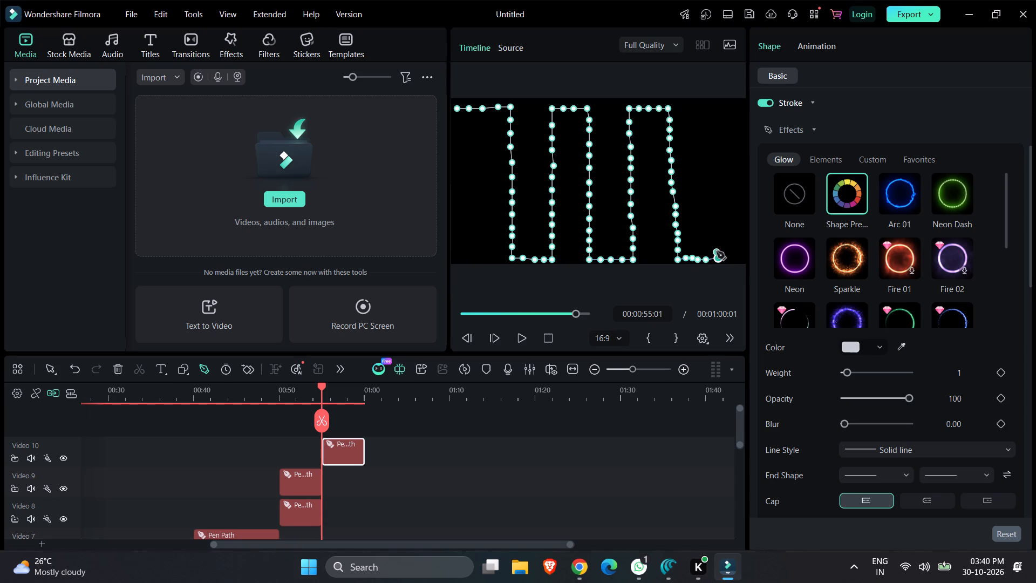
Continue the pen path up with closely spaced points to the height of the earlier top runs, drifting slightly leftward.
click(717, 250)
click(715, 237)
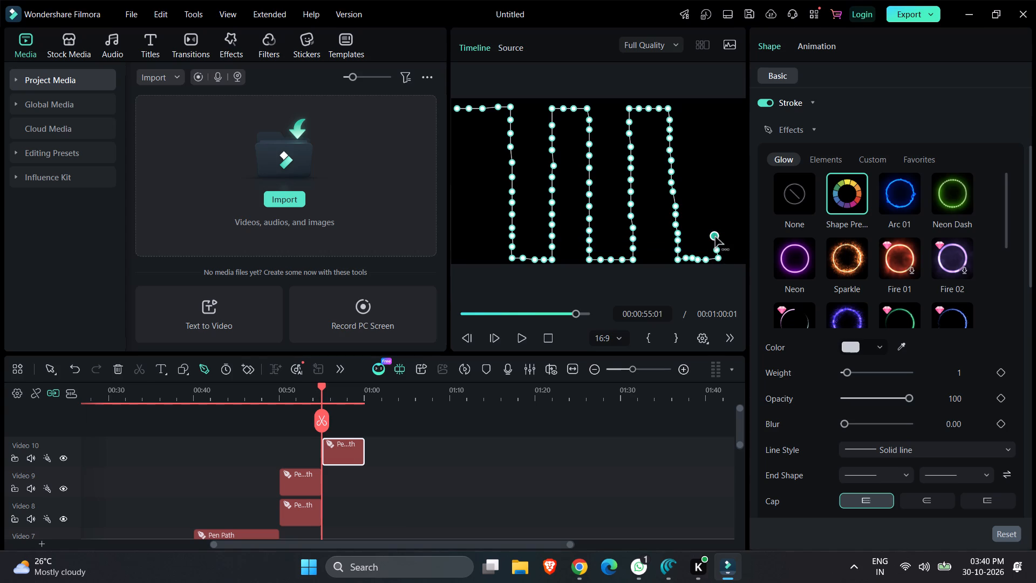
click(711, 227)
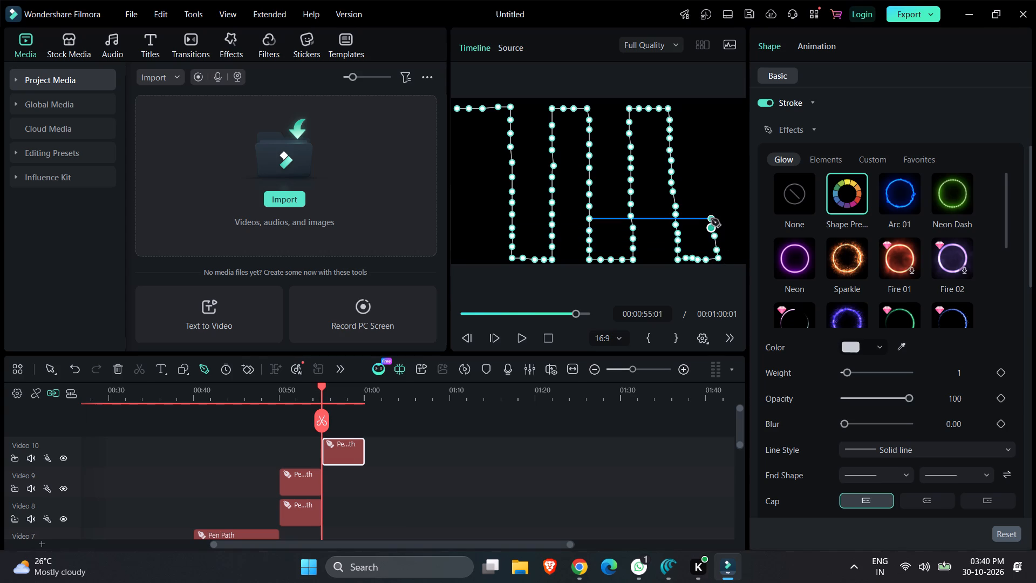
click(711, 219)
click(711, 209)
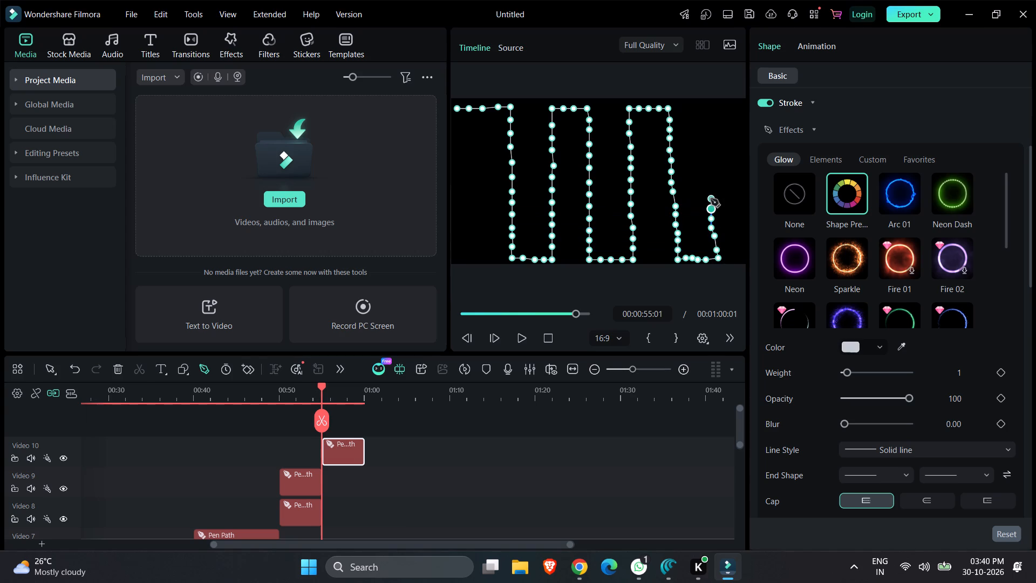
click(711, 198)
click(708, 187)
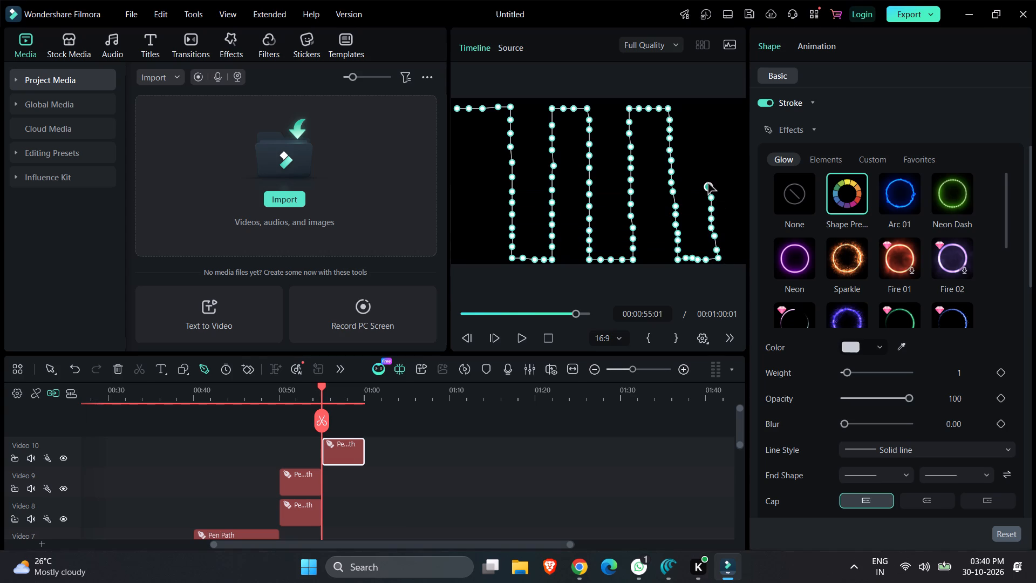
click(708, 184)
click(707, 180)
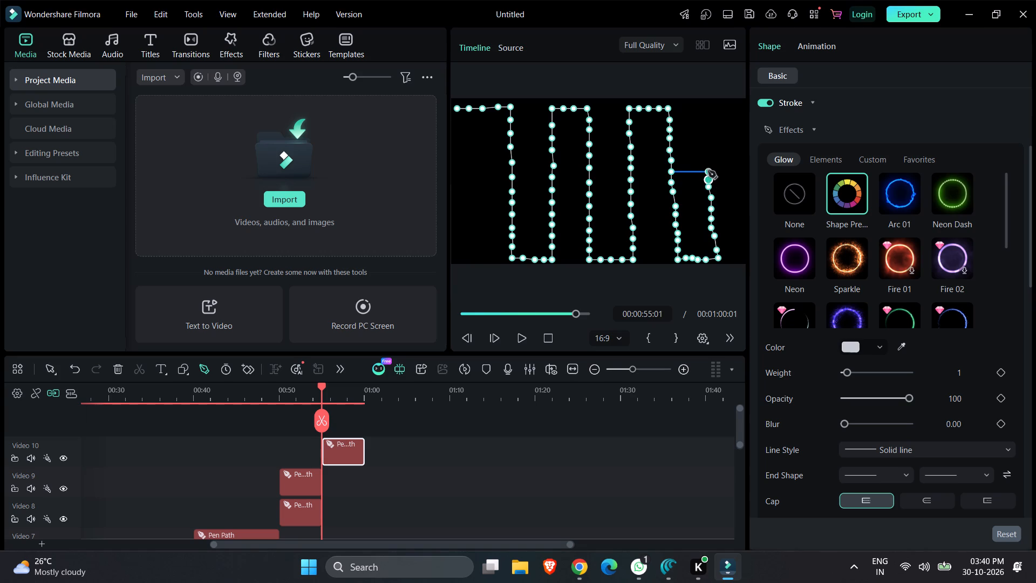
click(708, 170)
click(708, 159)
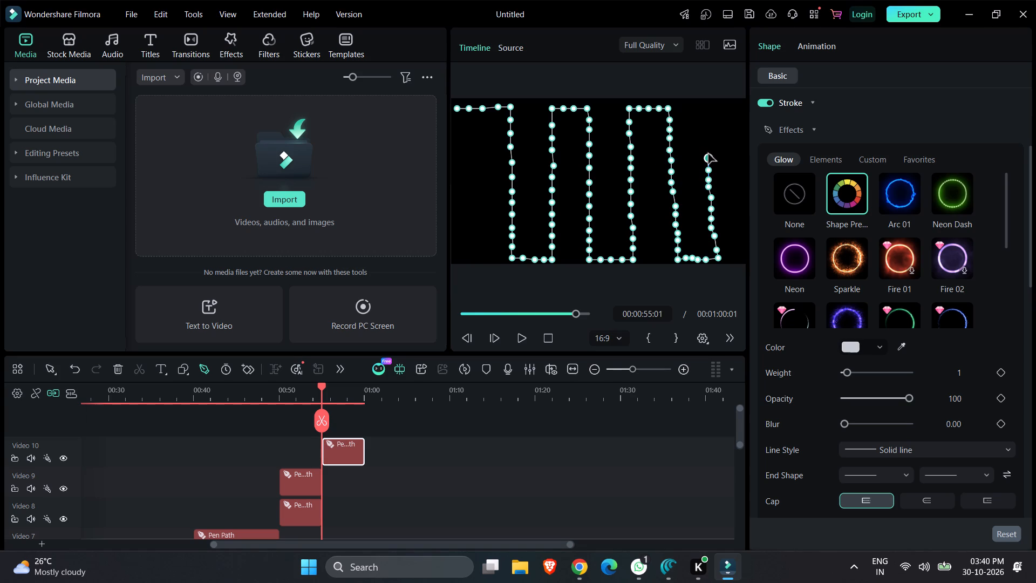
click(708, 148)
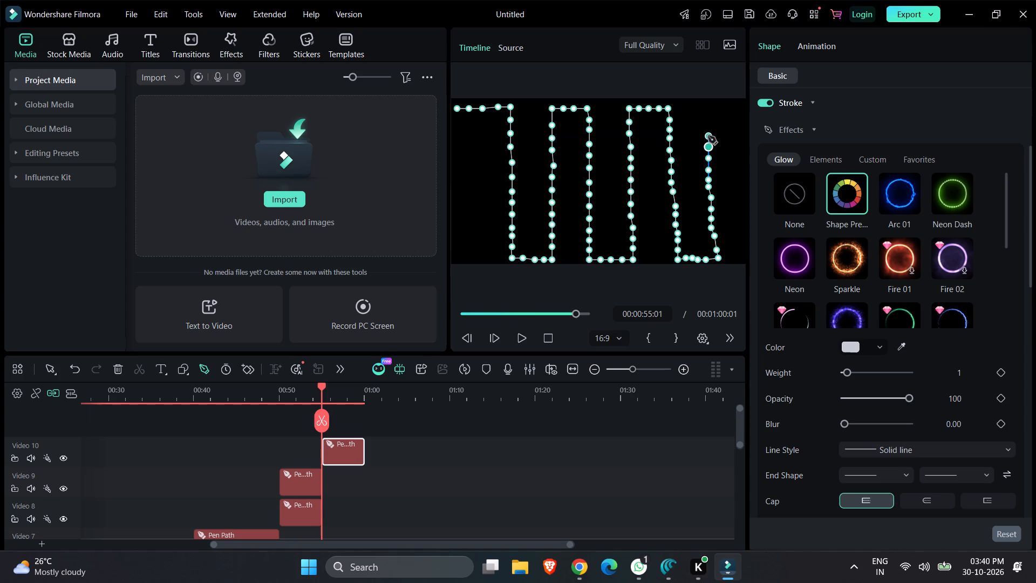
click(708, 136)
click(708, 125)
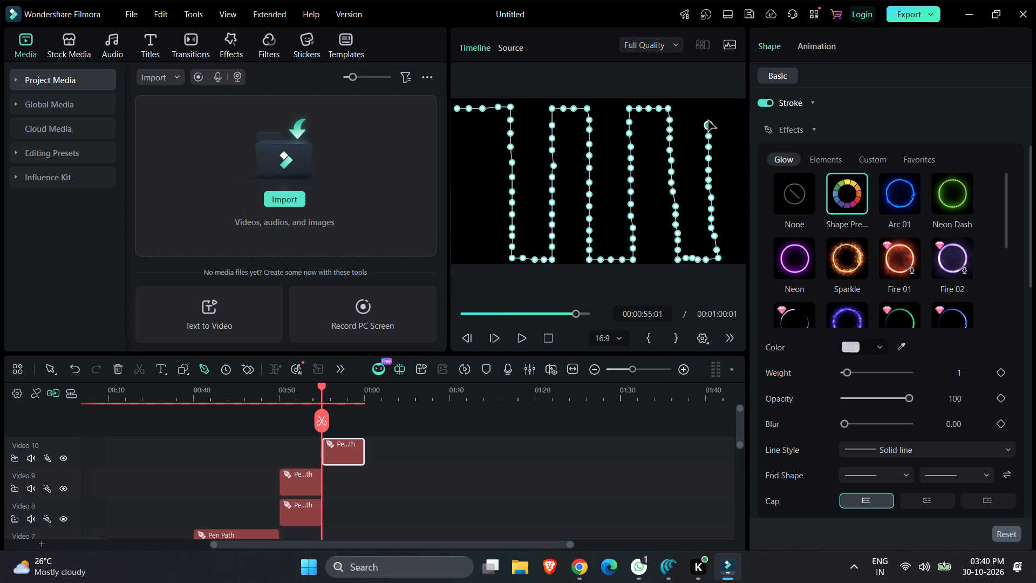
click(707, 116)
click(707, 106)
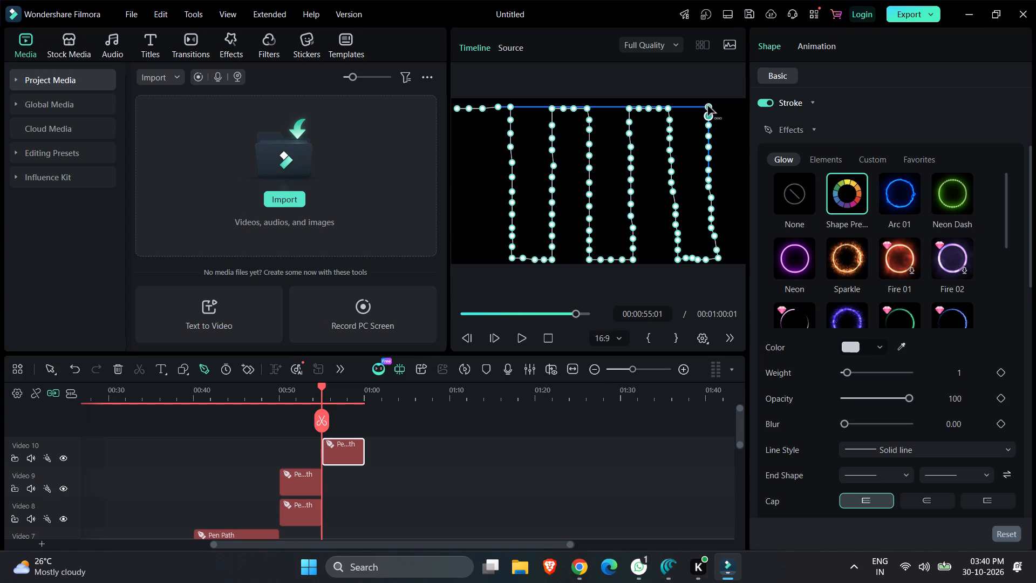
Finish the pen path with three points along the frame's top, ending at the frame's right edge.
click(726, 105)
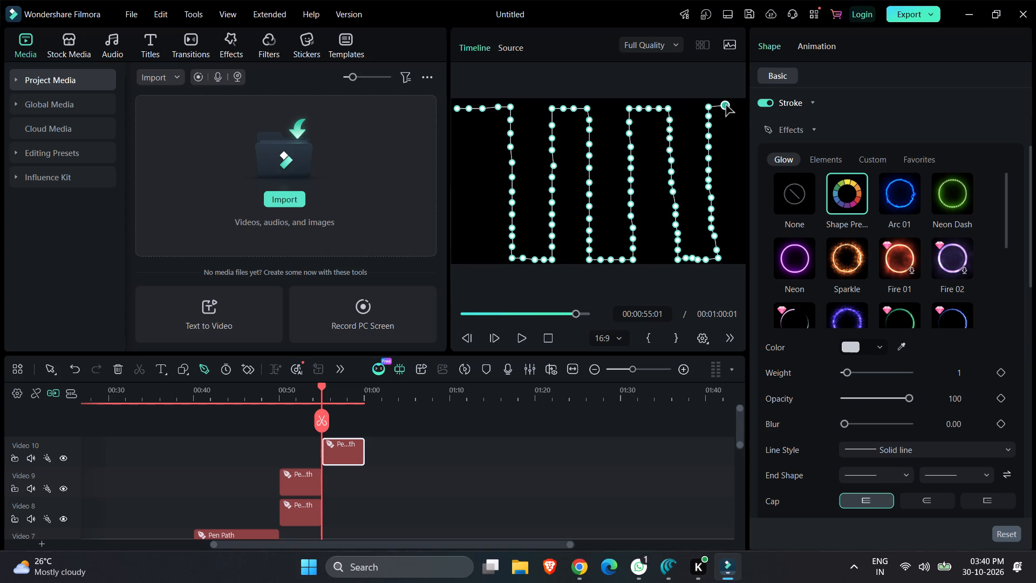
click(734, 105)
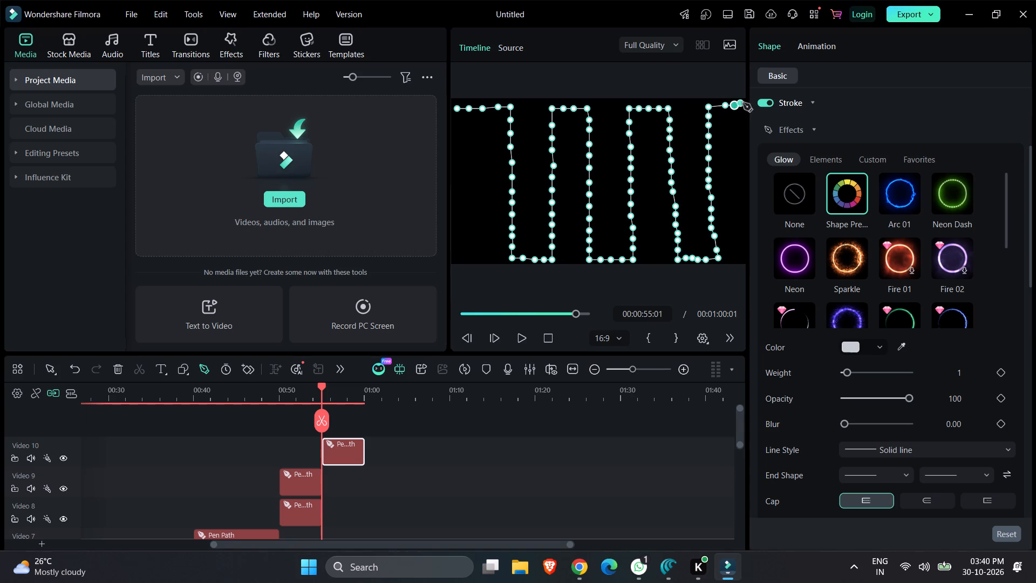
click(744, 104)
Apply the Sparkle glow effect to the square-wave pen path and deselect it.
click(841, 249)
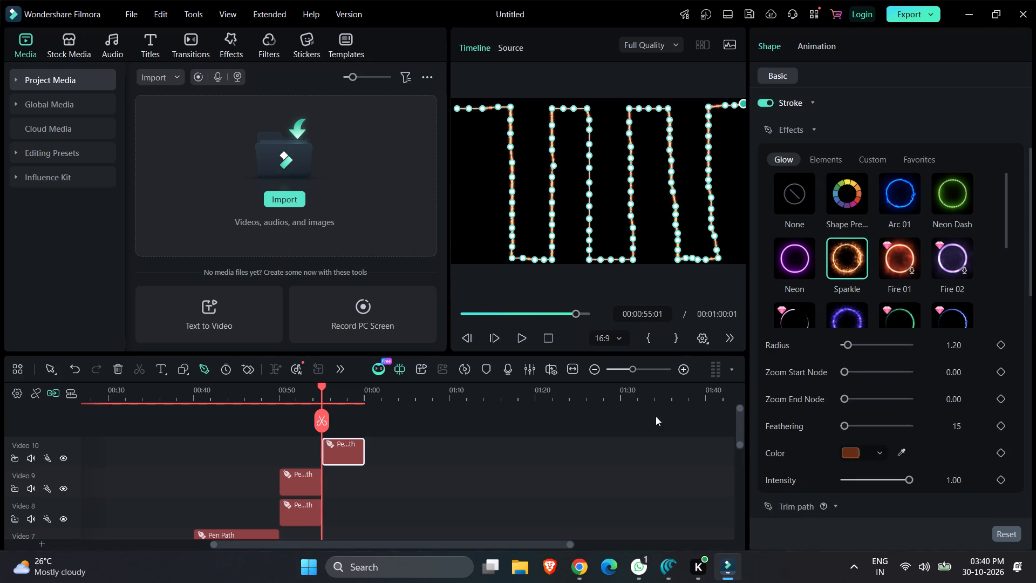
click(630, 459)
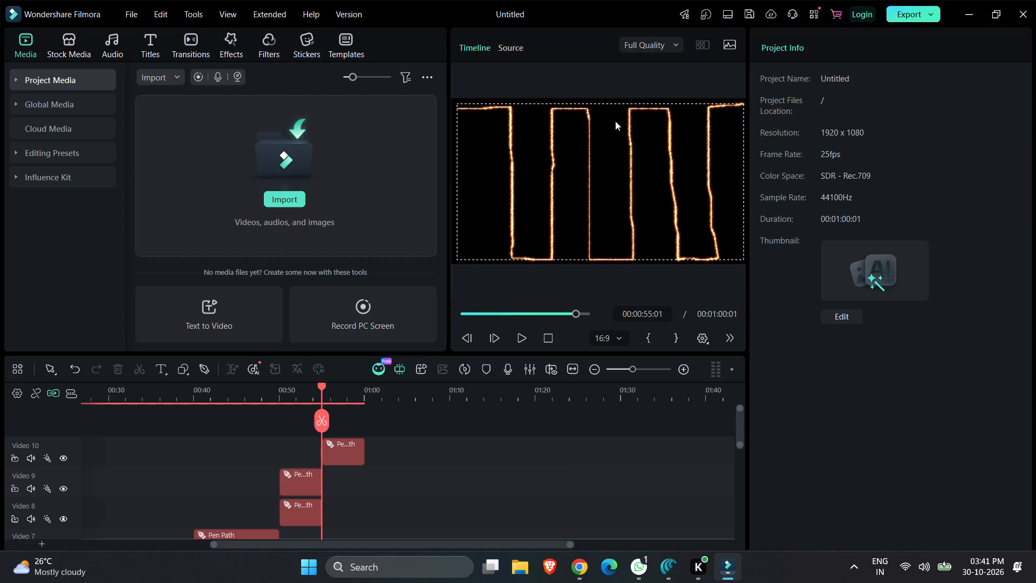
Lengthen the Video 10 pen path clip so it ends at 00:01:10:00.
click(337, 456)
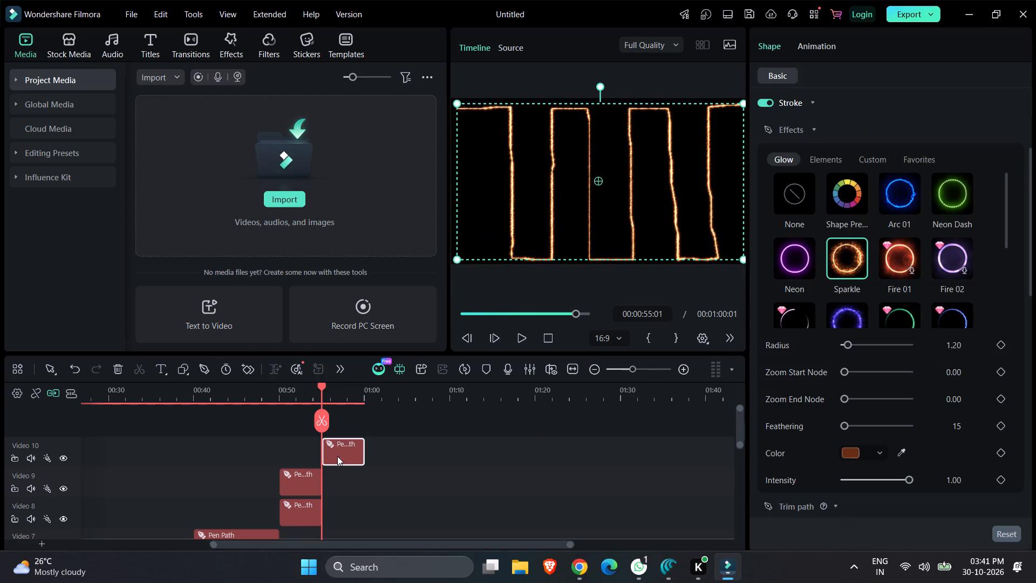
drag(362, 453, 443, 445)
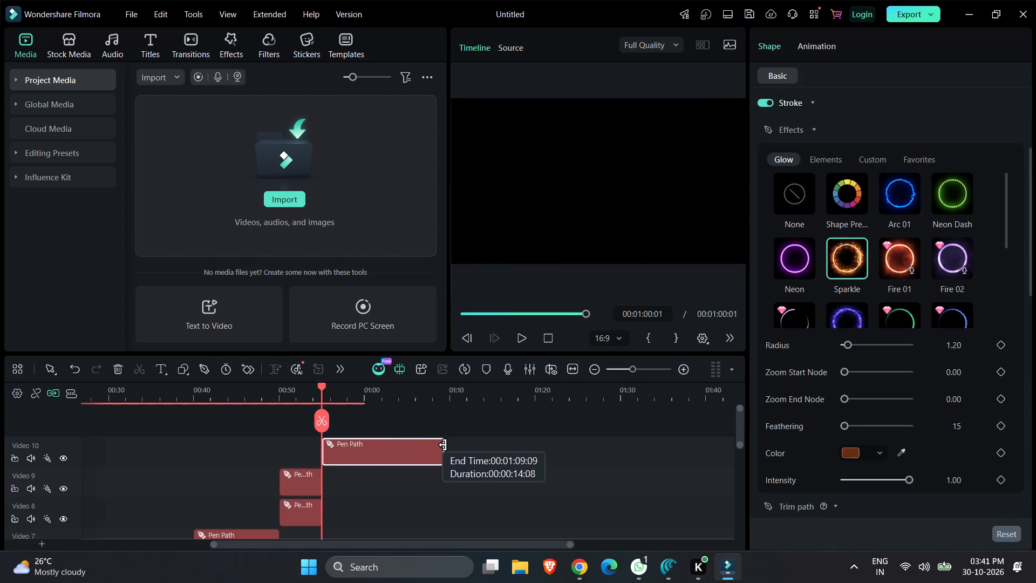
drag(443, 445, 445, 441)
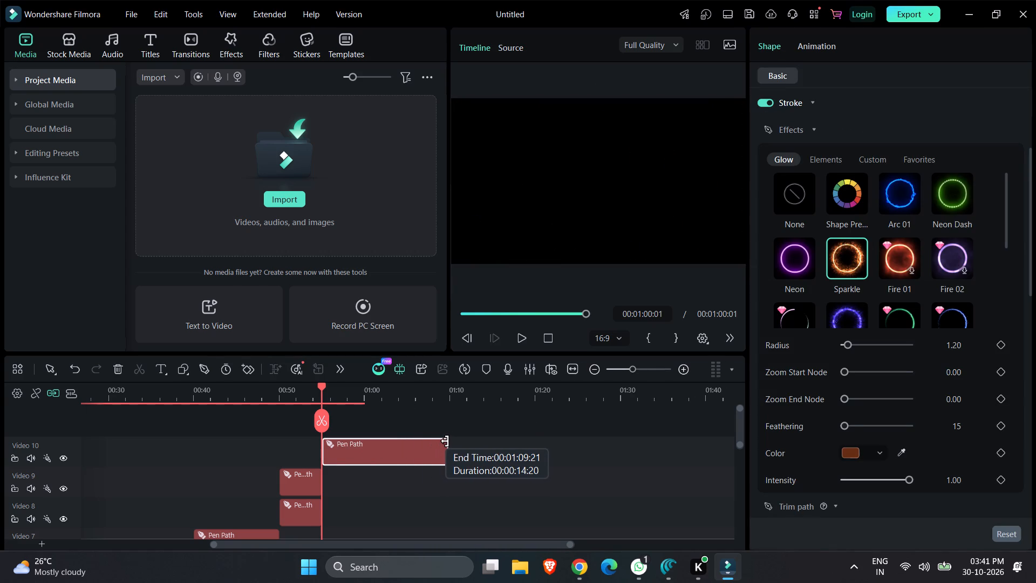
drag(445, 441, 449, 442)
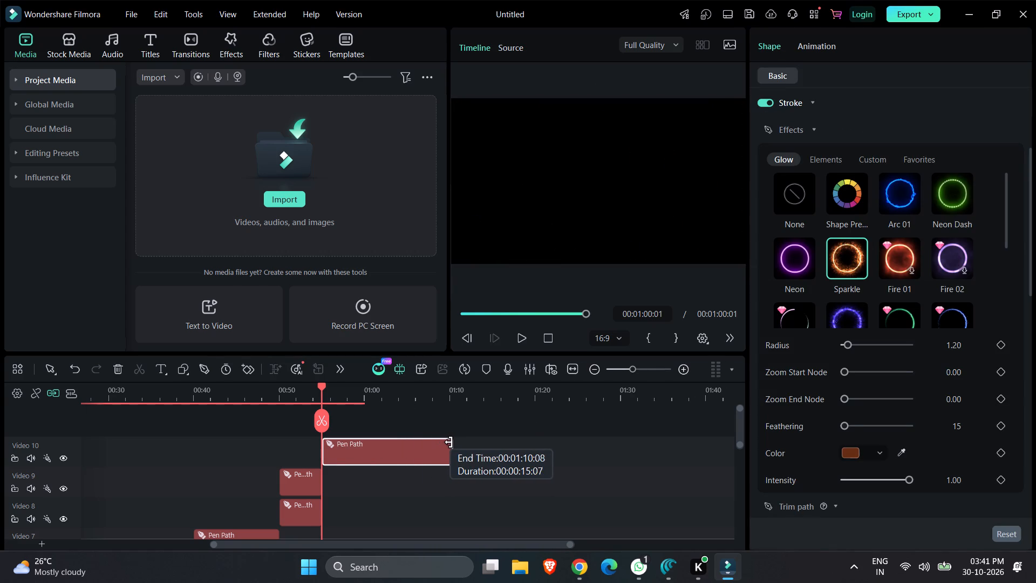
drag(449, 442, 447, 442)
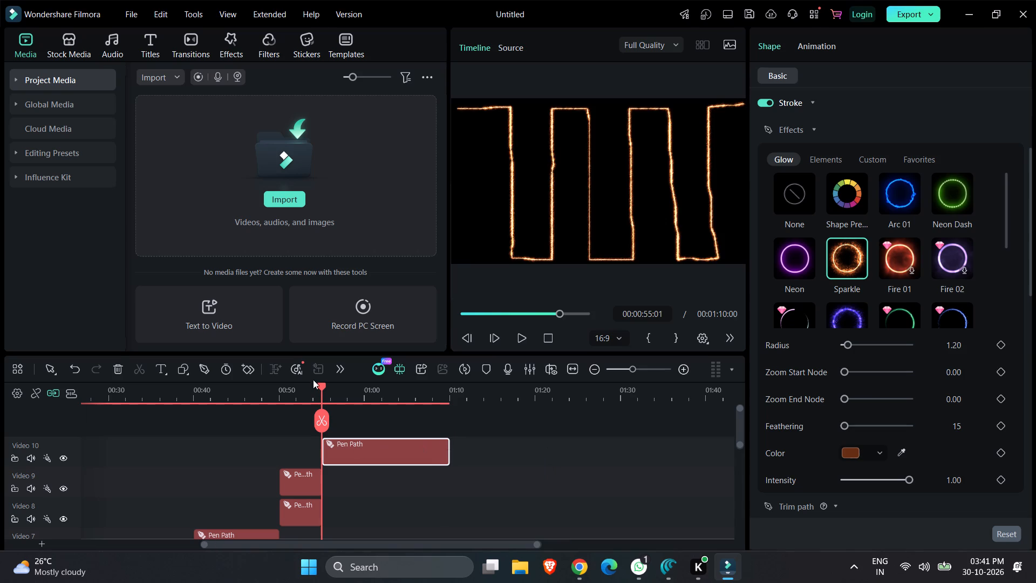
Move the playhead to the end of the Video 10 clip at 00:01:10:00 and deselect the clip.
drag(321, 415, 472, 416)
click(246, 433)
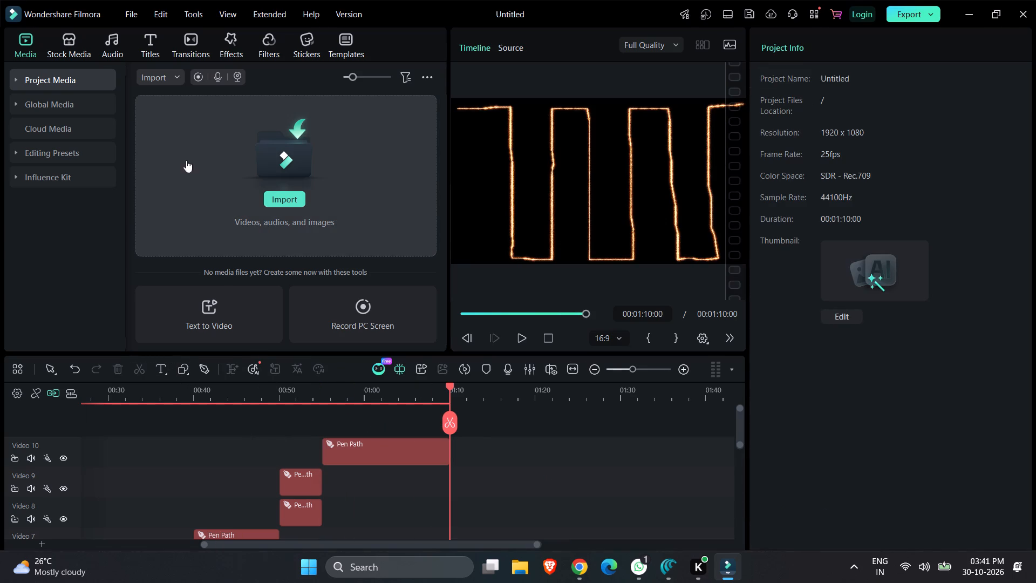
Look through the Trending, Desi Vibes, Annual Highlights and Basic video effects, and the basic filters, for something to add.
click(72, 36)
click(103, 52)
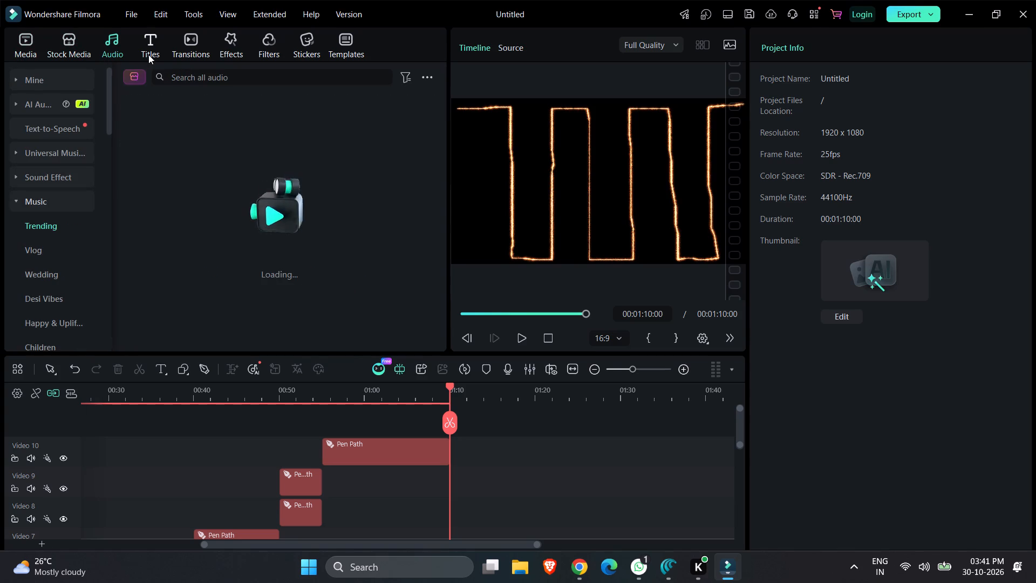
click(148, 55)
click(187, 51)
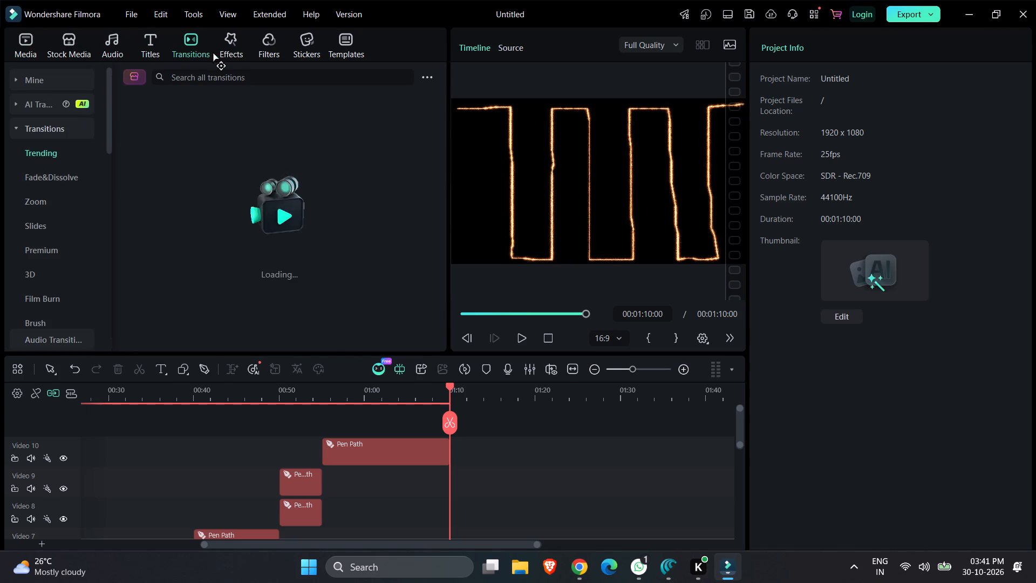
click(228, 51)
scroll(251, 171, up, 2)
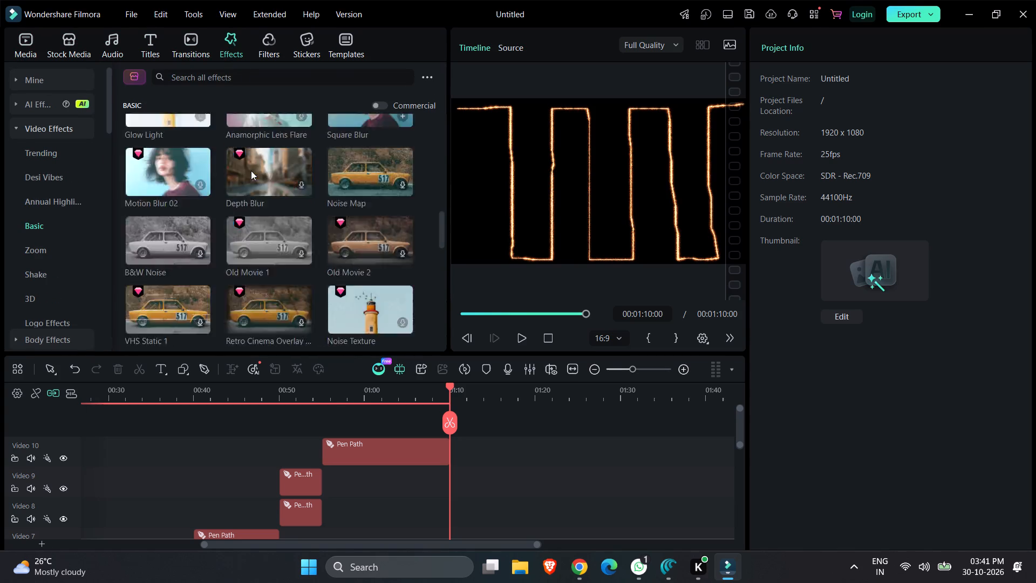
scroll(251, 171, up, 2)
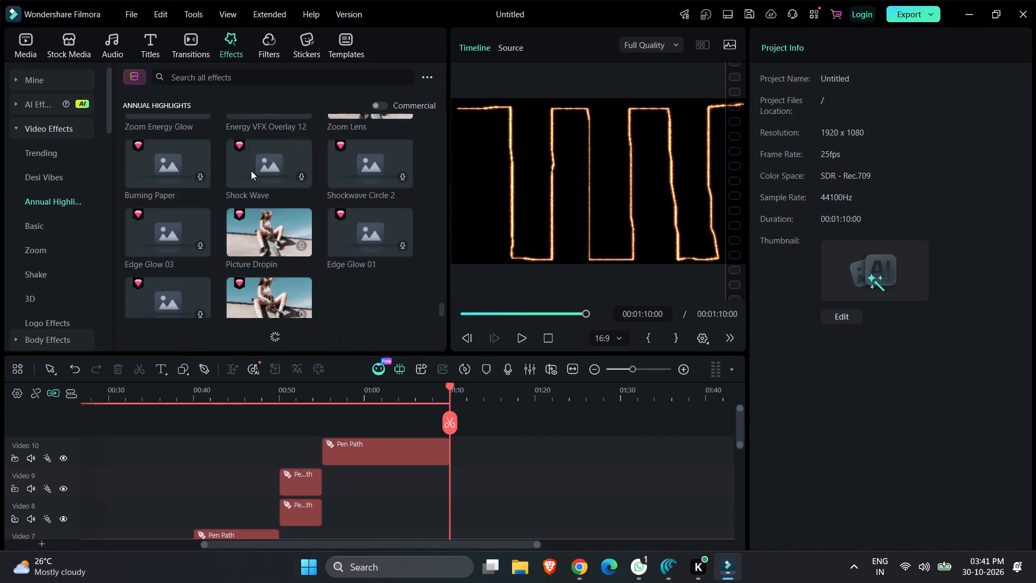
scroll(251, 171, up, 2)
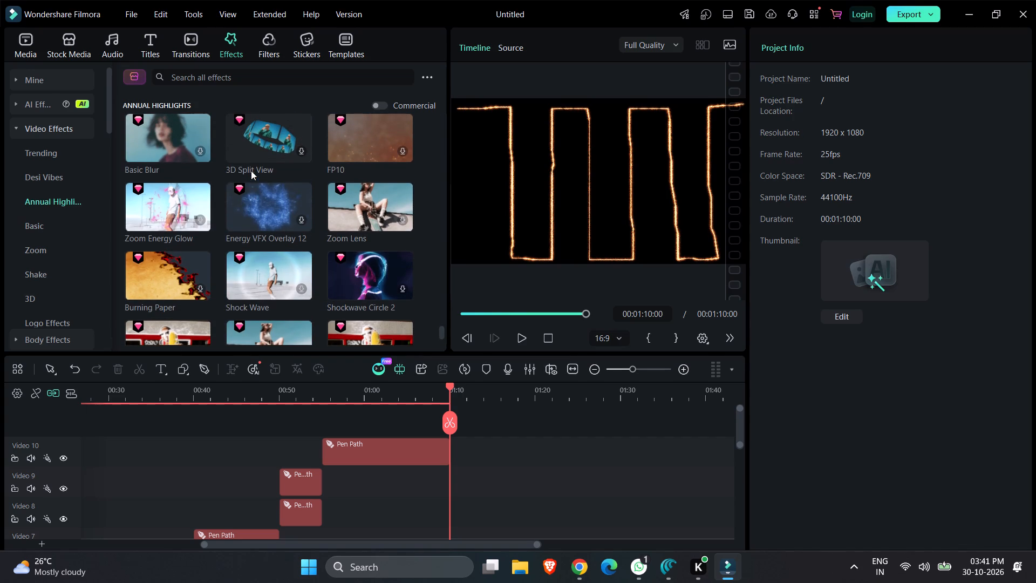
scroll(251, 171, up, 14)
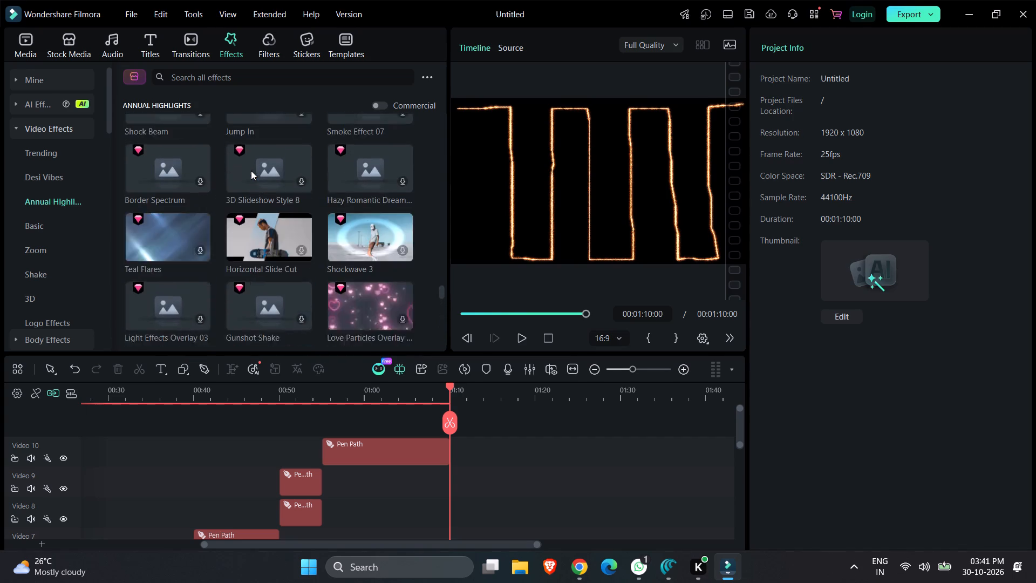
scroll(251, 171, up, 20)
scroll(251, 171, up, 3)
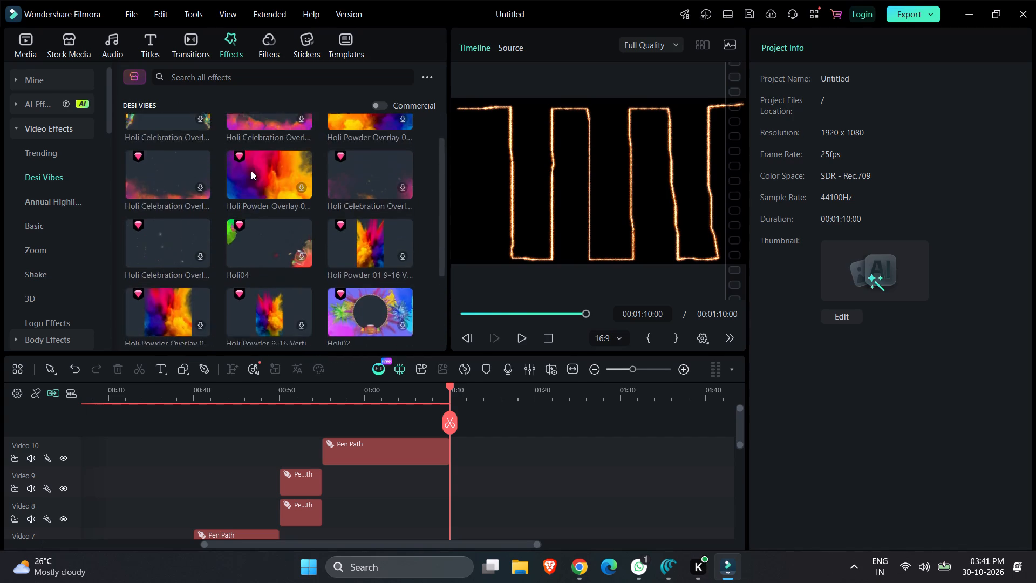
scroll(251, 171, up, 20)
scroll(251, 171, up, 4)
scroll(251, 171, down, 2)
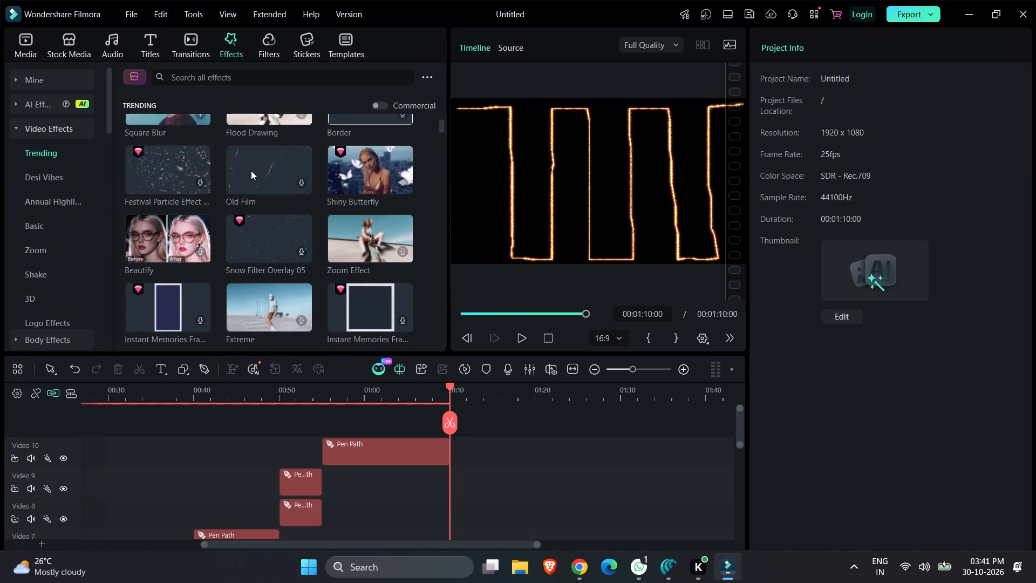
scroll(251, 171, down, 1)
scroll(251, 171, up, 8)
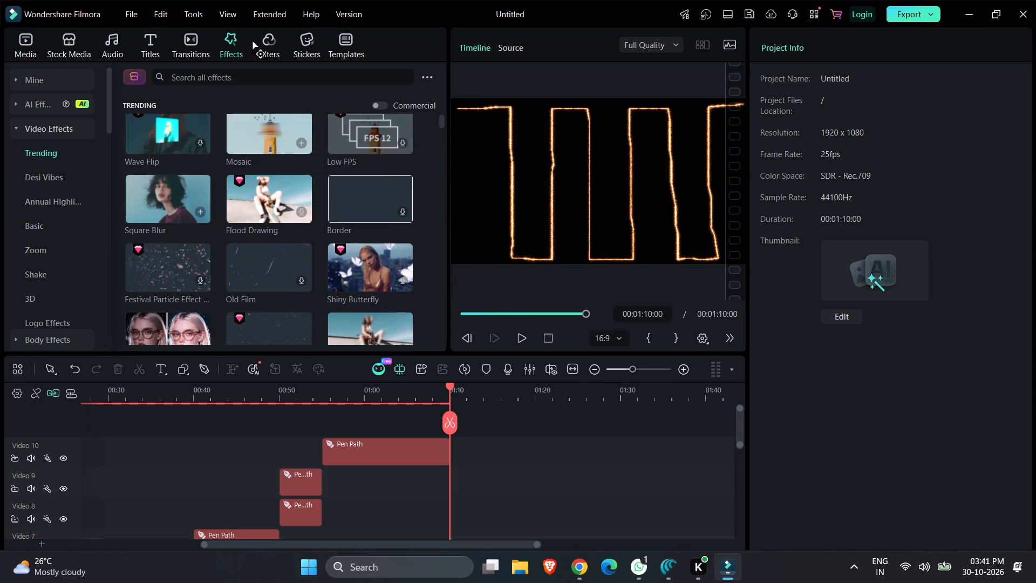
click(267, 43)
scroll(269, 169, up, 1)
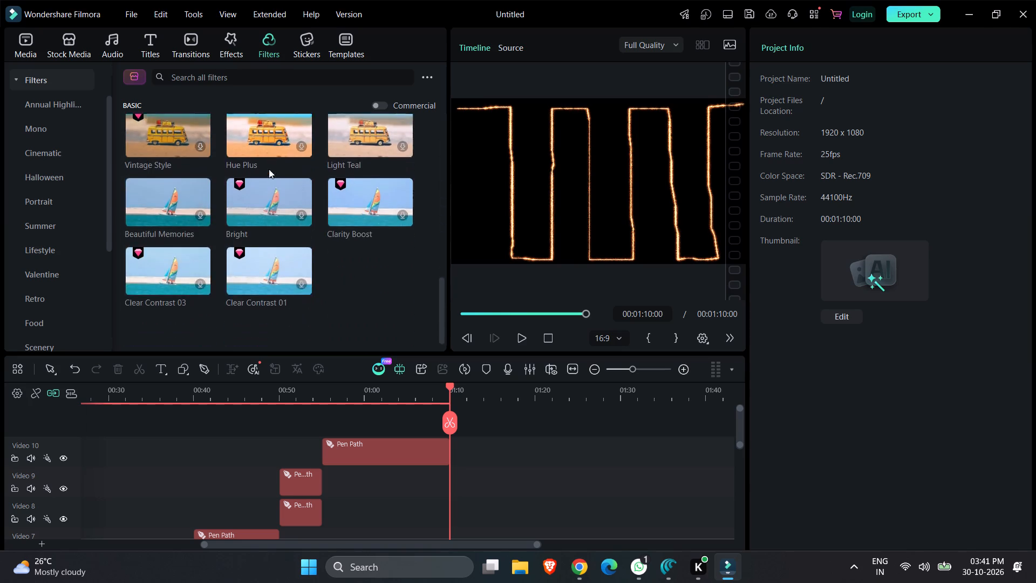
scroll(269, 169, up, 1)
Browse the Trending templates for one that could follow the Video 10 pen path.
click(308, 52)
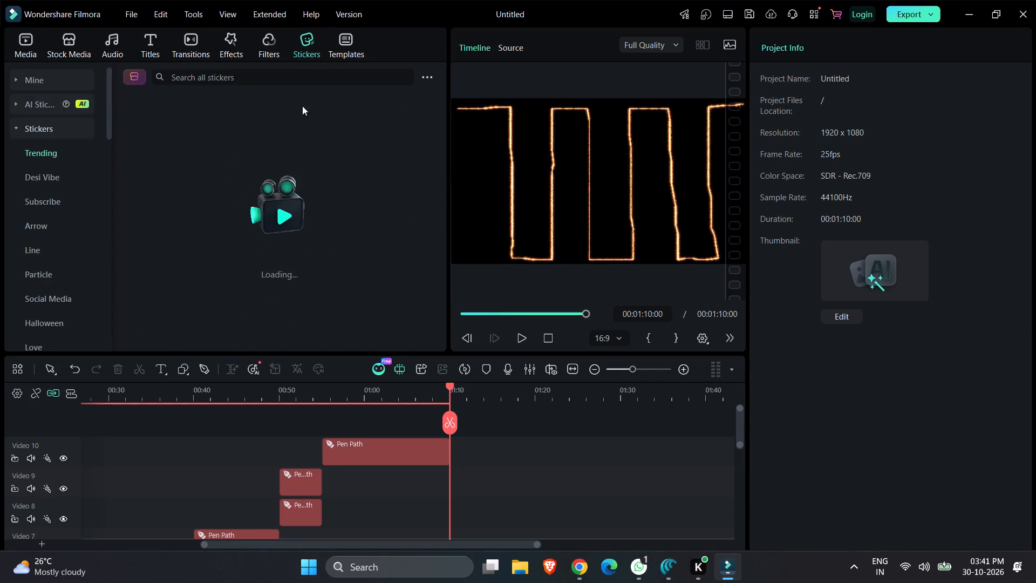
click(342, 49)
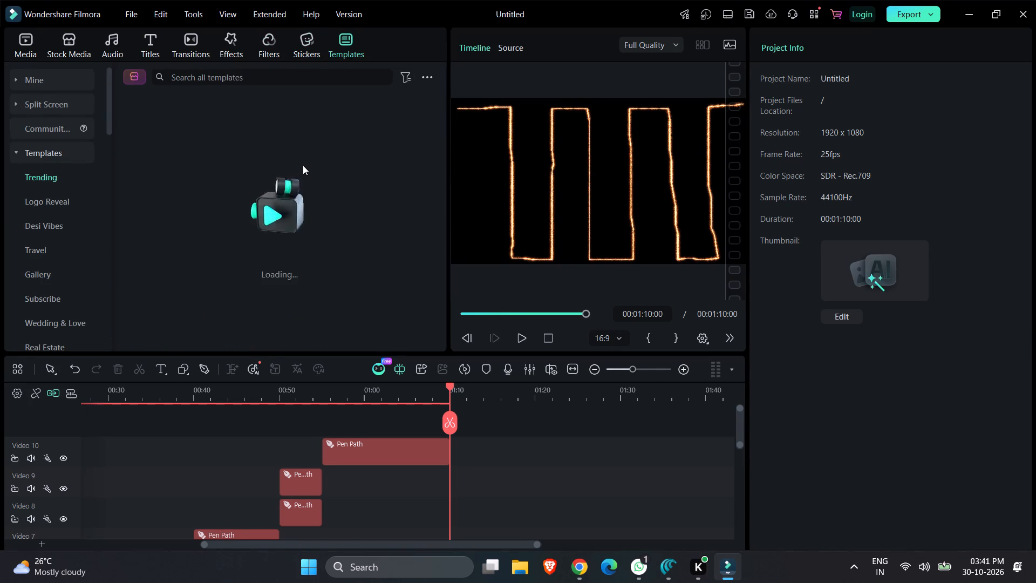
scroll(303, 164, down, 2)
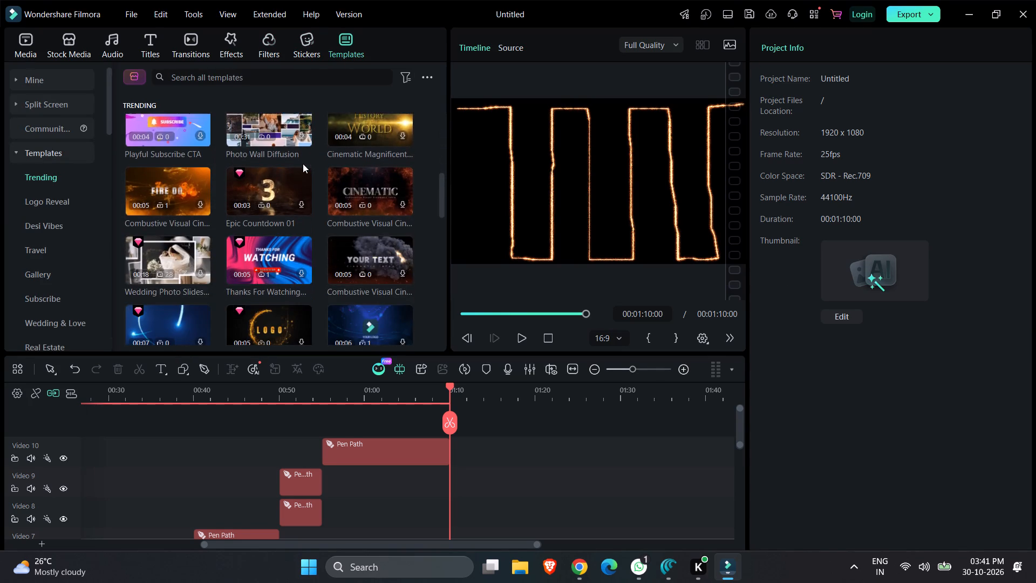
scroll(303, 164, down, 1)
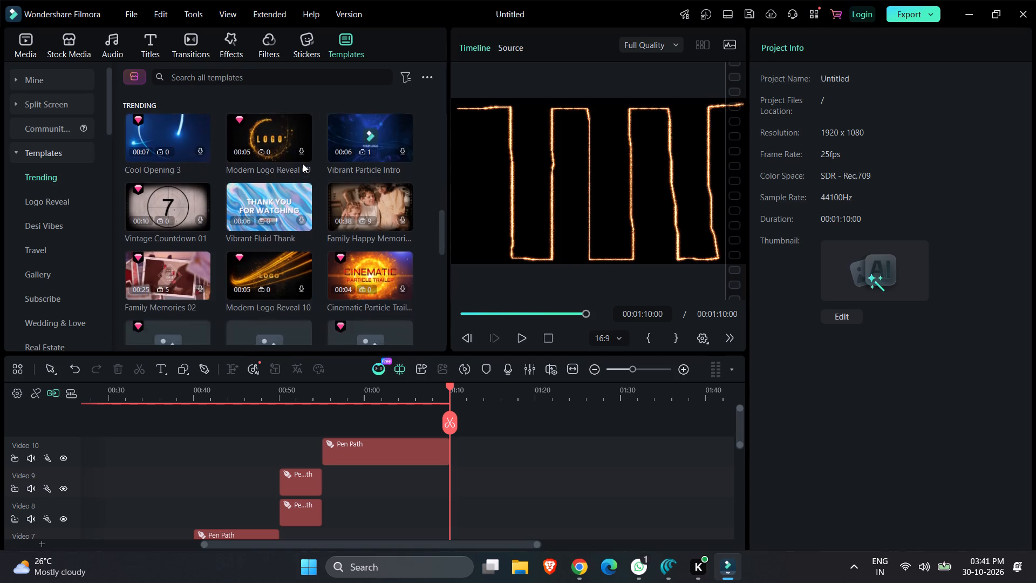
scroll(303, 164, down, 2)
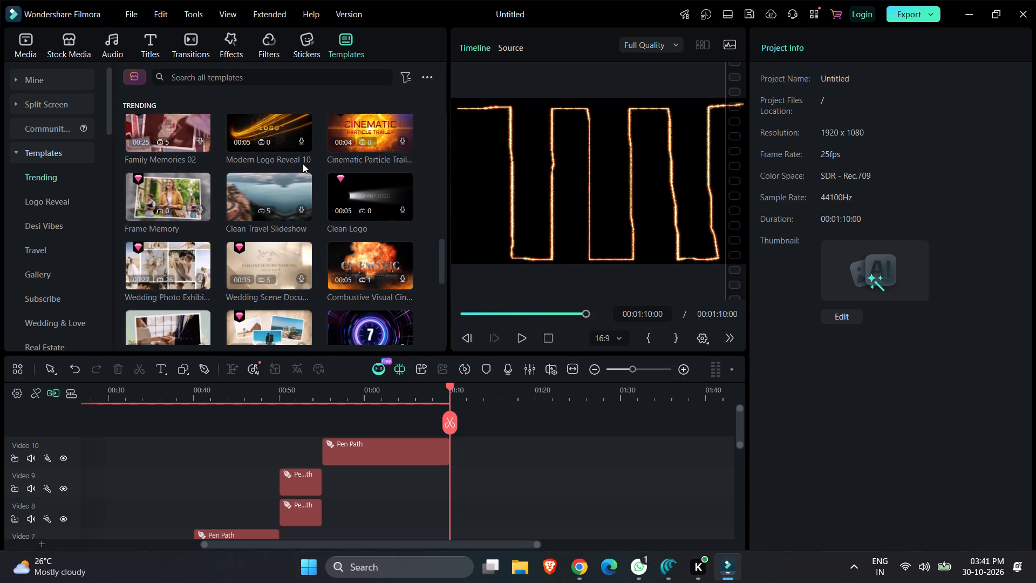
scroll(303, 164, down, 1)
scroll(303, 164, up, 1)
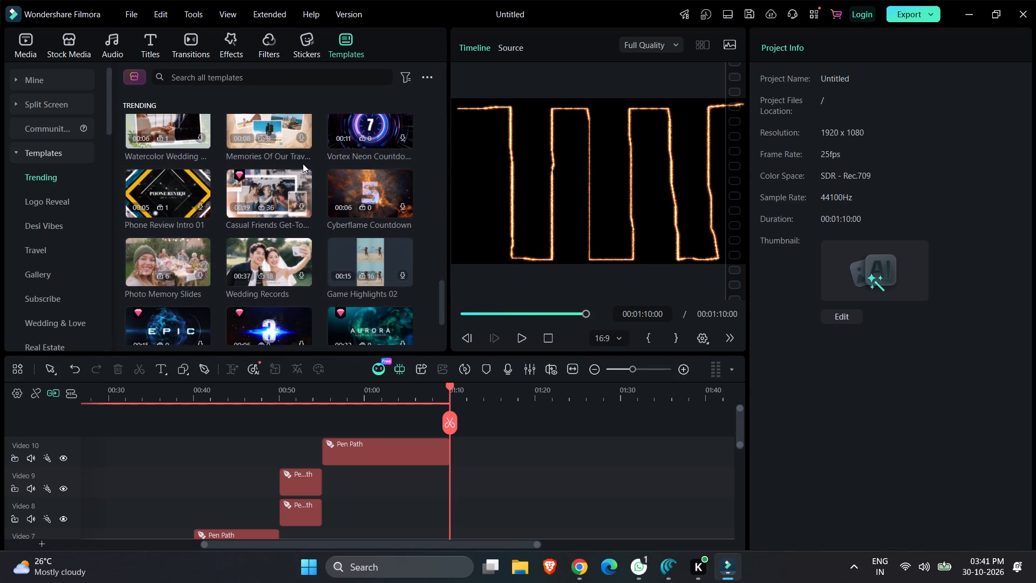
scroll(303, 164, up, 4)
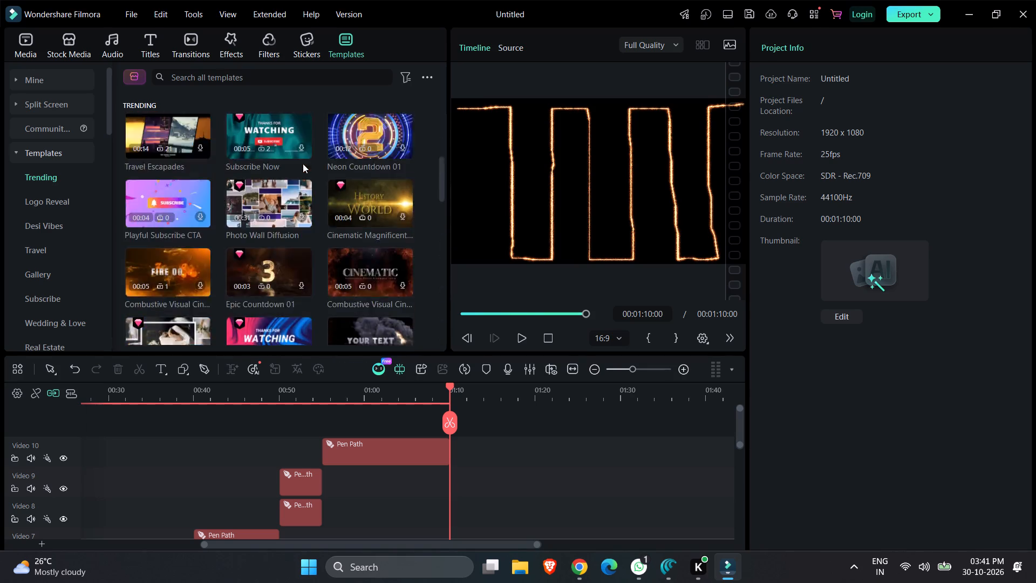
Browse the Trending stickers for an element to add after the pen path clip.
click(291, 42)
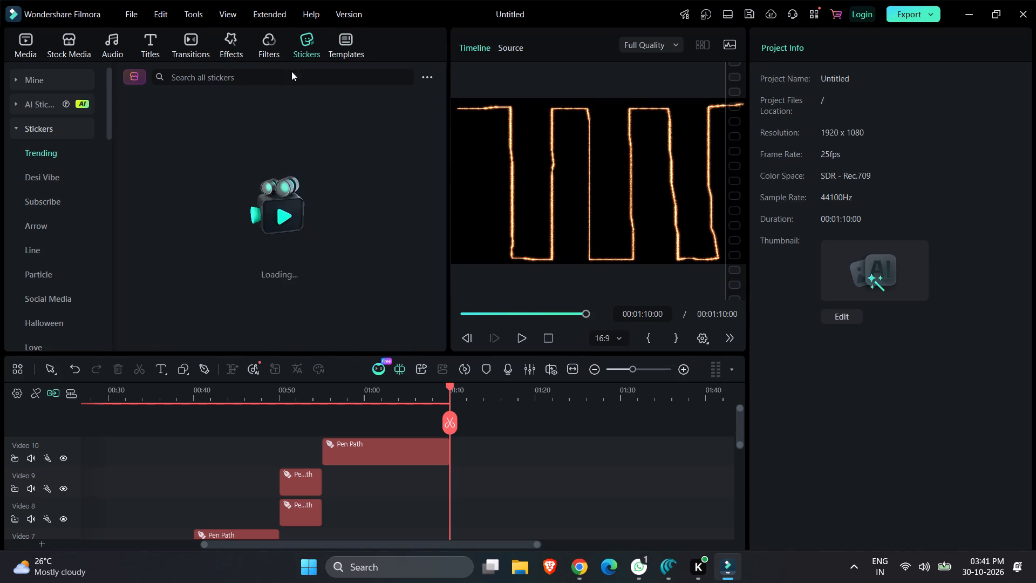
scroll(295, 123, down, 1)
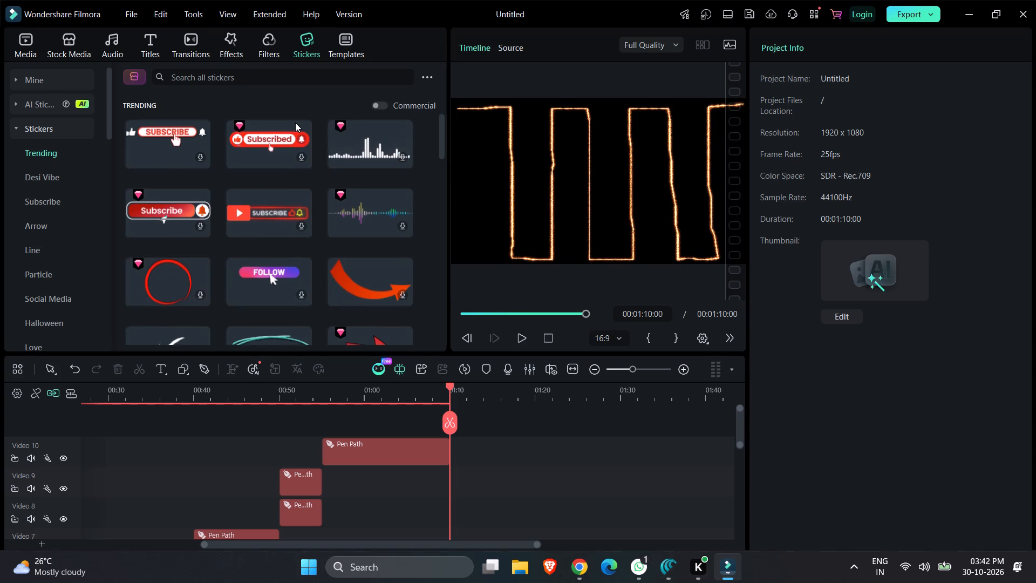
scroll(295, 123, down, 1)
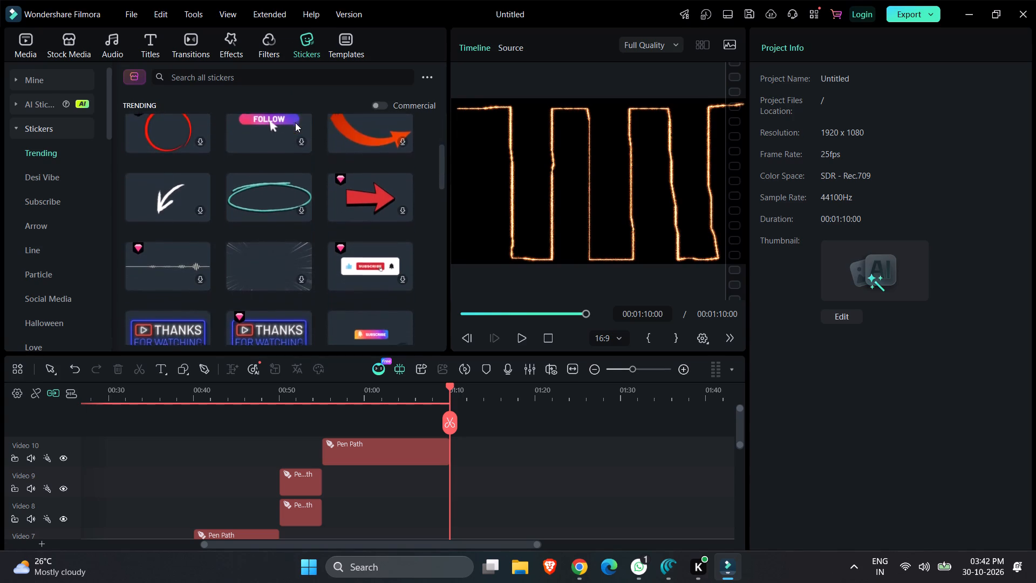
scroll(295, 123, down, 2)
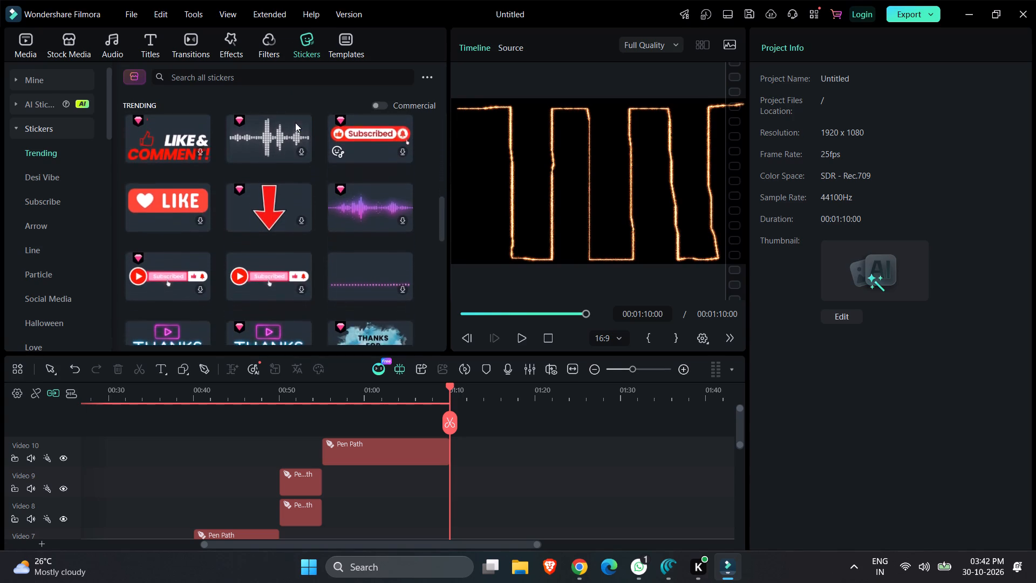
scroll(295, 123, down, 1)
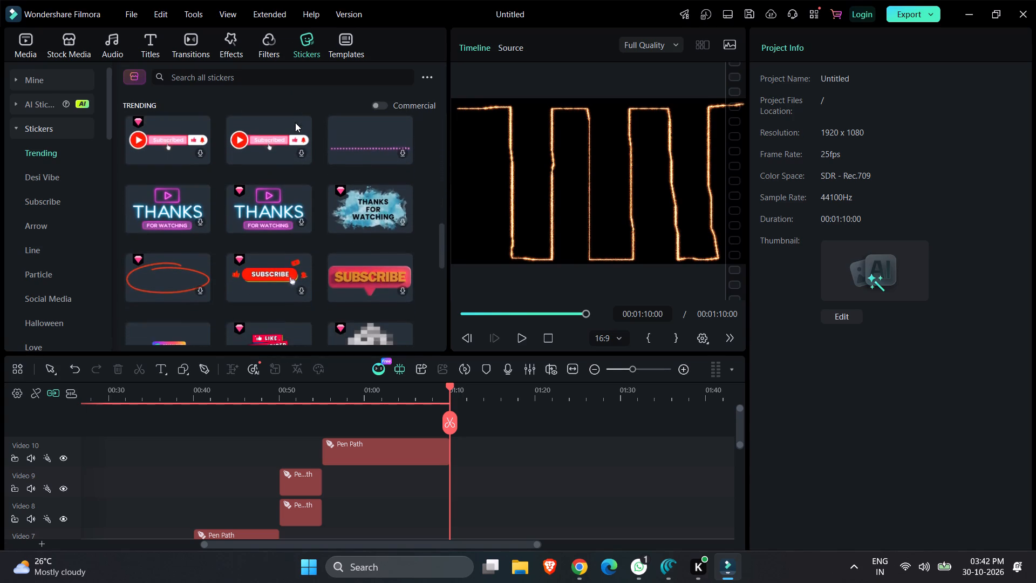
scroll(295, 123, down, 1)
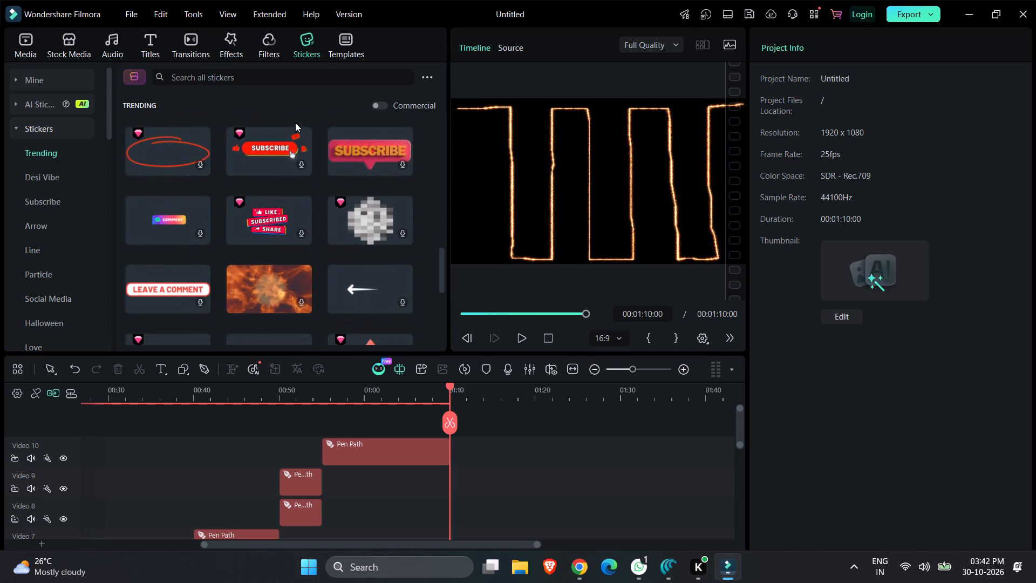
scroll(295, 123, down, 2)
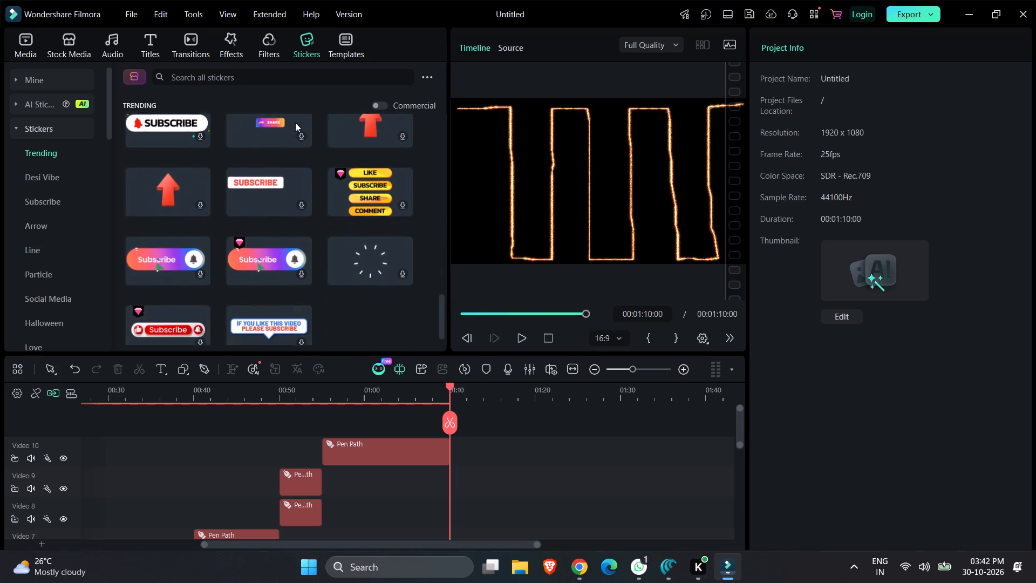
scroll(295, 123, down, 2)
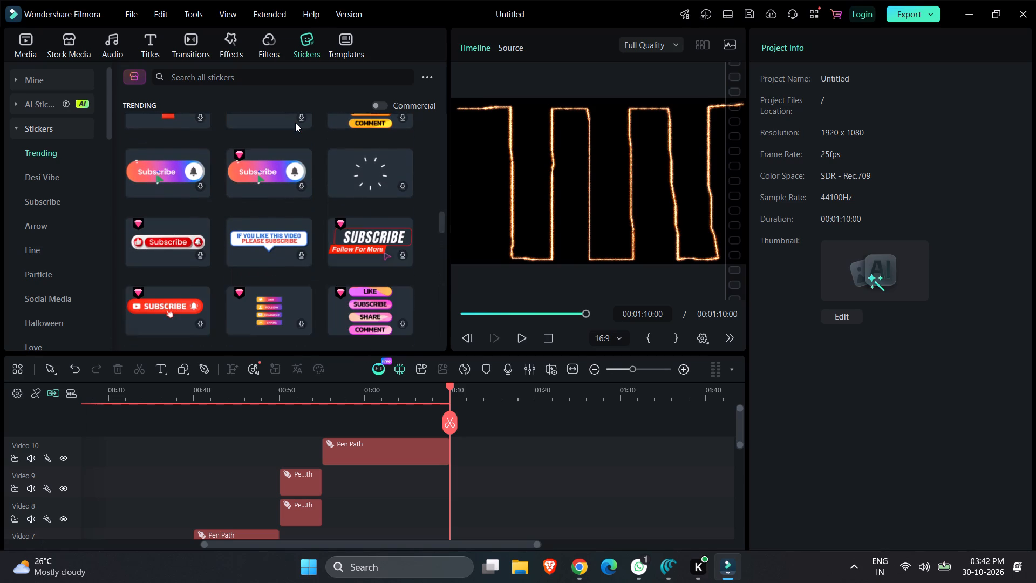
scroll(295, 123, down, 2)
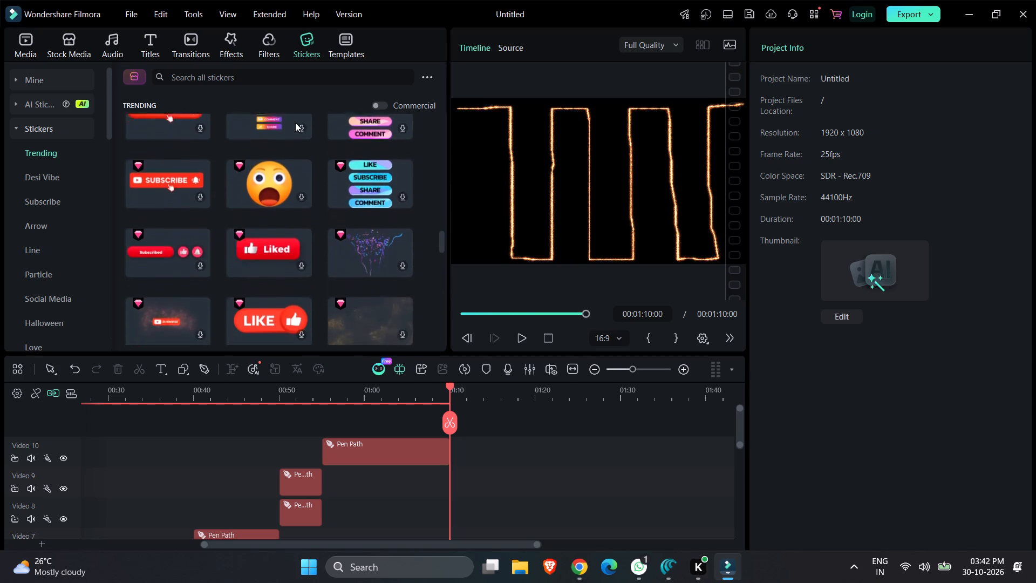
scroll(295, 123, down, 1)
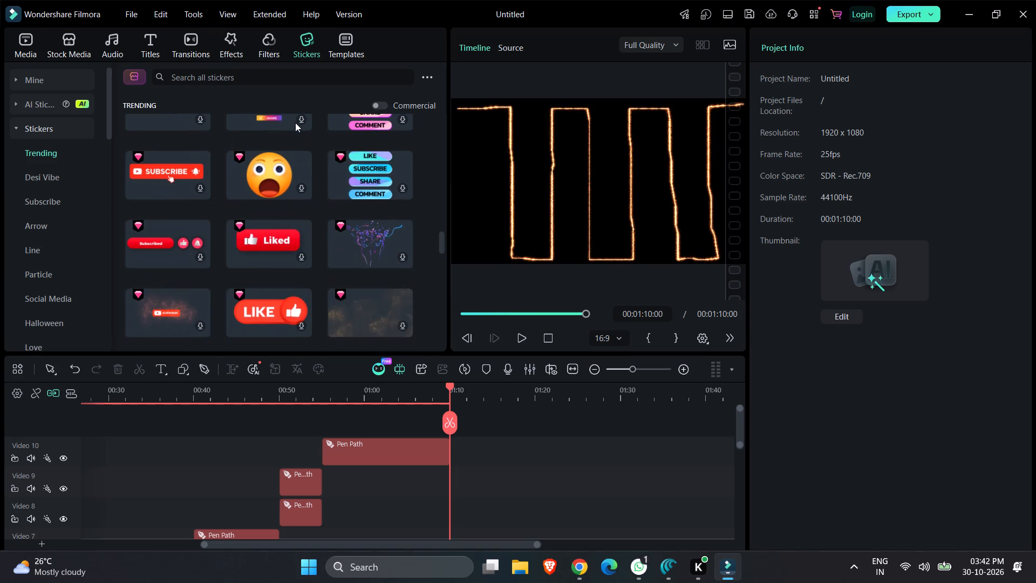
scroll(295, 123, up, 1)
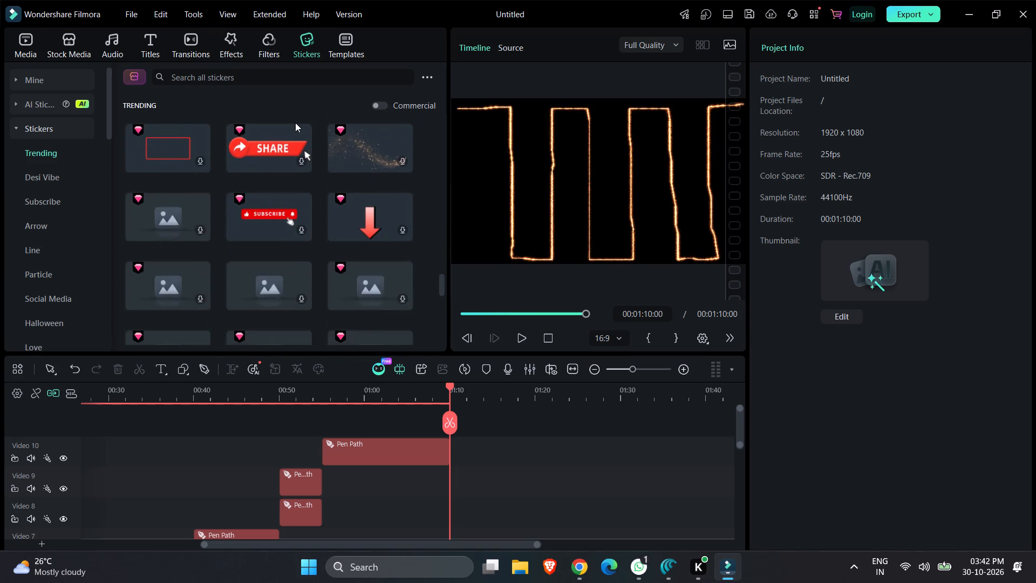
scroll(295, 123, up, 2)
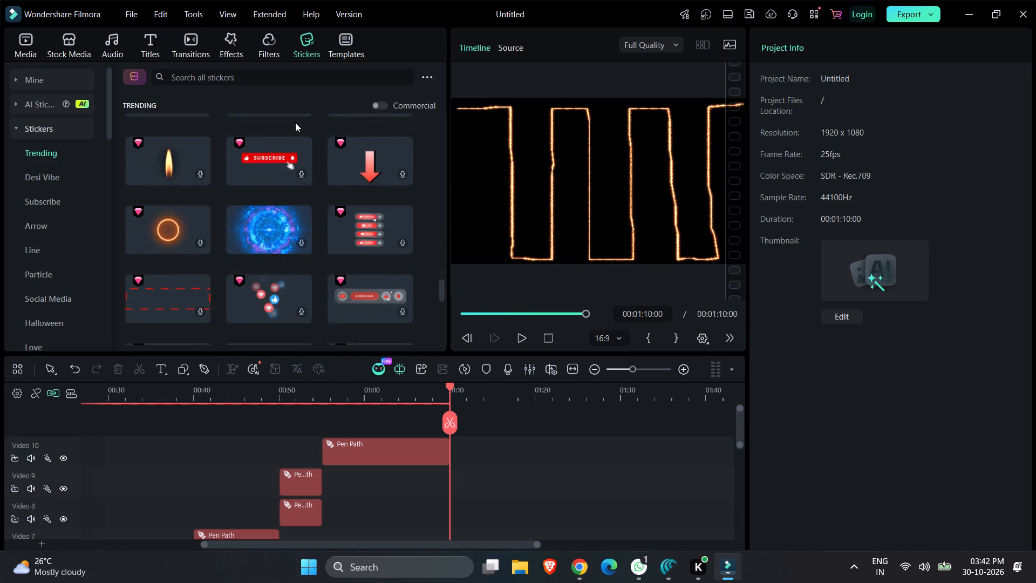
scroll(295, 123, up, 6)
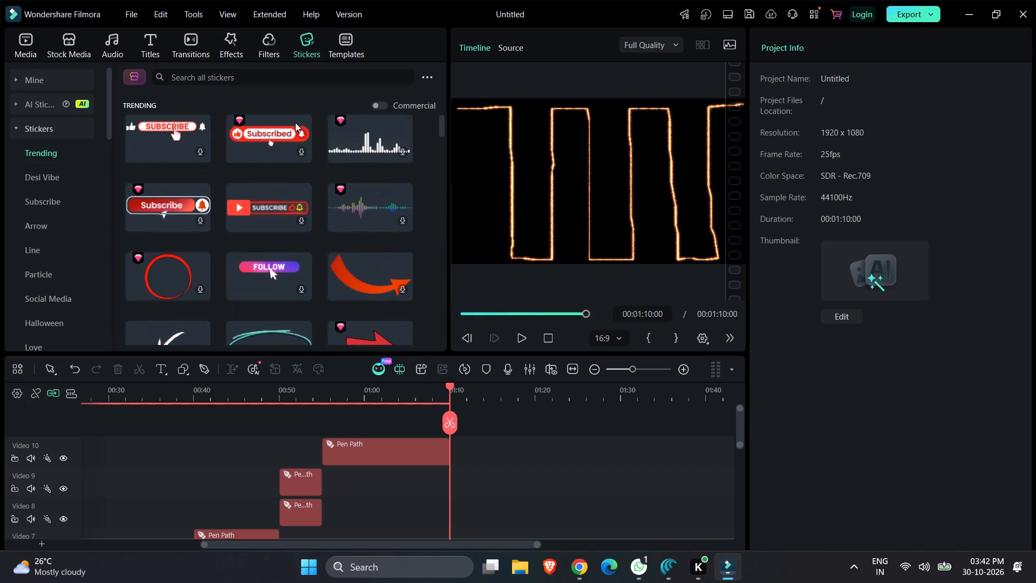
scroll(295, 123, up, 4)
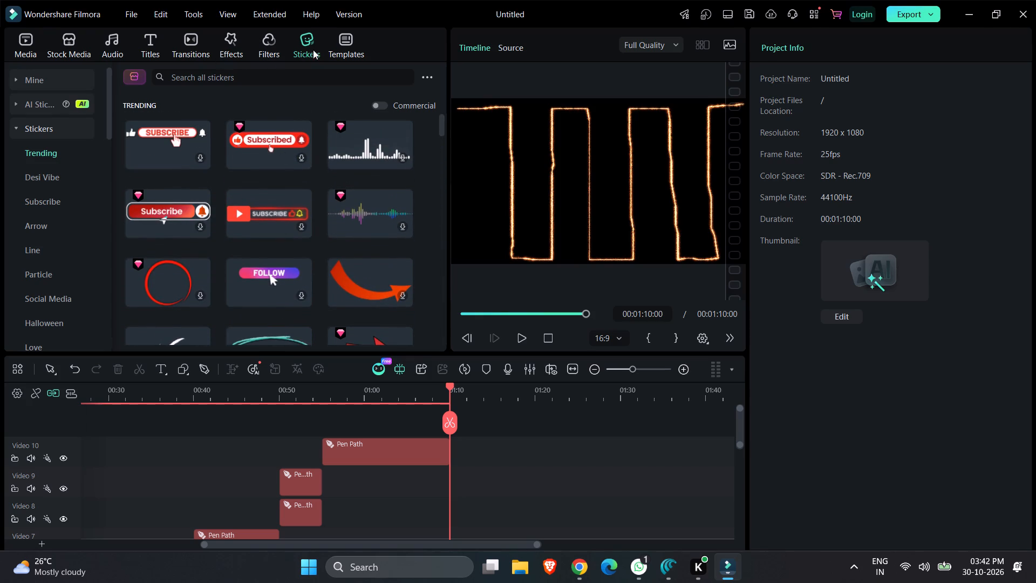
Return to the Trending templates and look over the first ones, including Minimalist Countdown.
click(336, 46)
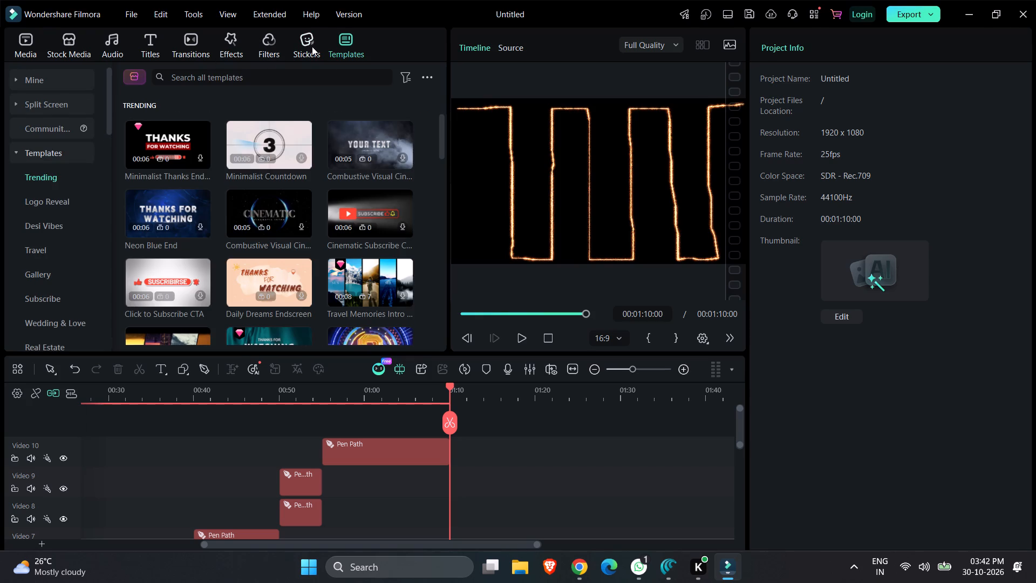
scroll(267, 159, up, 1)
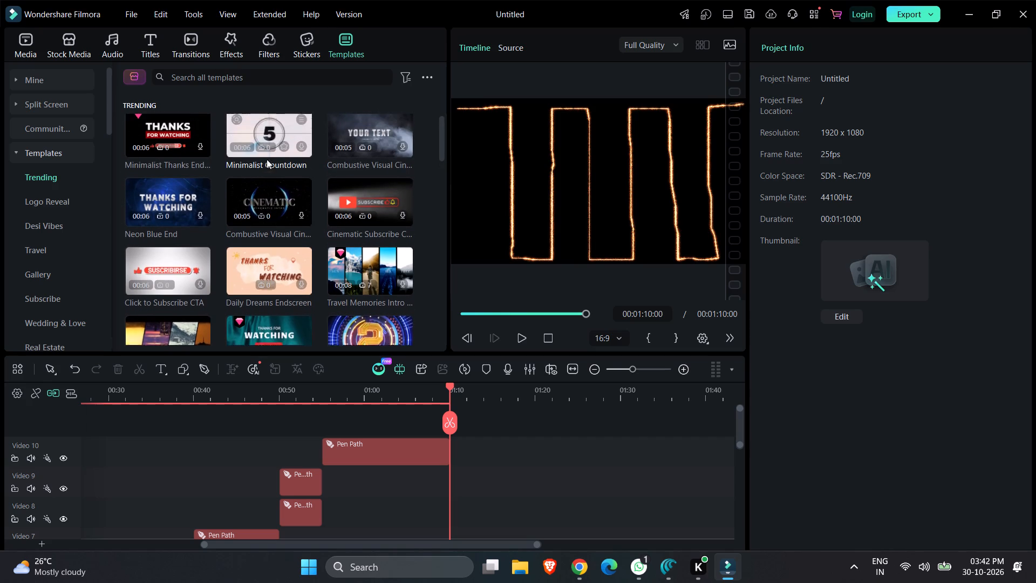
Preview the Minimalist Countdown template.
click(270, 150)
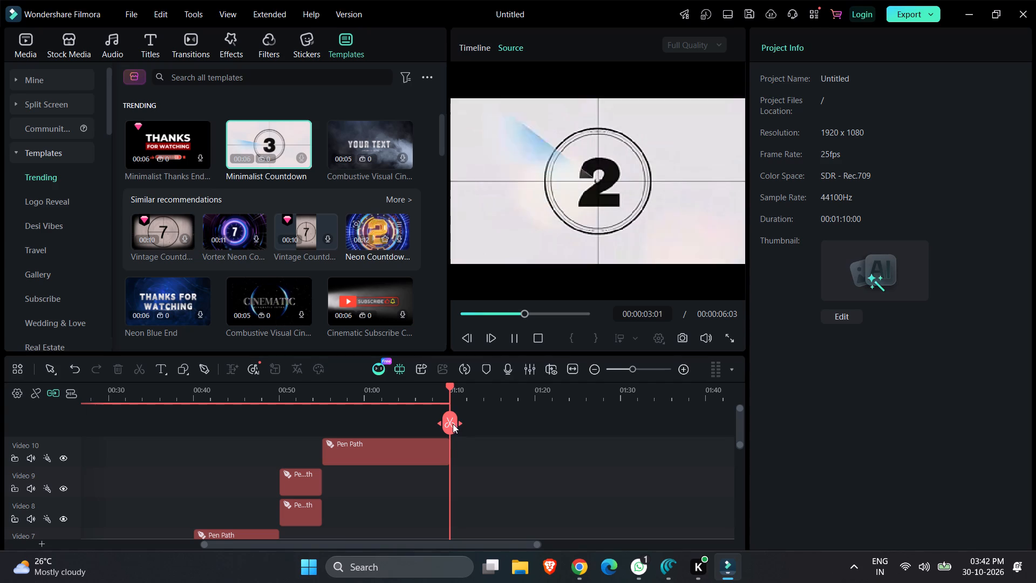
Move the playhead back to the start of the timeline and look over the pen path clips on all video tracks.
drag(452, 424, 107, 424)
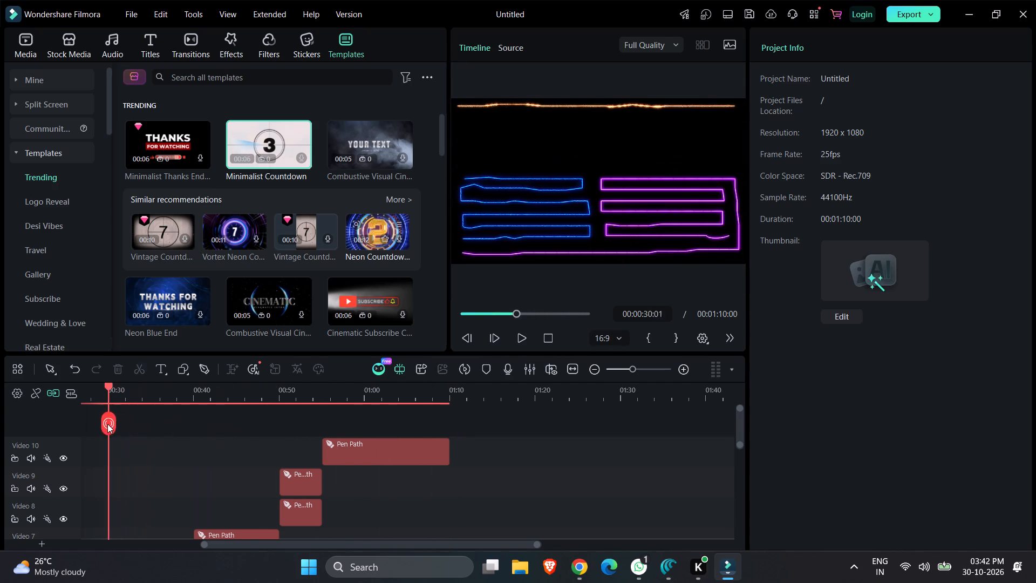
drag(107, 424, 0, 423)
click(270, 464)
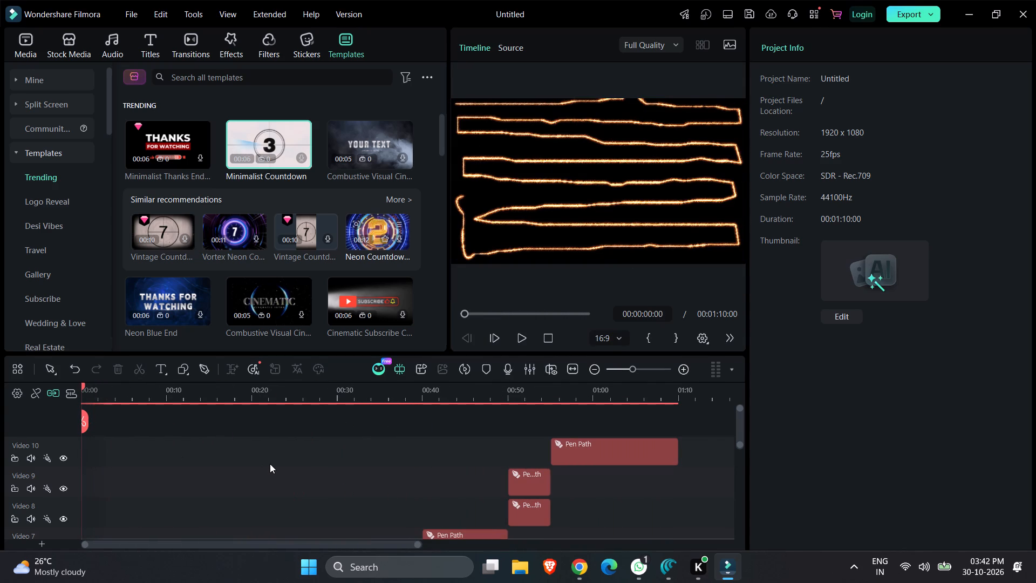
scroll(452, 482, down, 2)
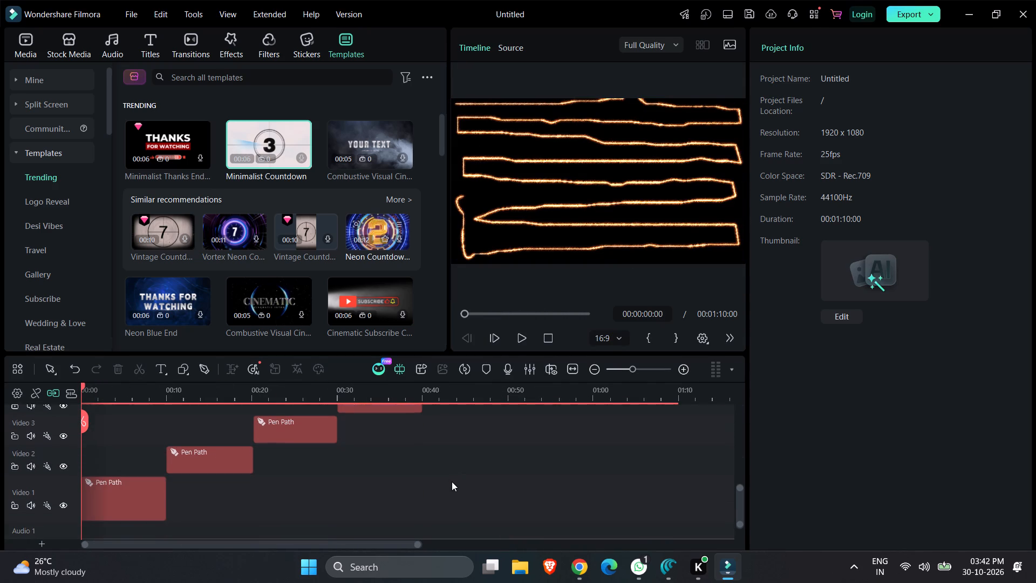
scroll(452, 482, down, 1)
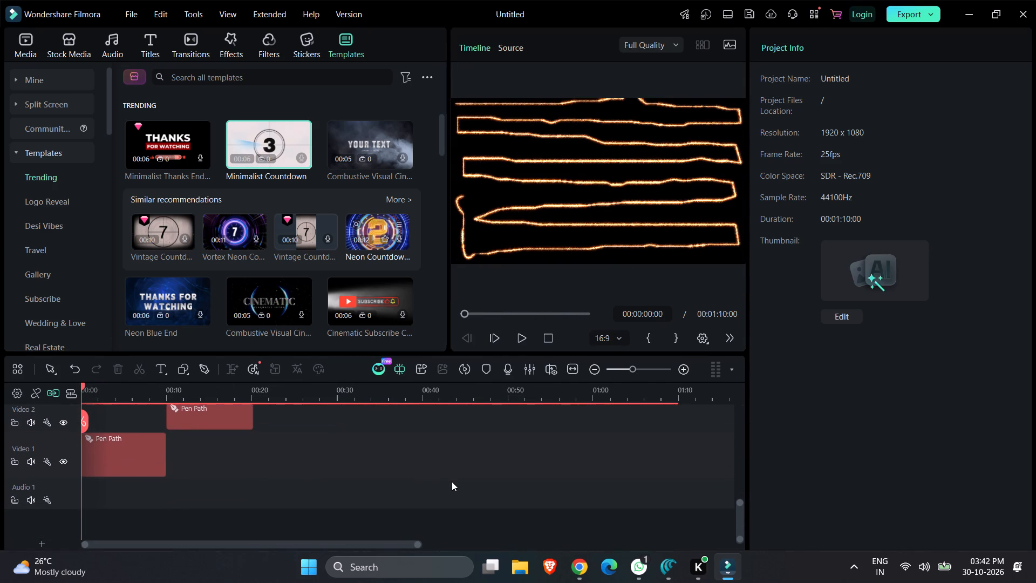
scroll(452, 482, down, 1)
scroll(452, 482, up, 1)
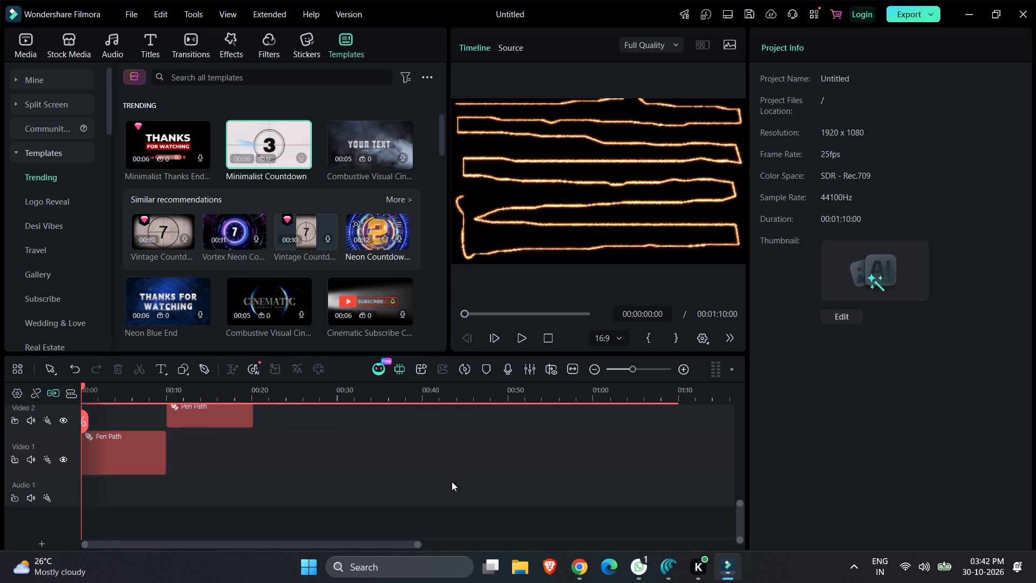
scroll(452, 482, up, 1)
click(419, 475)
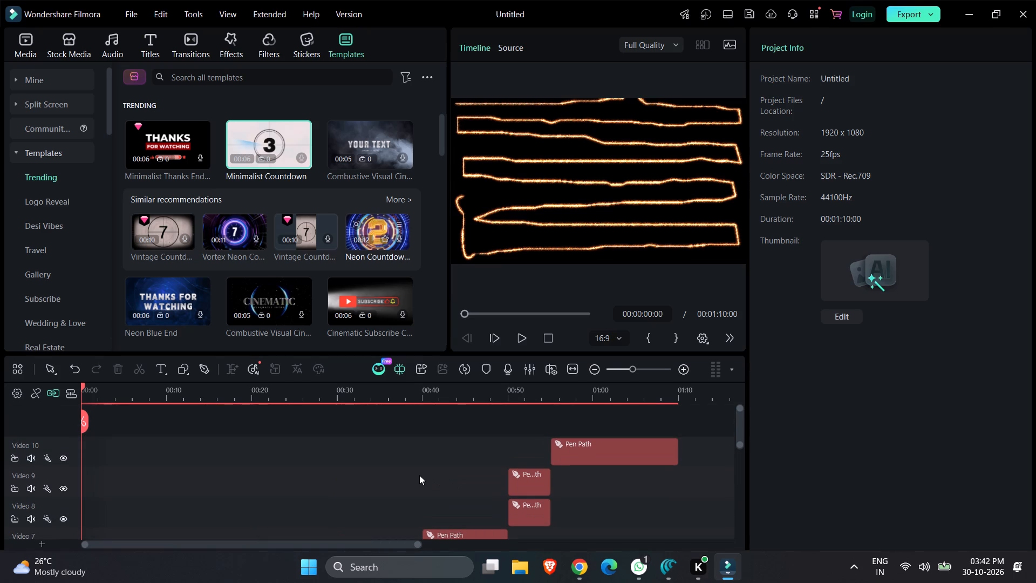
Save the project in the Downloads folder under the name film, replacing the existing project file.
key(ctrl+s)
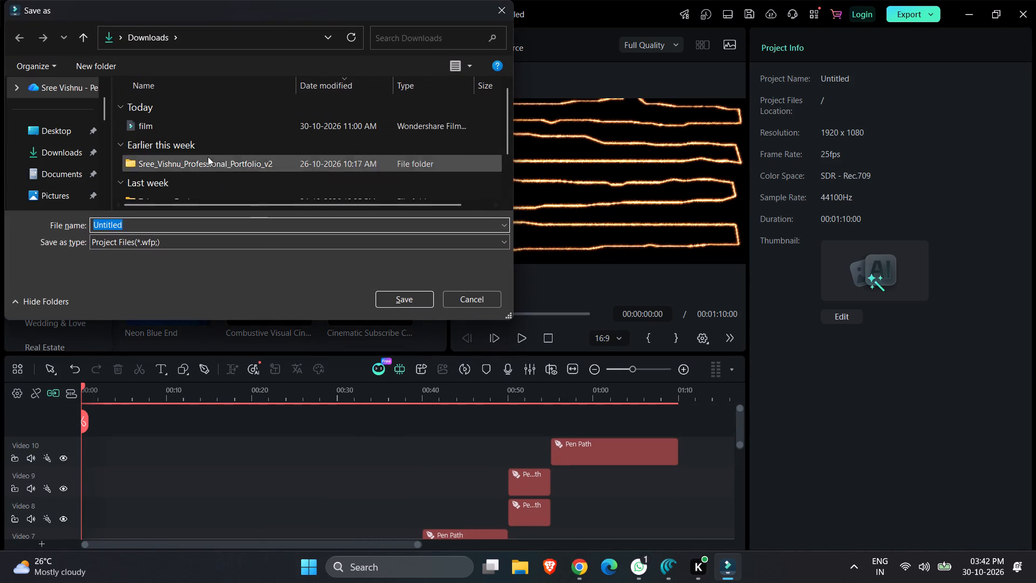
click(203, 130)
click(404, 294)
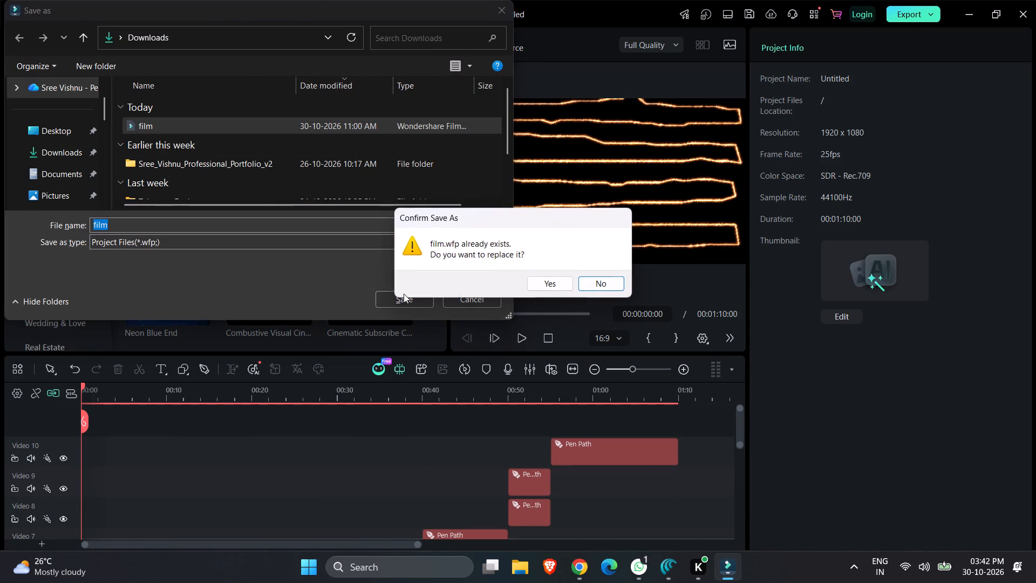
click(546, 286)
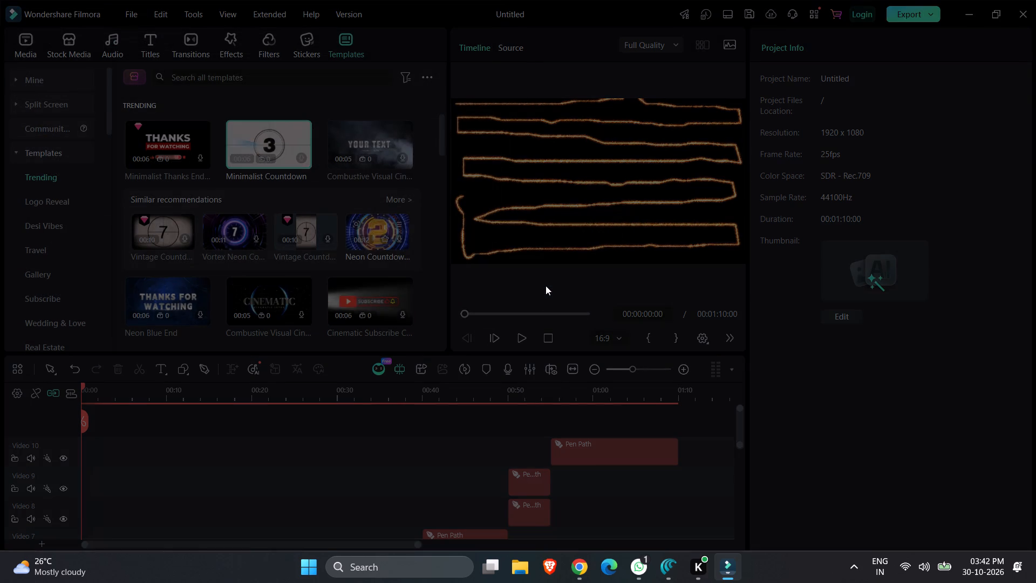